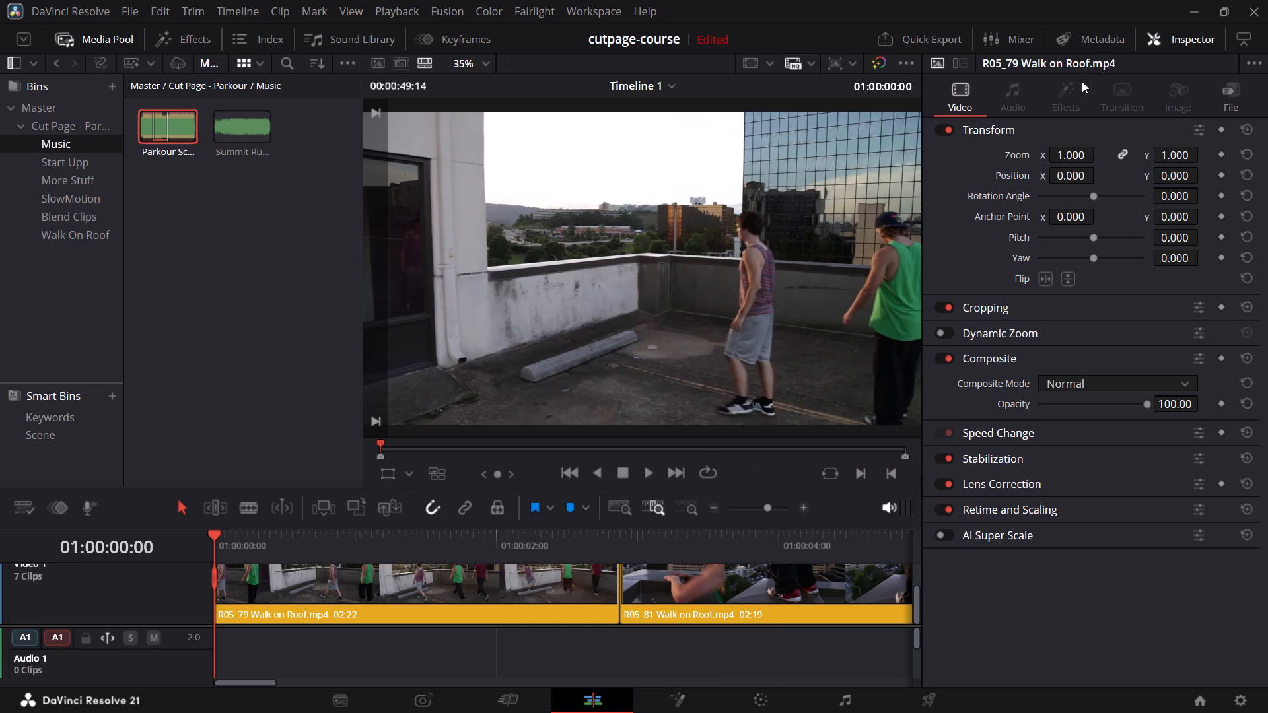
Hide the Inspector and play the opening rooftop clips of Timeline 1 from the start.
{"action": "left_click", "coordinate": [1173, 34]}
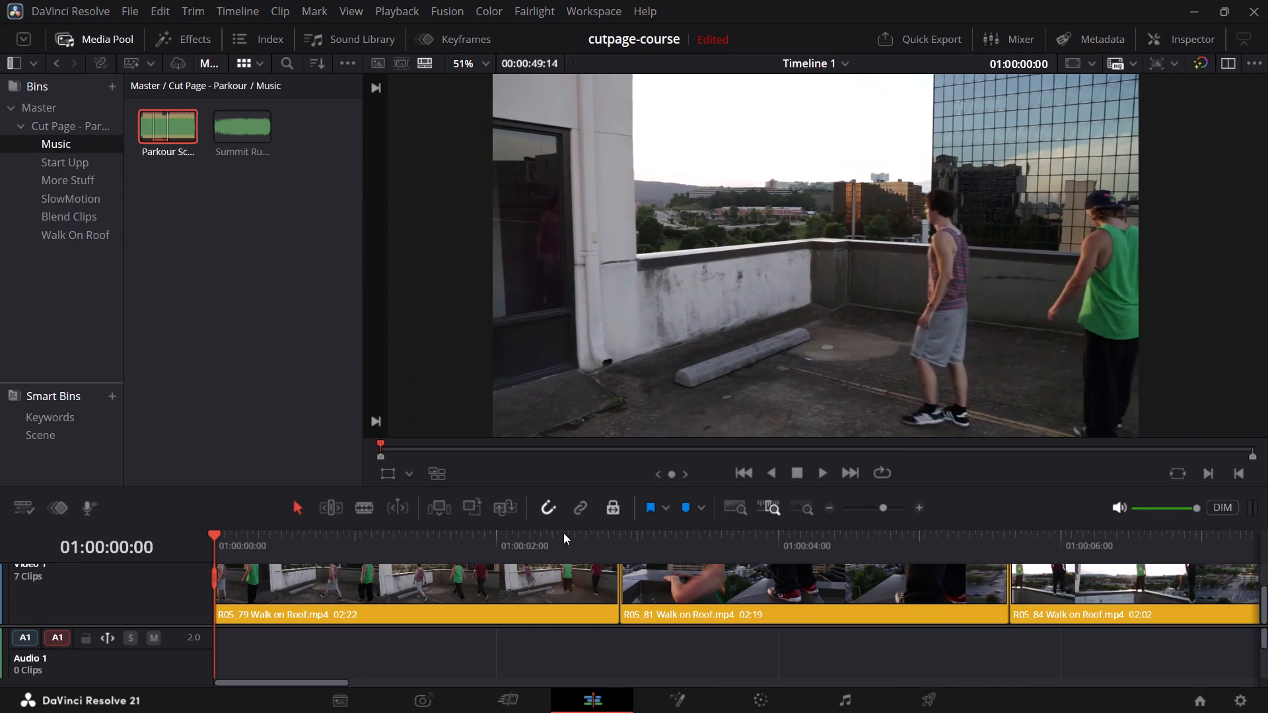
{"action": "key", "text": "space"}
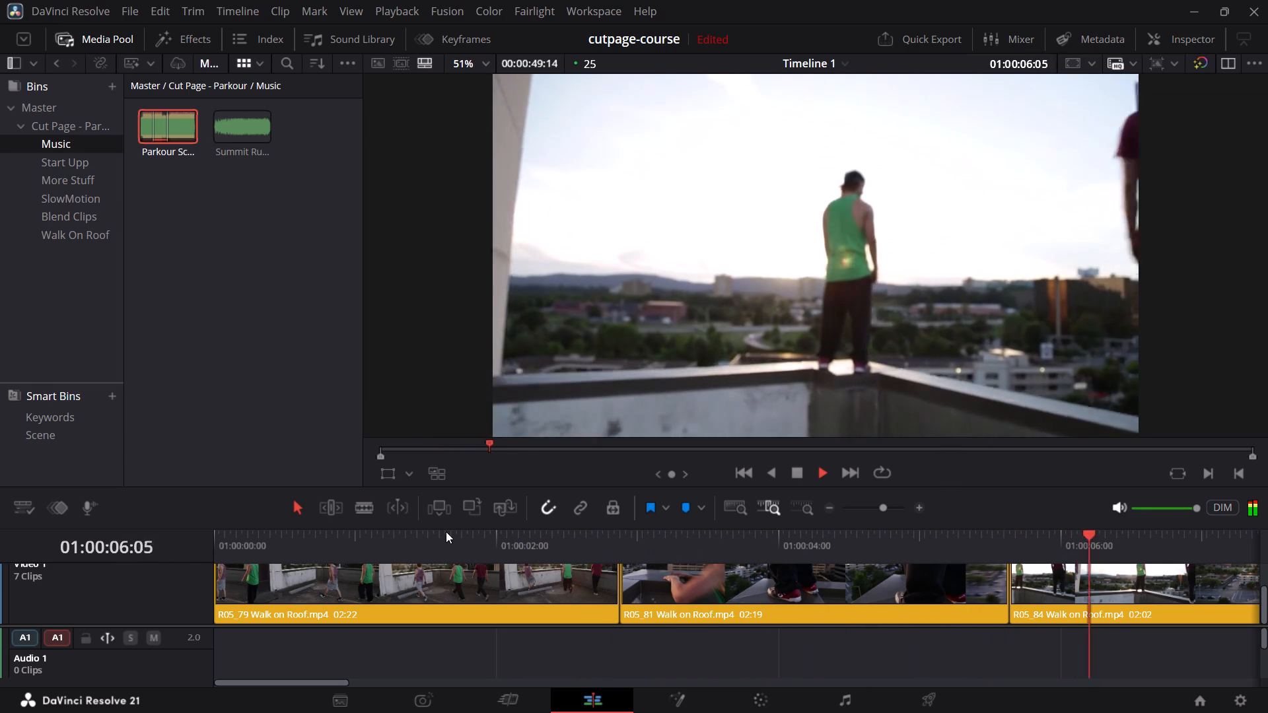
{"action": "key", "text": "space"}
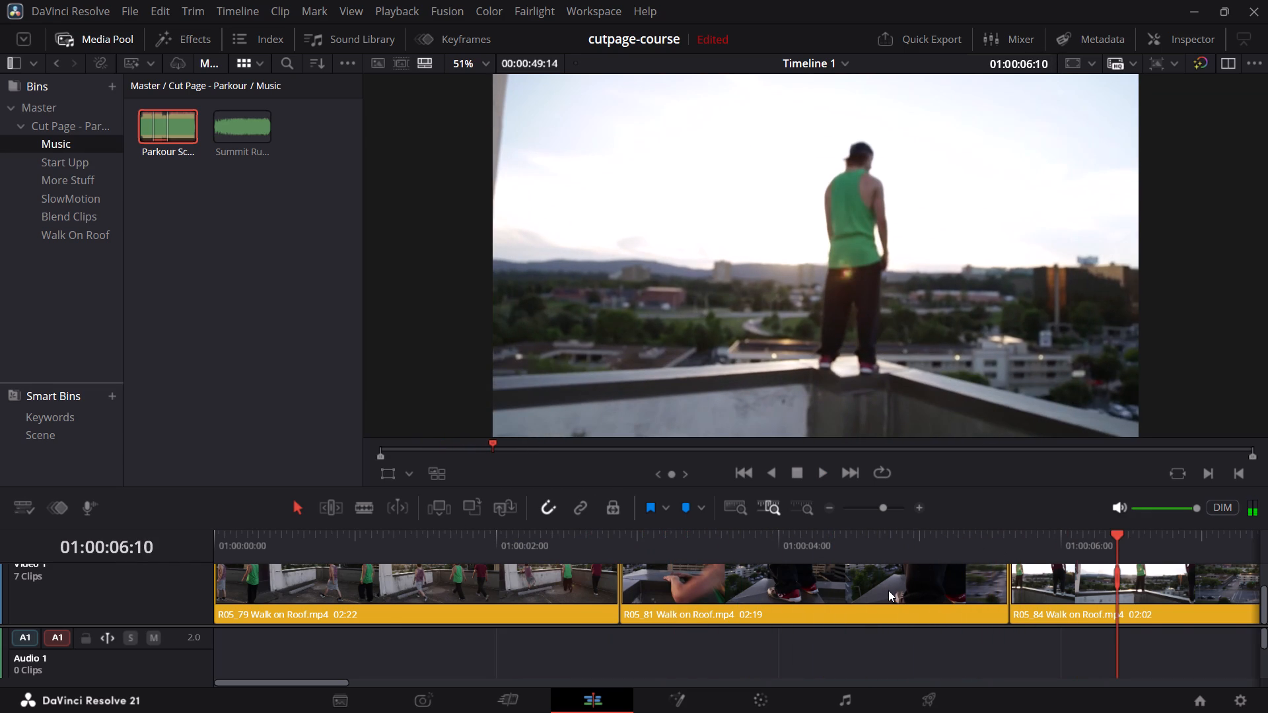
Delete the music clip from the Audio 2 track, and enlarge the area showing the Video 1 track.
{"action": "scroll", "coordinate": [888, 590], "scroll_direction": "up", "scroll_amount": 1}
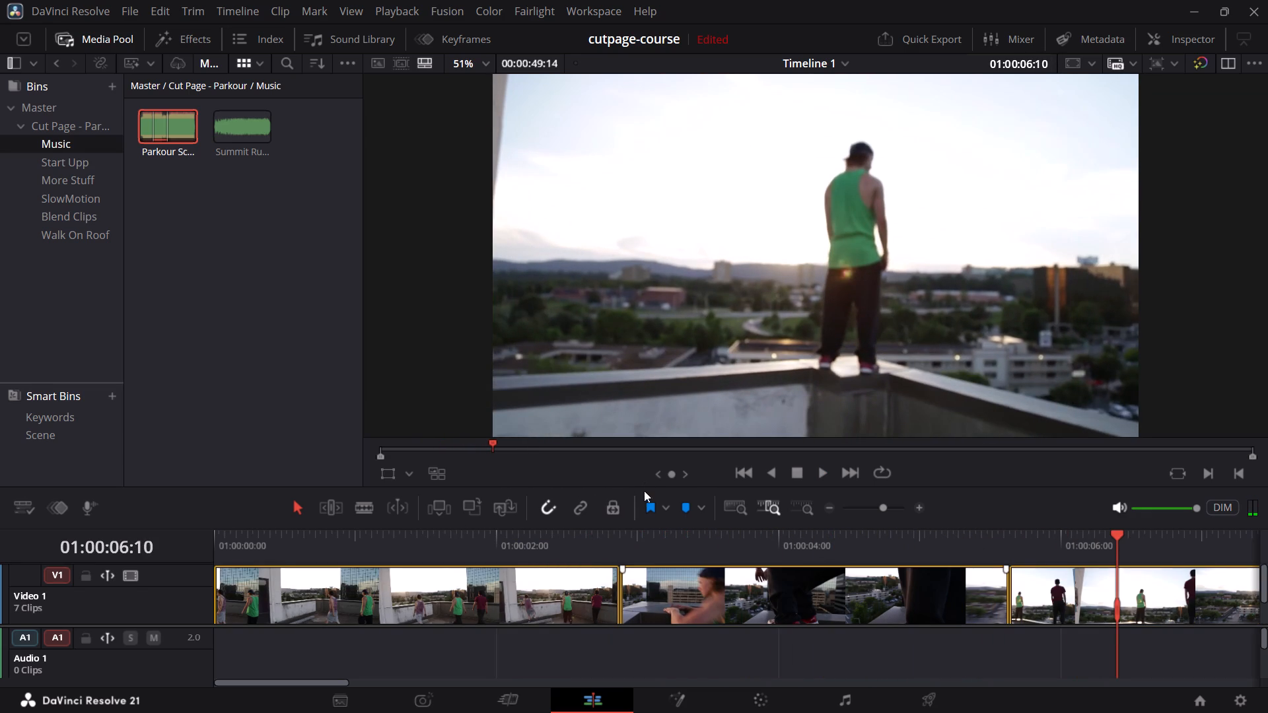
{"action": "left_click_drag", "start_coordinate": [647, 485], "coordinate": [651, 421]}
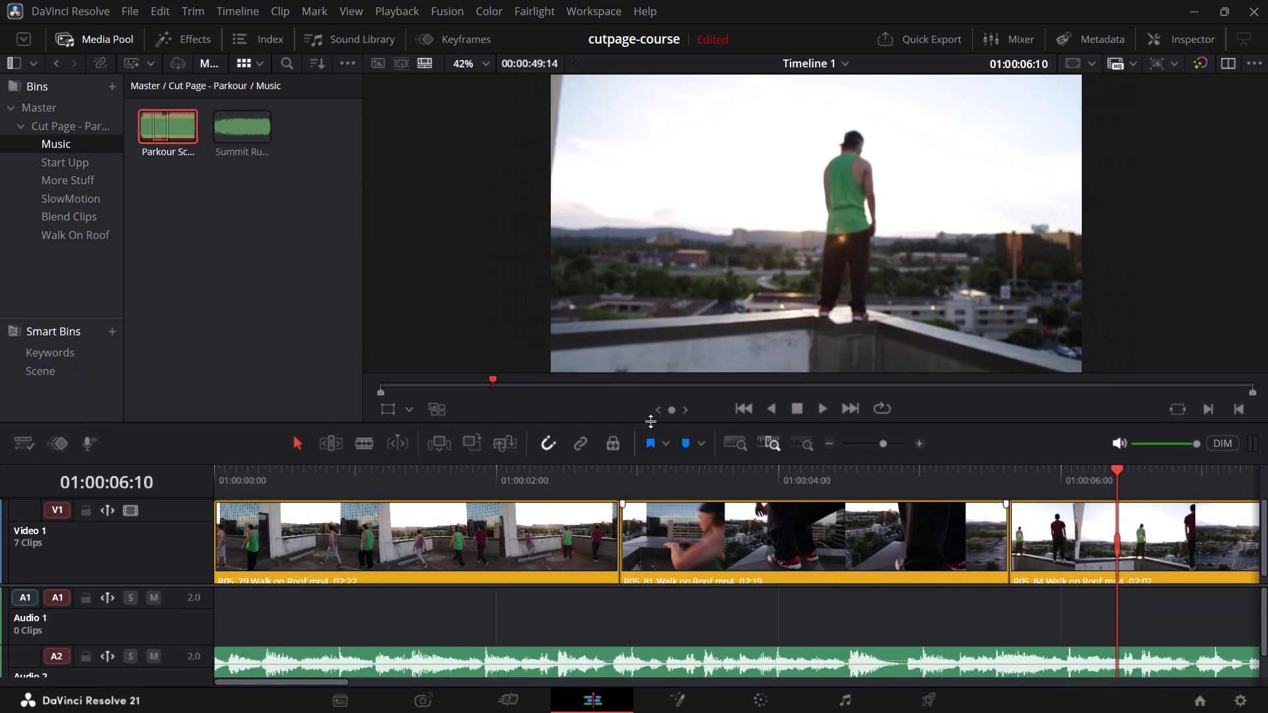
{"action": "left_click_drag", "start_coordinate": [651, 421], "coordinate": [649, 418]}
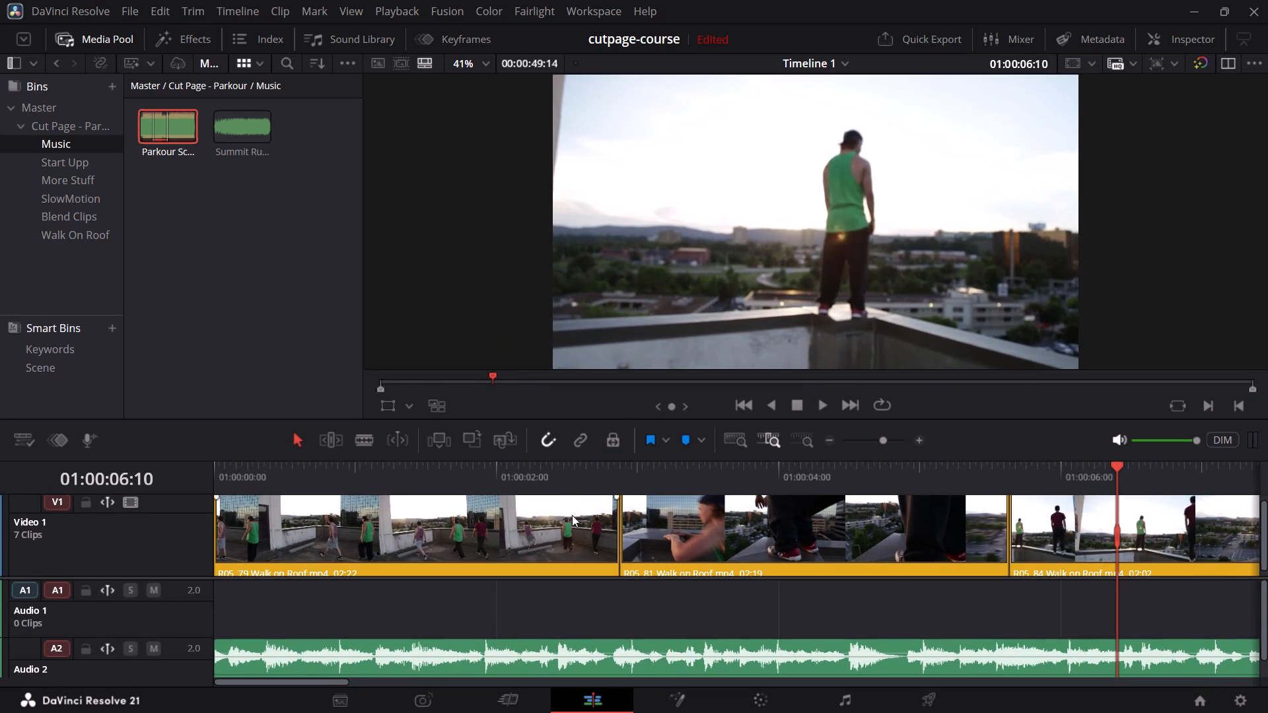
{"action": "left_click", "coordinate": [559, 652]}
{"action": "left_click", "coordinate": [542, 667]}
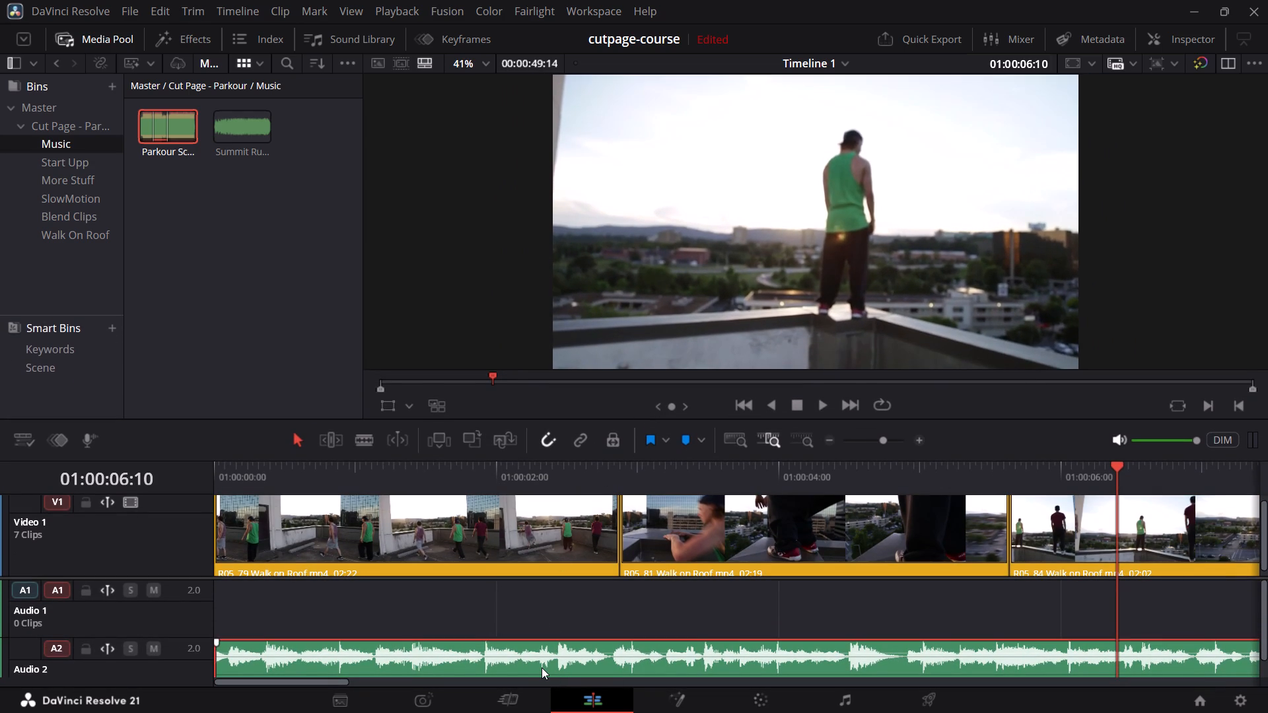
{"action": "key", "text": "BackSpace"}
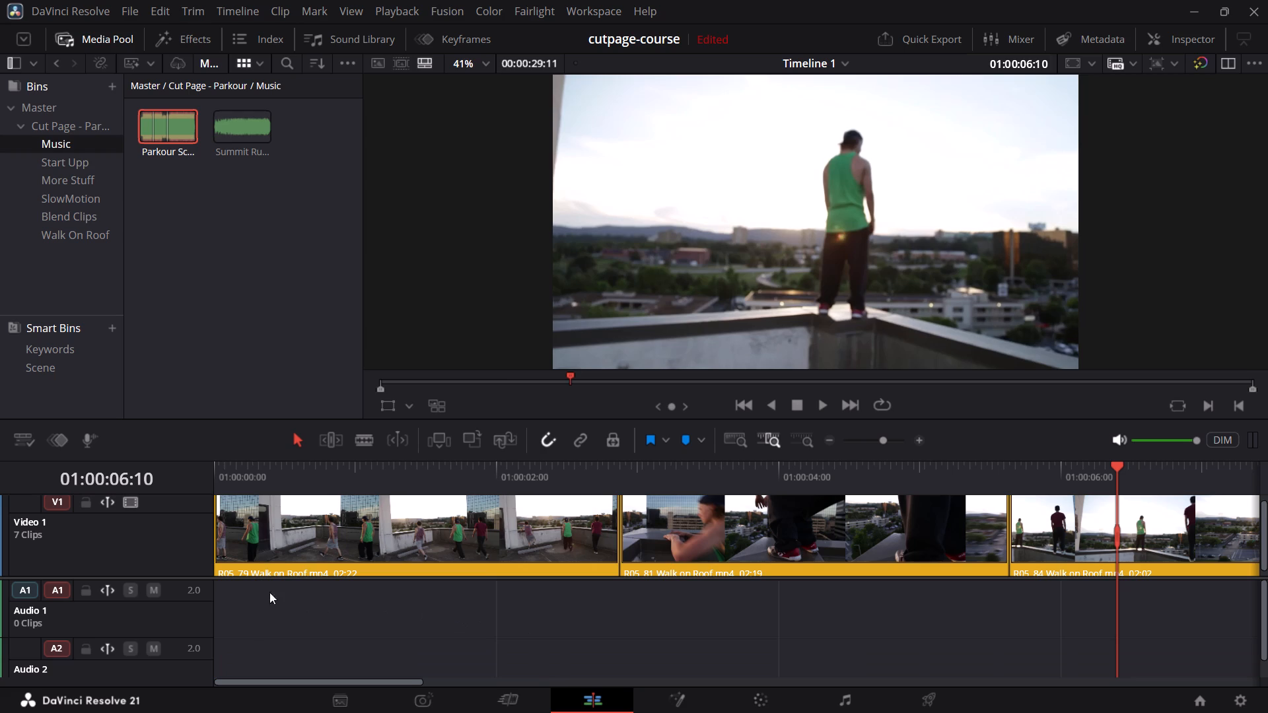
{"action": "left_click_drag", "start_coordinate": [169, 578], "coordinate": [161, 667]}
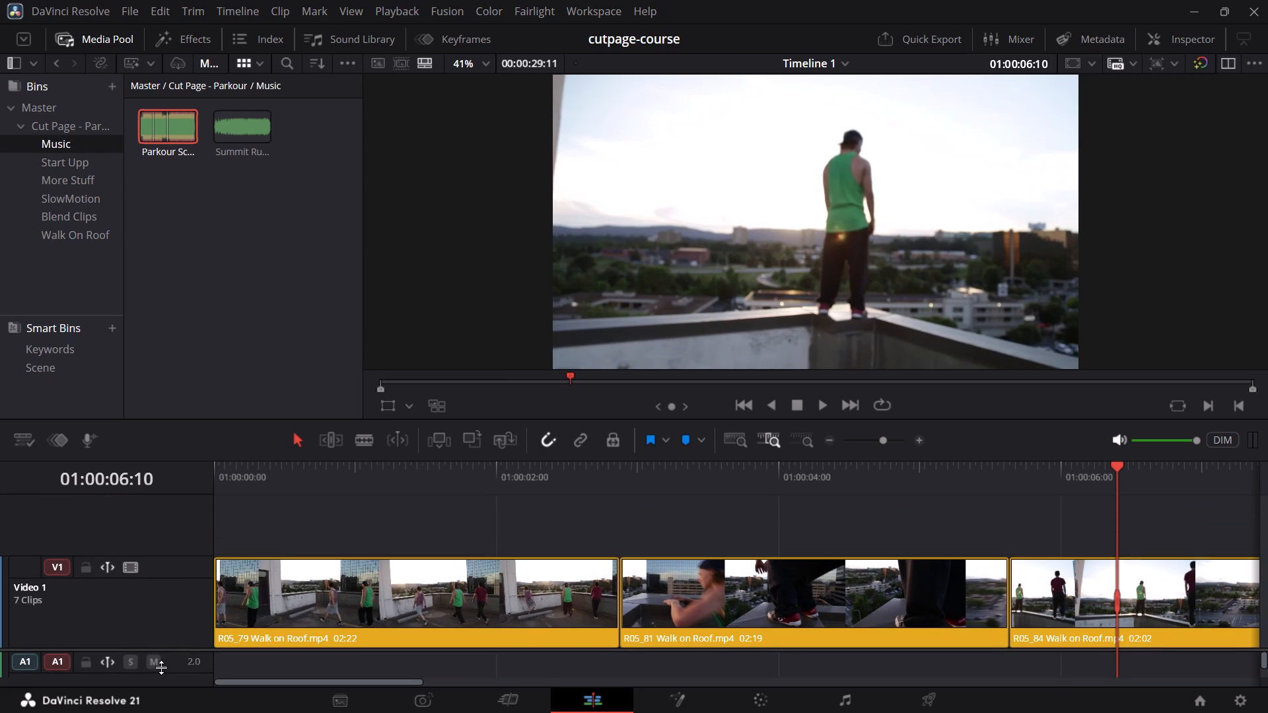
{"action": "left_click_drag", "start_coordinate": [161, 667], "coordinate": [160, 668]}
On the Cut page, play the rooftop clips from the start and examine the cut between the second and third clips.
{"action": "left_click", "coordinate": [512, 699]}
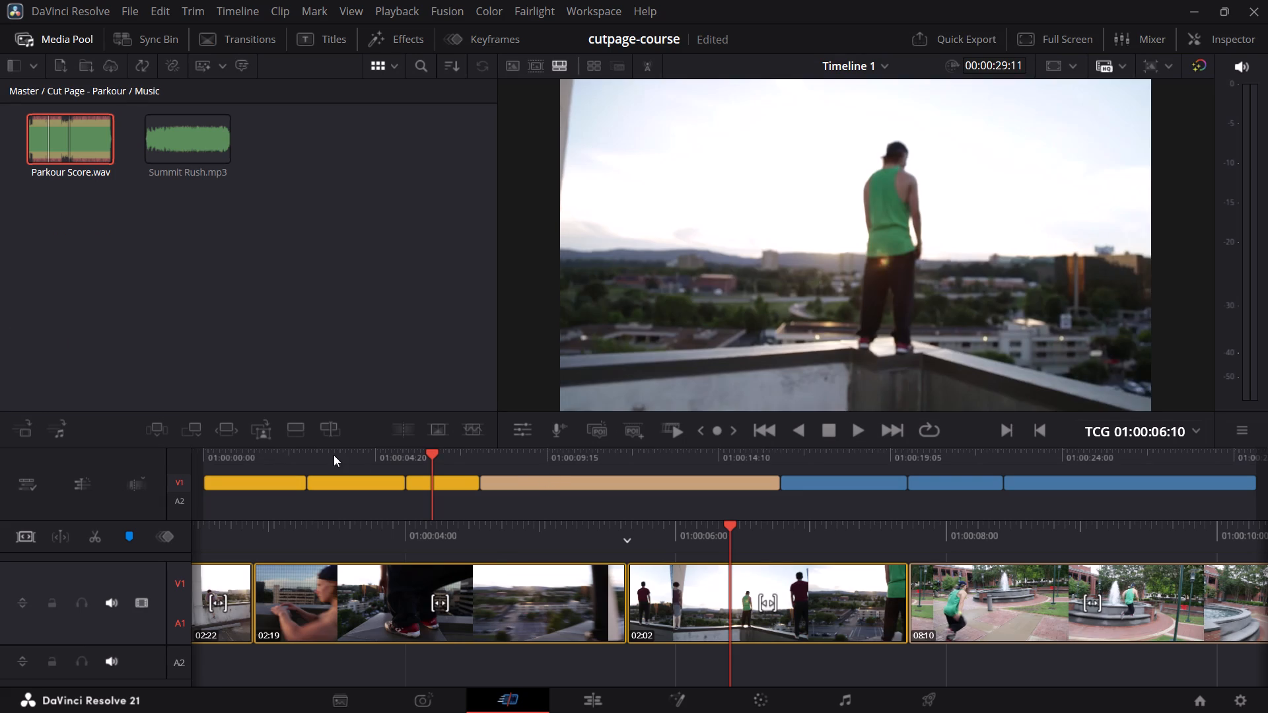
{"action": "left_click_drag", "start_coordinate": [378, 455], "coordinate": [201, 457]}
{"action": "key", "text": "space"}
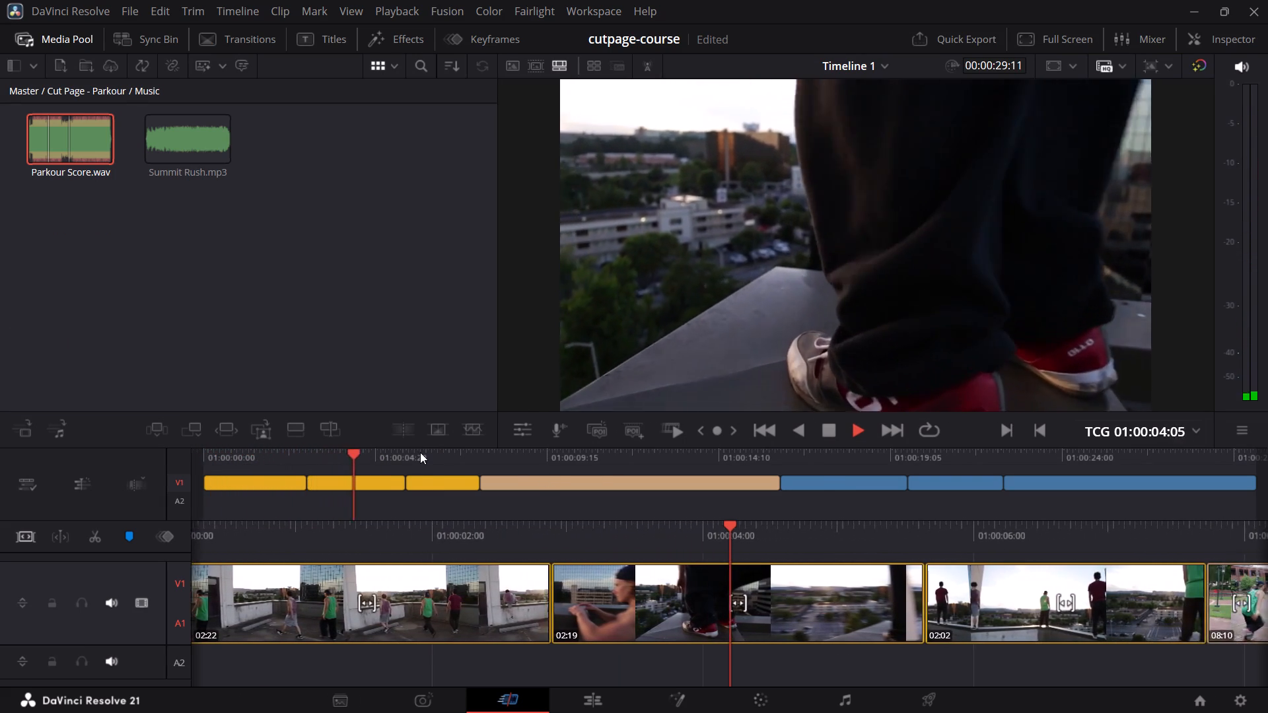
{"action": "key", "text": "space"}
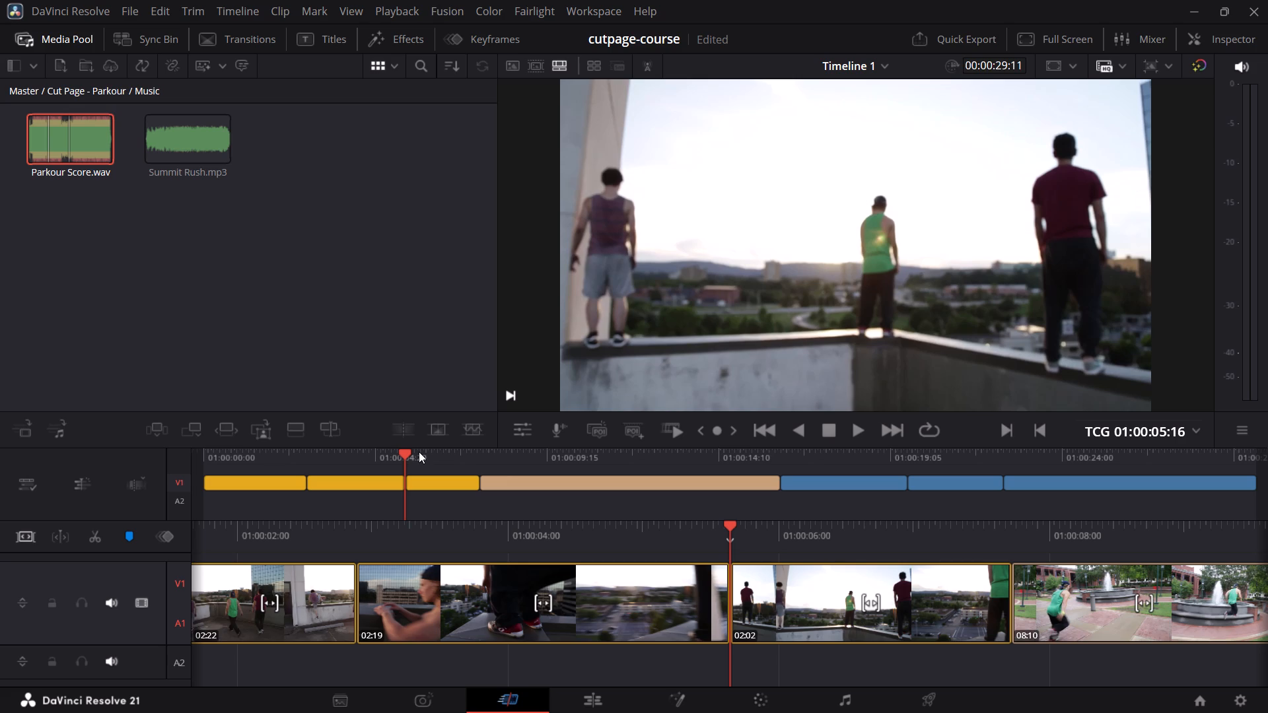
{"action": "key", "text": "space"}
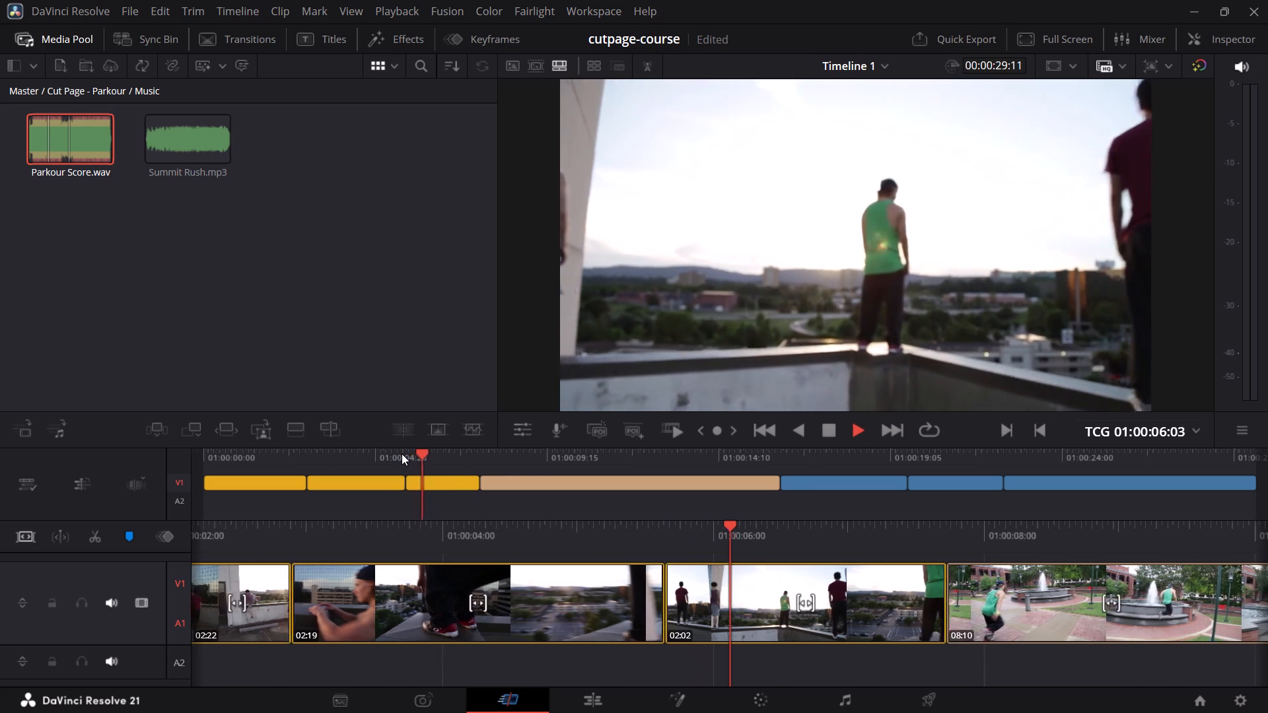
{"action": "key", "text": "space"}
{"action": "left_click", "coordinate": [406, 454]}
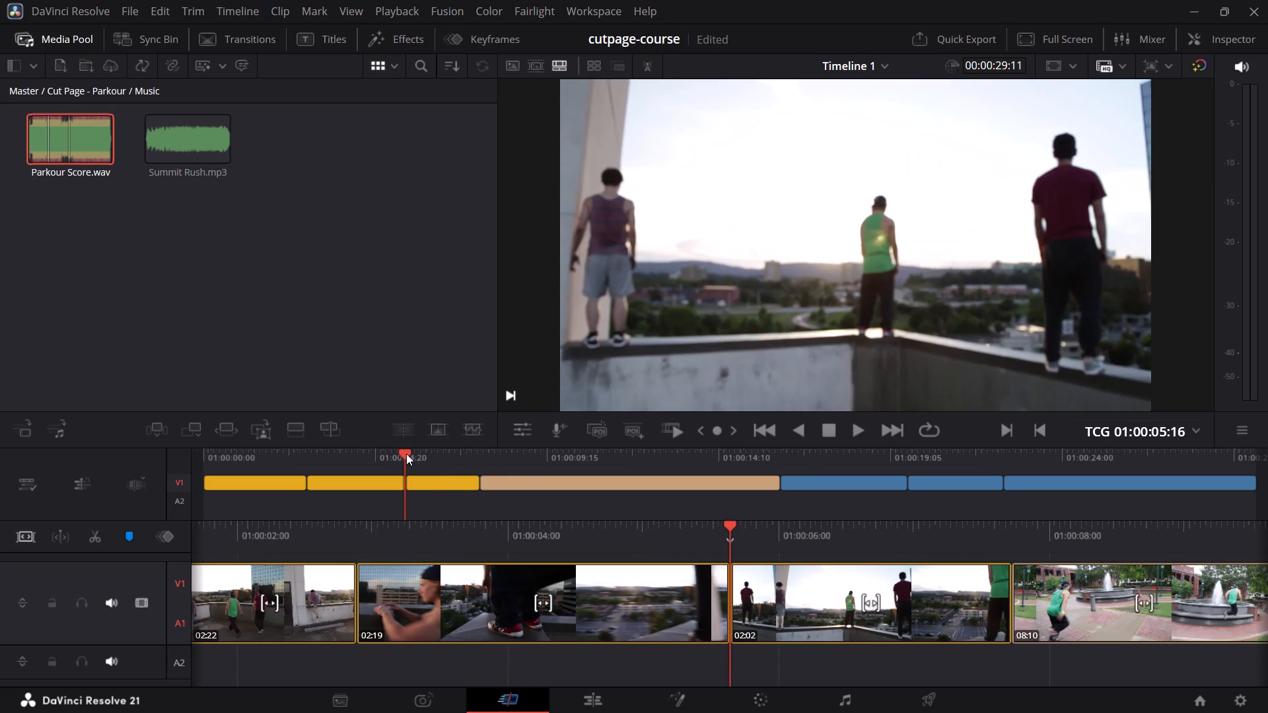
{"action": "key", "text": "space"}
{"action": "key", "text": "space"}
{"action": "left_click", "coordinate": [406, 454]}
Ripple-trim the end of the second rooftop clip to a duration of 02:10 and preview the cut.
{"action": "left_click", "coordinate": [717, 601]}
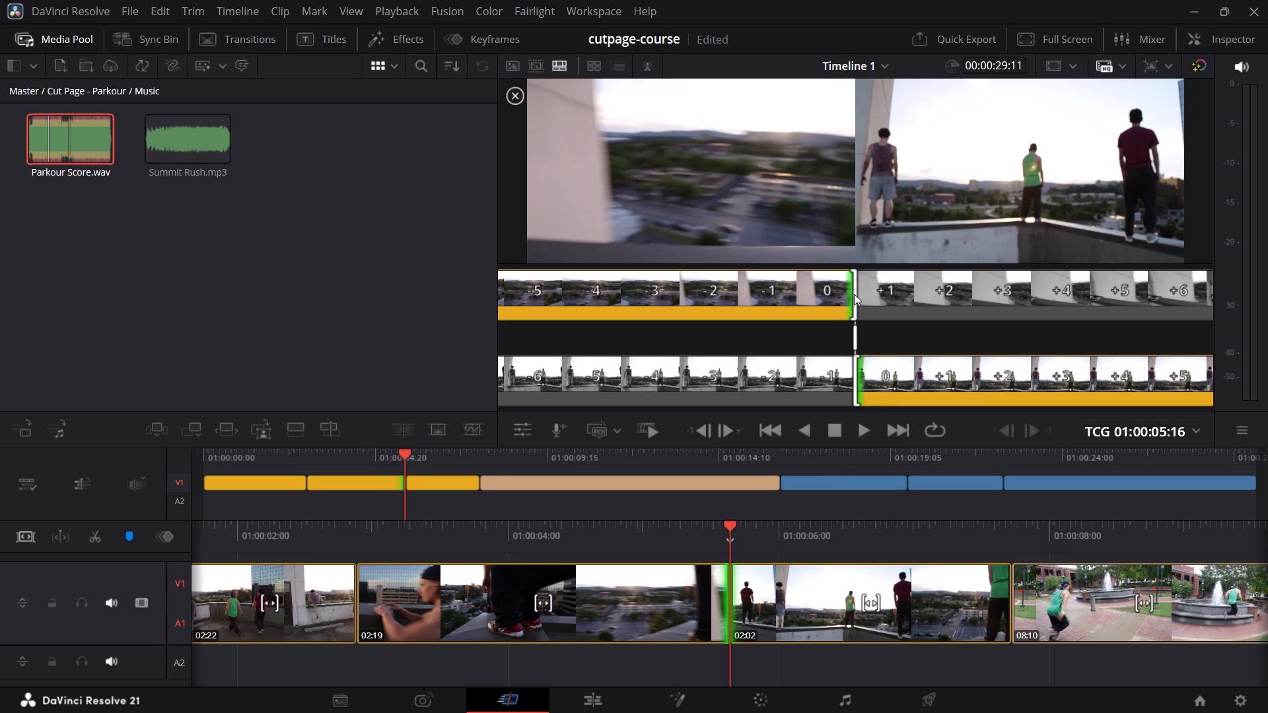
{"action": "left_click_drag", "start_coordinate": [853, 293], "coordinate": [818, 300]}
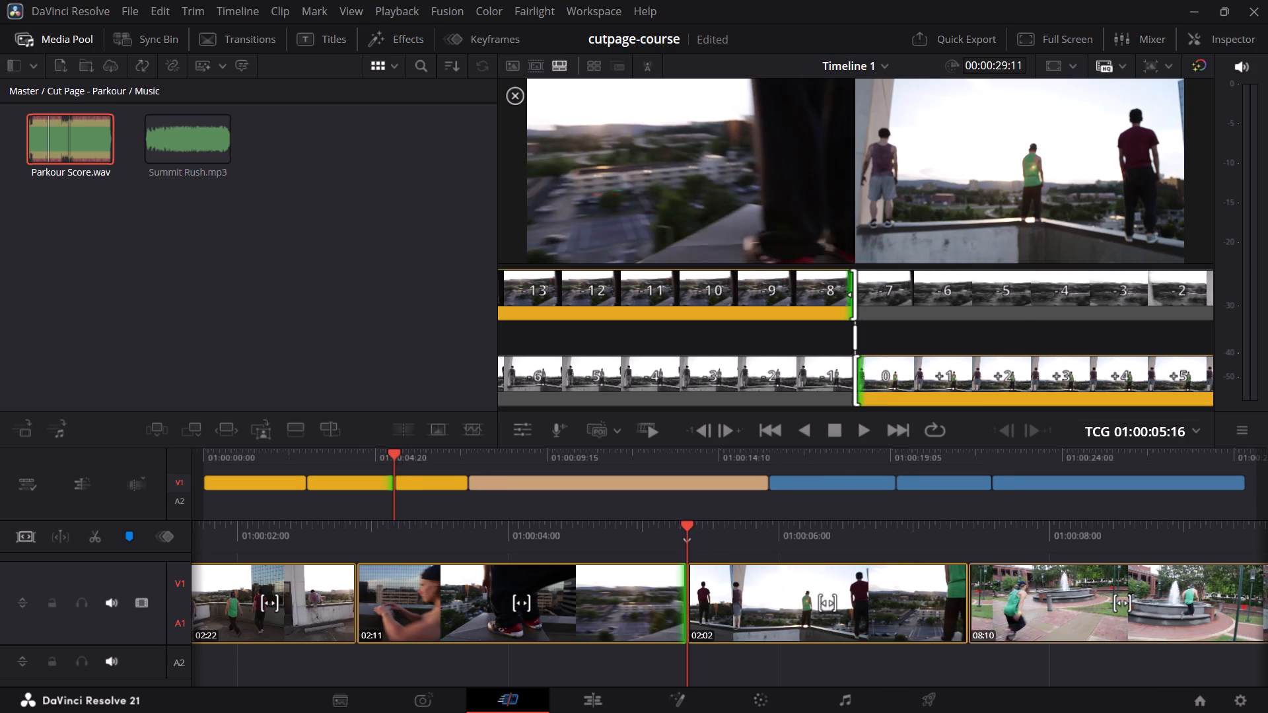
{"action": "left_click_drag", "start_coordinate": [818, 300], "coordinate": [802, 301]}
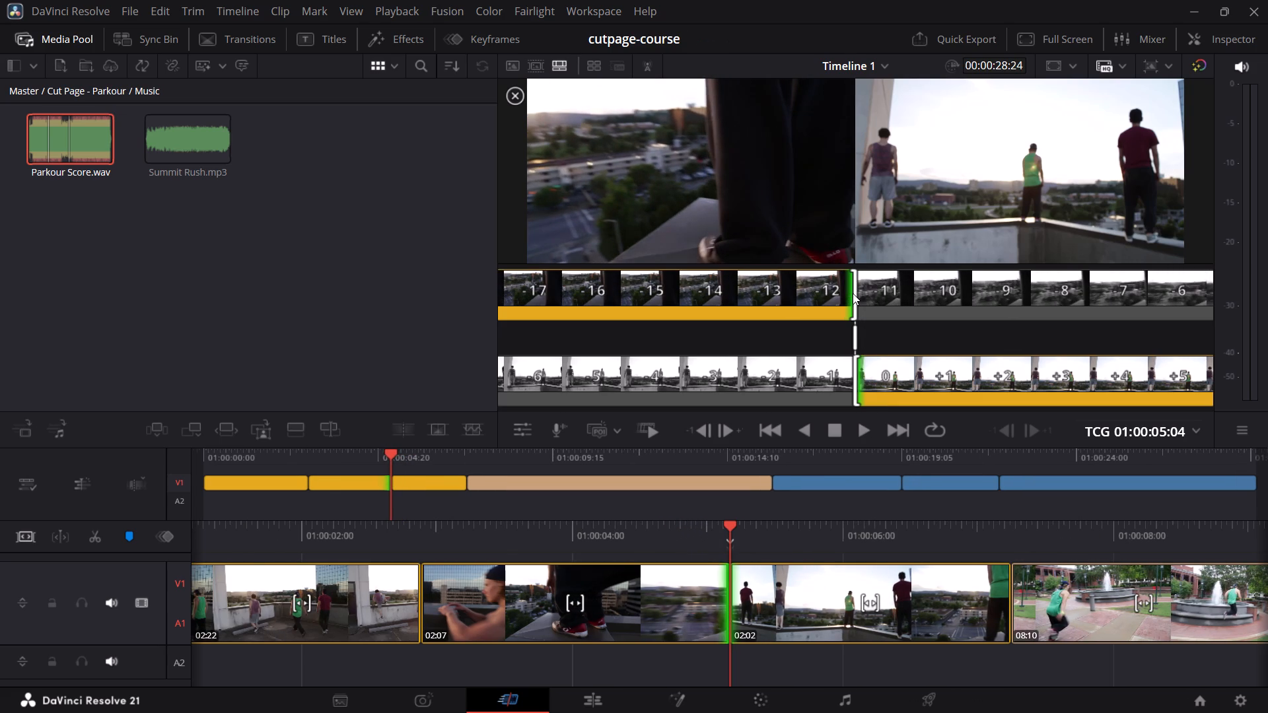
{"action": "left_click_drag", "start_coordinate": [853, 293], "coordinate": [868, 290]}
{"action": "key", "text": "slash"}
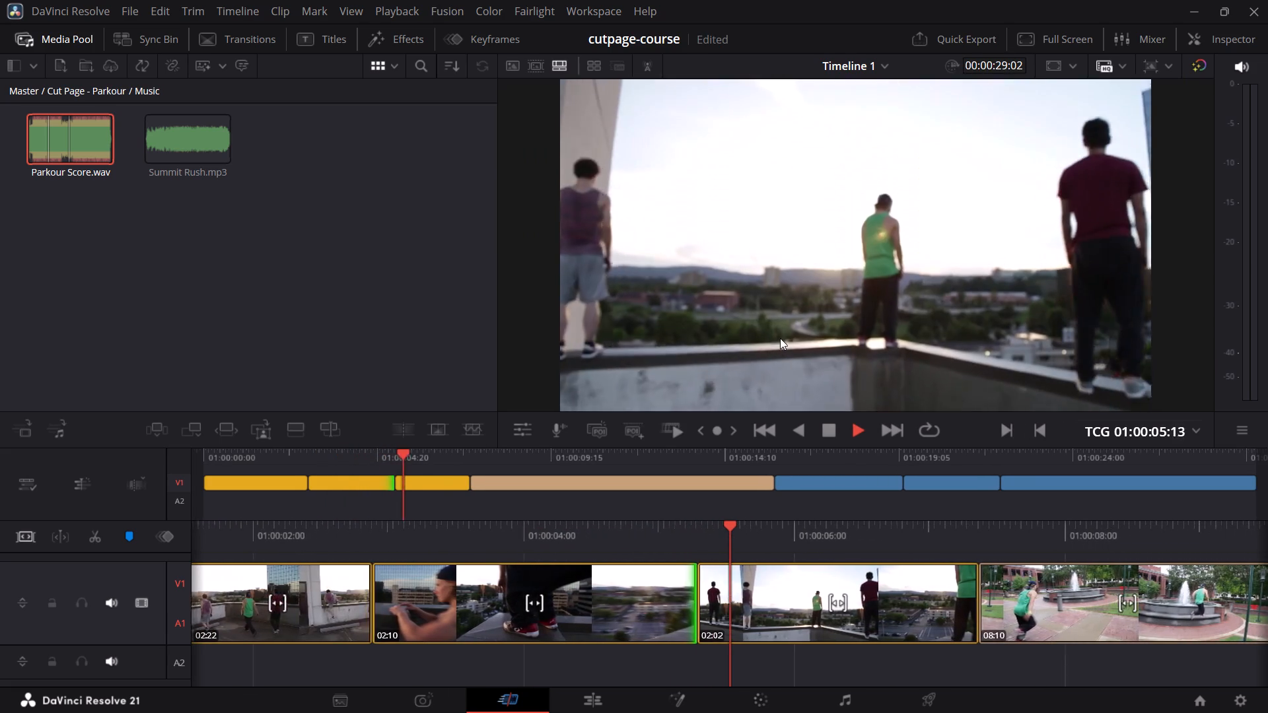
{"action": "key", "text": "space"}
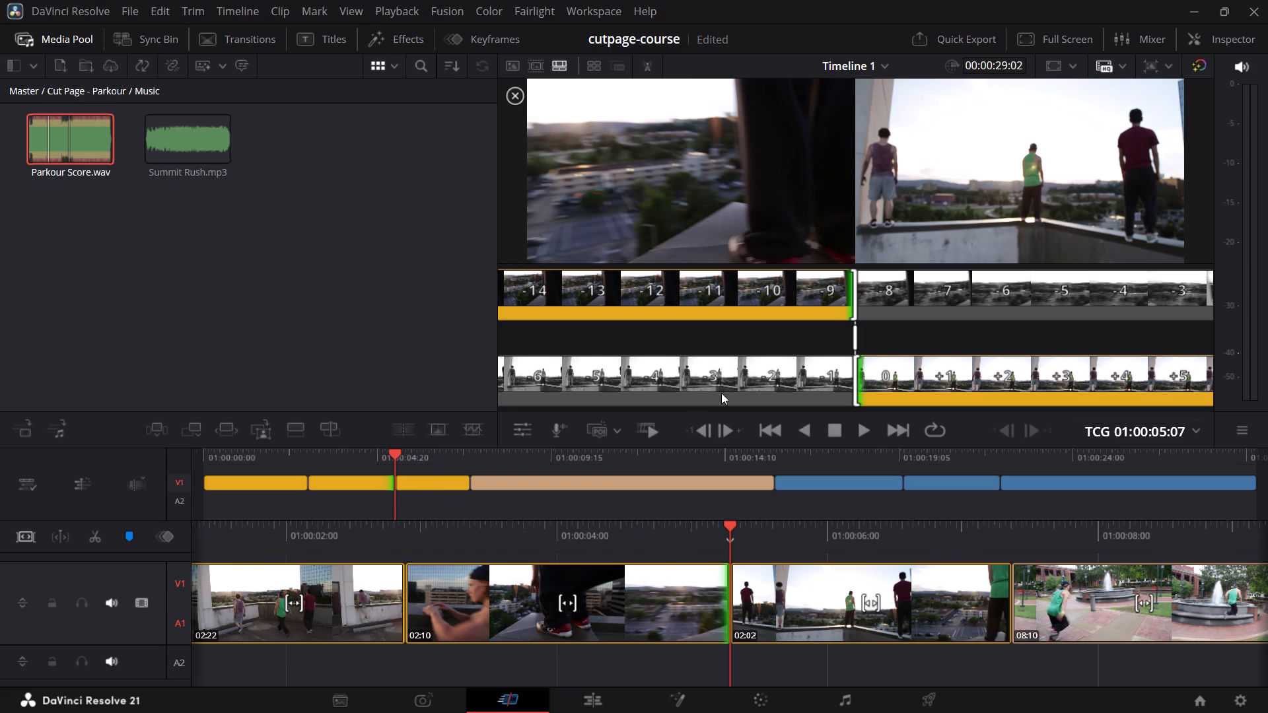
Trim the second rooftop clip's end back four more frames, one at a time, to a duration of 02:06, previewing the cut.
{"action": "left_click", "coordinate": [721, 585]}
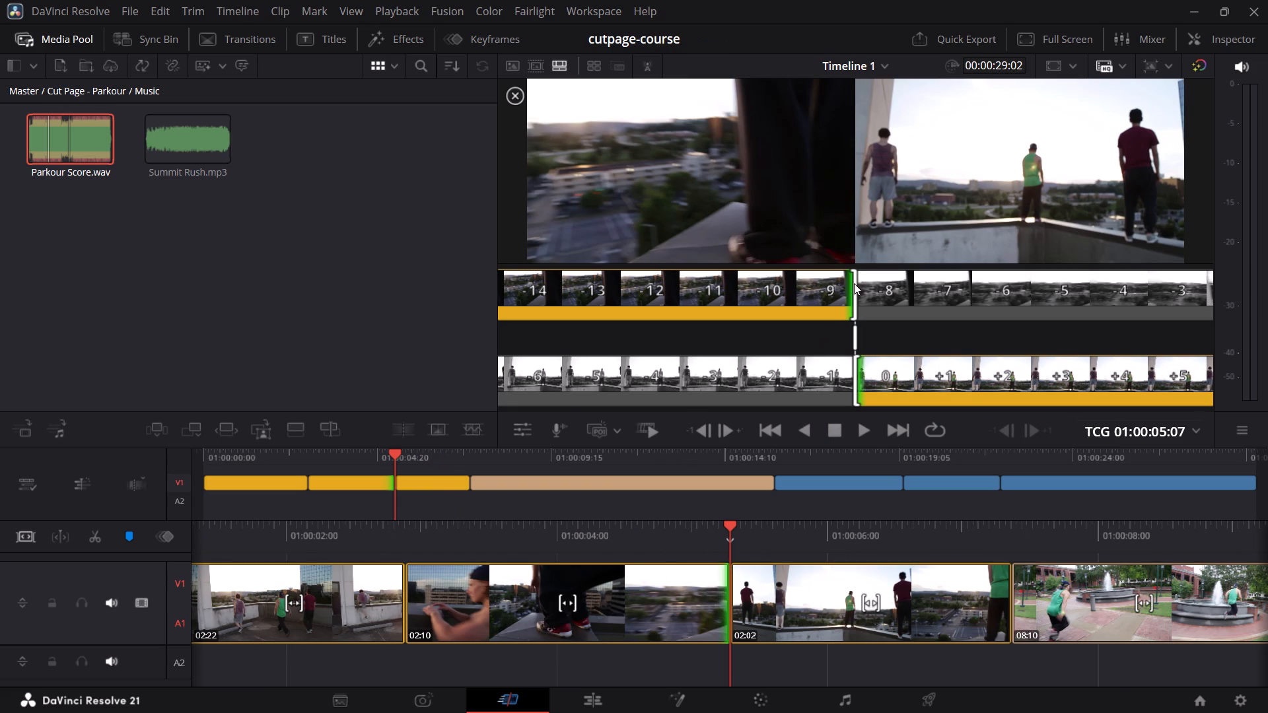
{"action": "left_click", "coordinate": [856, 290]}
{"action": "double_click", "coordinate": [706, 429]}
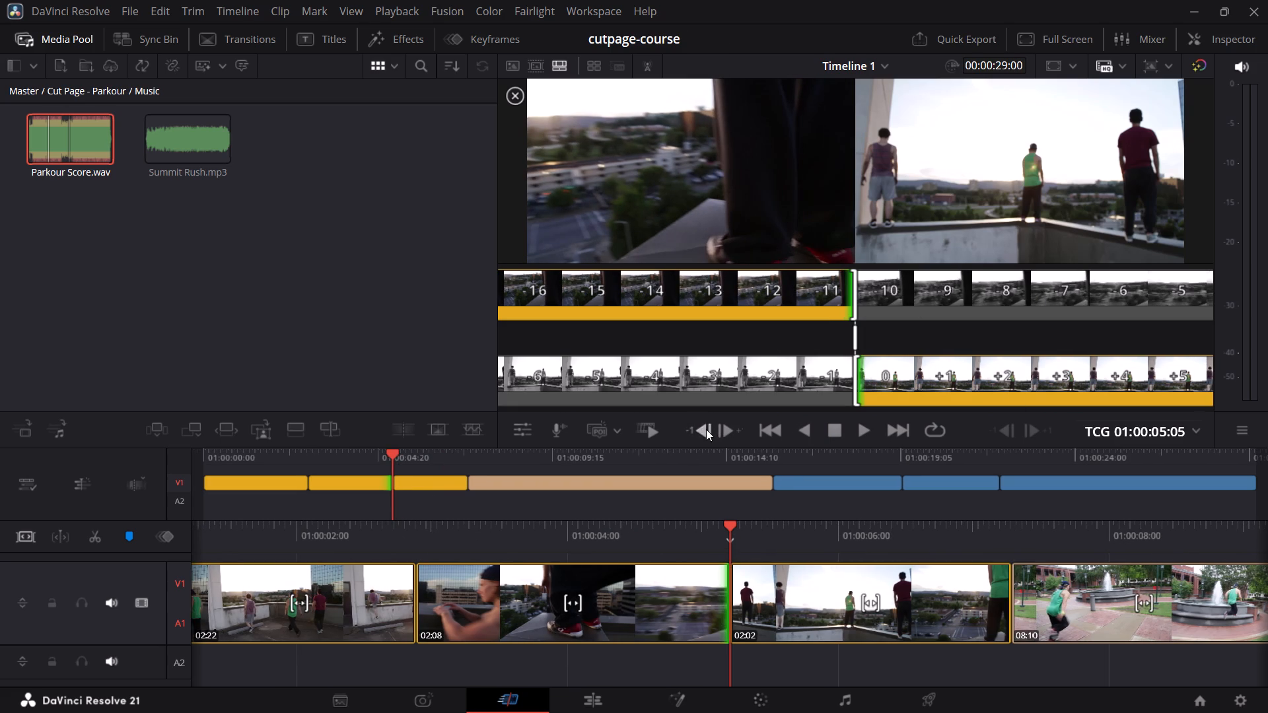
{"action": "key", "text": "slash"}
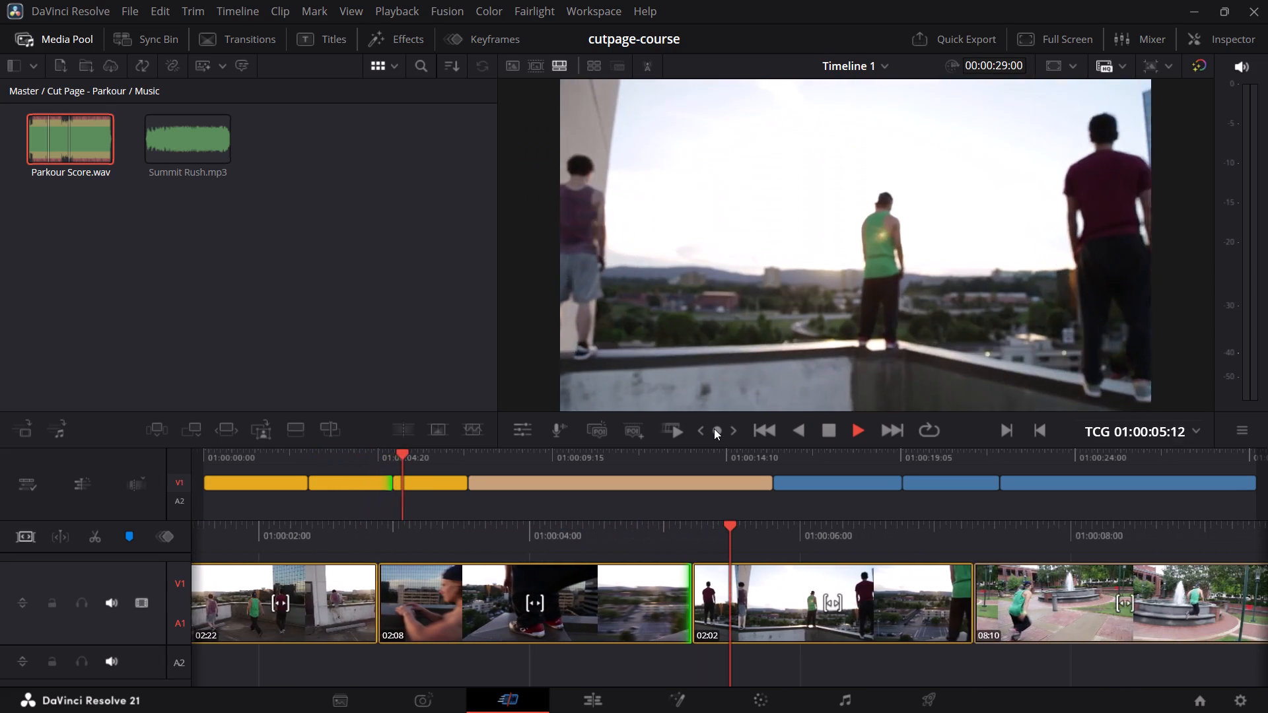
{"action": "key", "text": "space"}
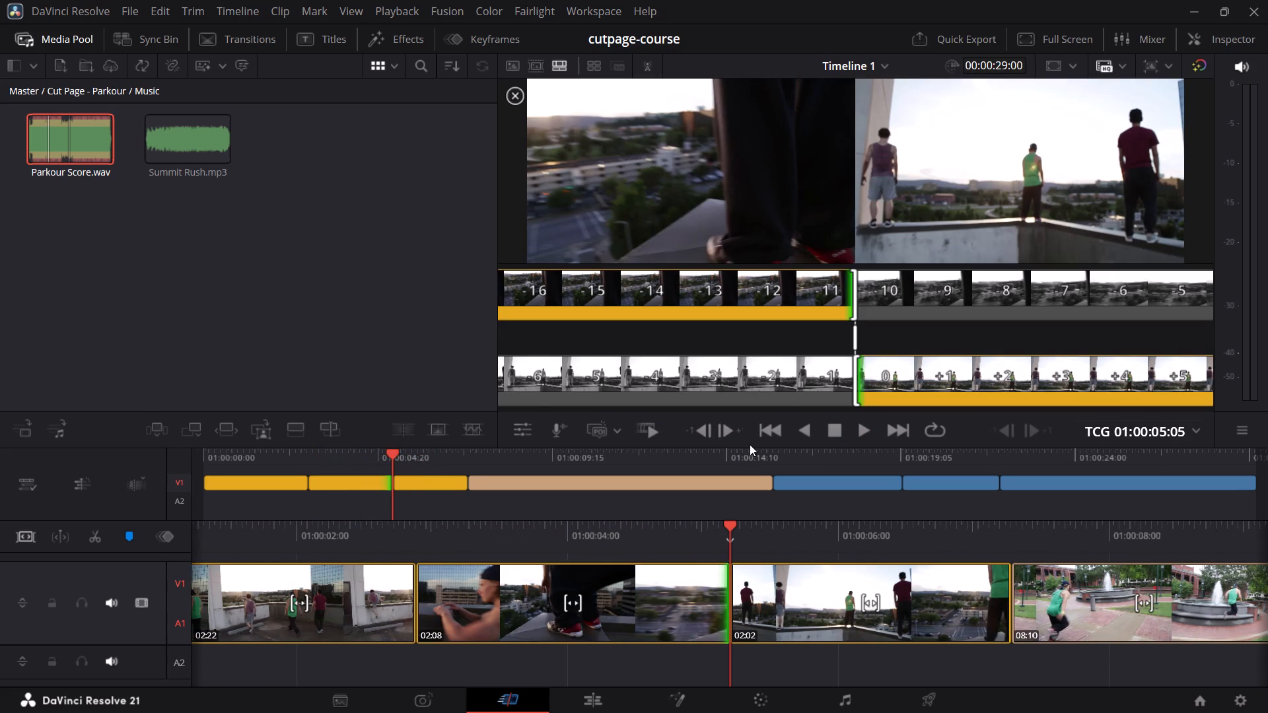
{"action": "left_click", "coordinate": [705, 432]}
{"action": "left_click", "coordinate": [705, 432]}
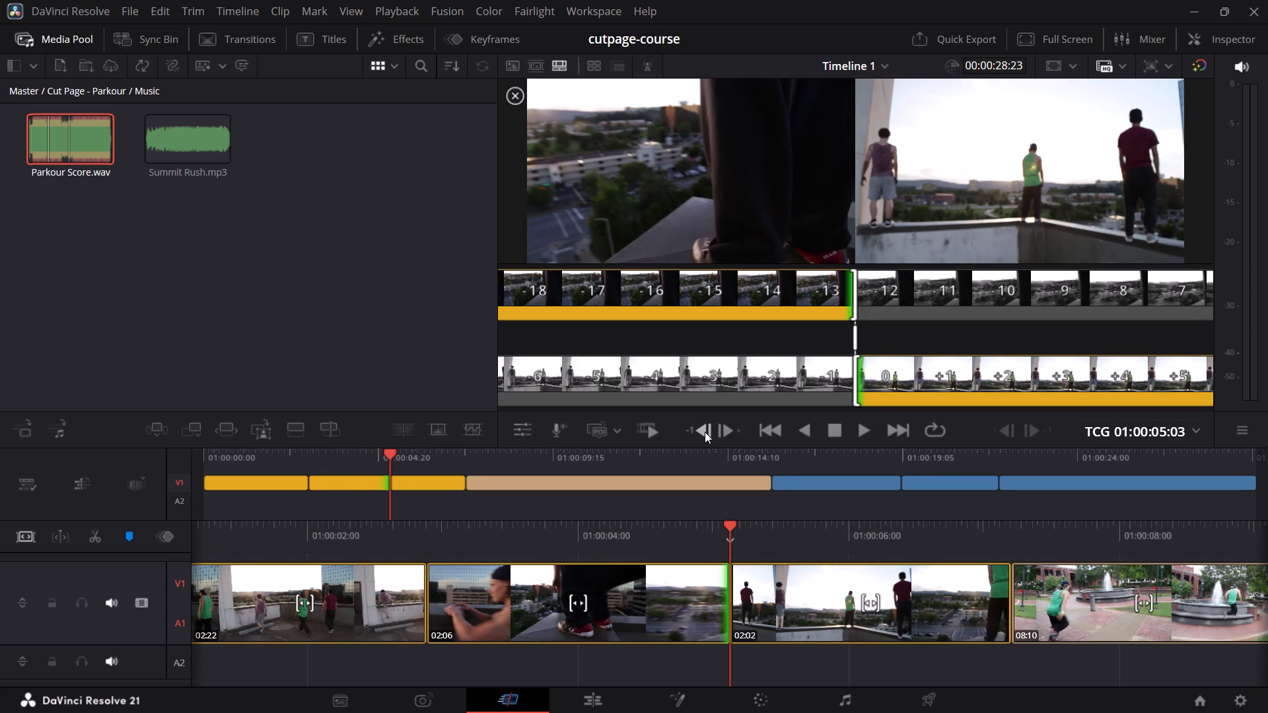
{"action": "key", "text": "slash"}
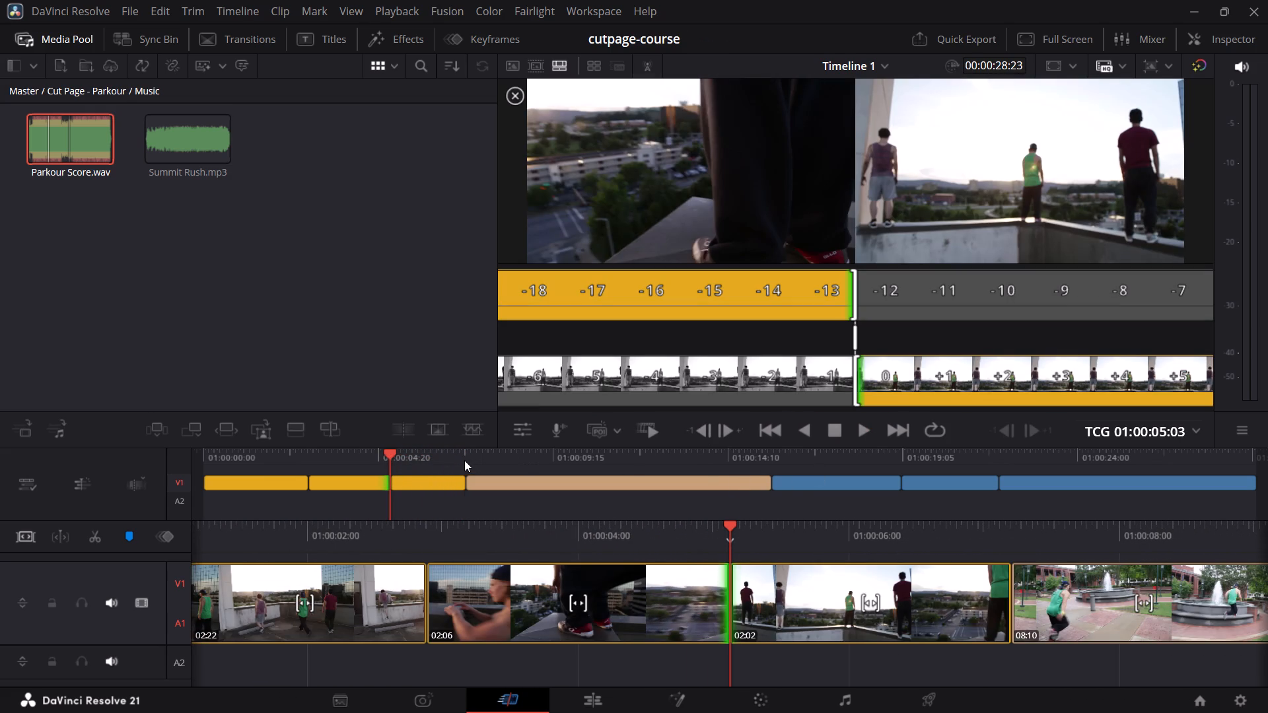
Play on through the edit and scrub over the fountain clip, ending at its cut to the following clip at 01:00:15:15.
{"action": "key", "text": "space"}
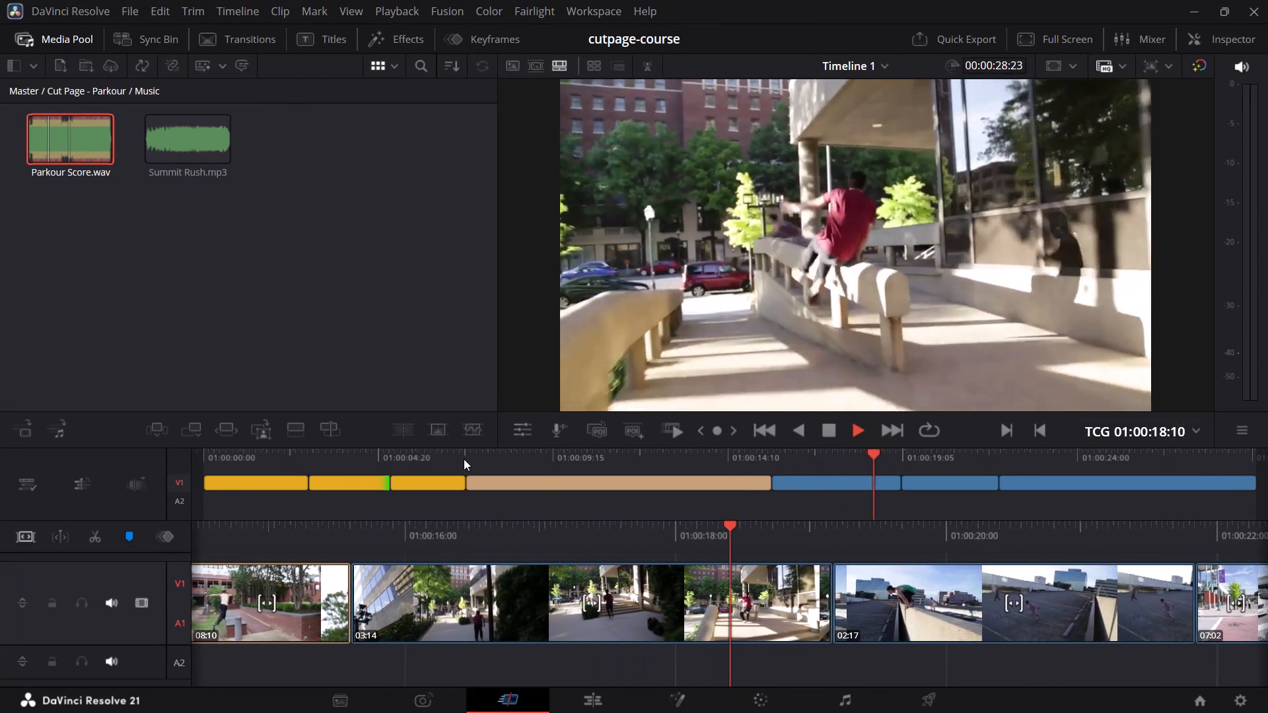
{"action": "key", "text": "space"}
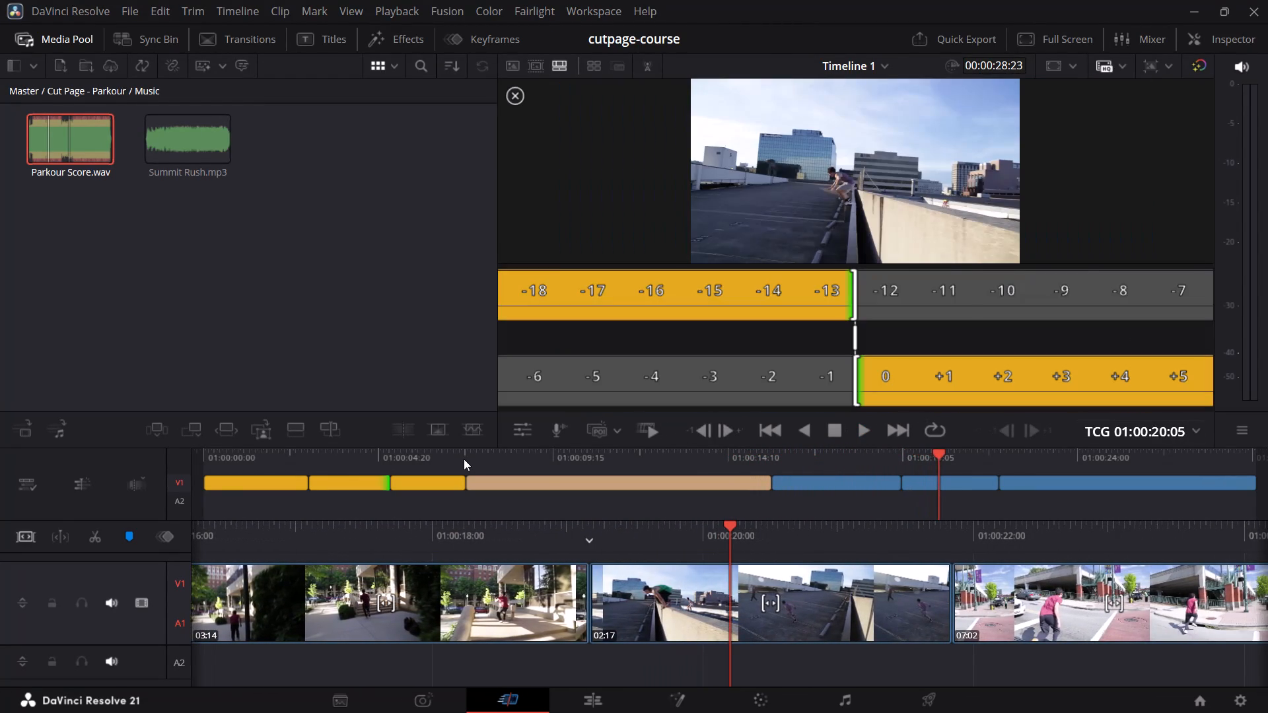
{"action": "left_click_drag", "start_coordinate": [775, 456], "coordinate": [769, 456]}
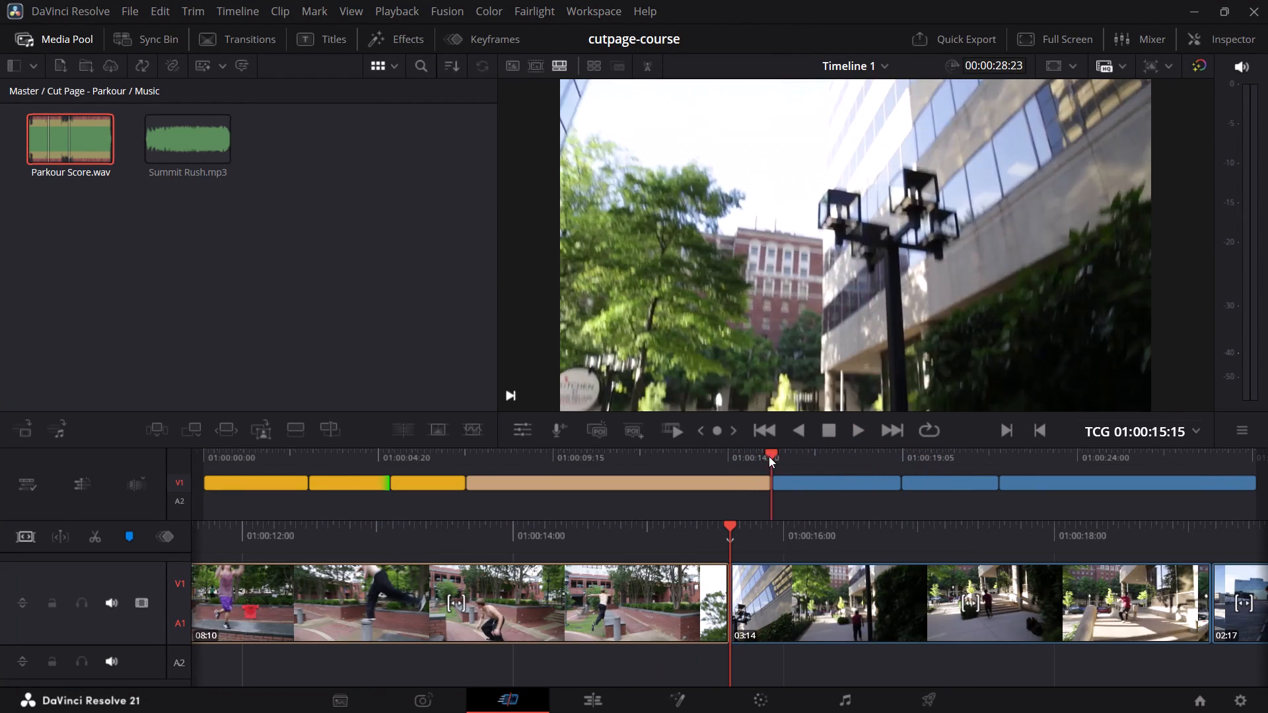
{"action": "left_click_drag", "start_coordinate": [769, 456], "coordinate": [473, 480]}
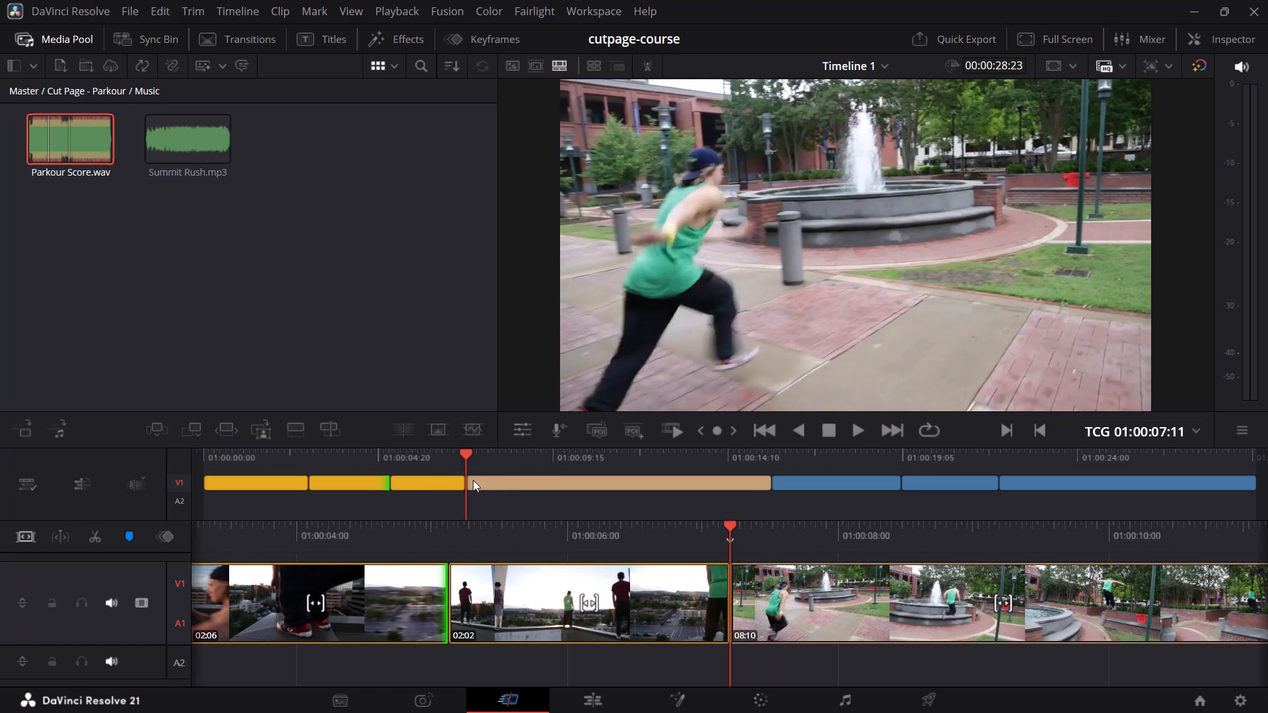
{"action": "left_click_drag", "start_coordinate": [473, 480], "coordinate": [658, 491]}
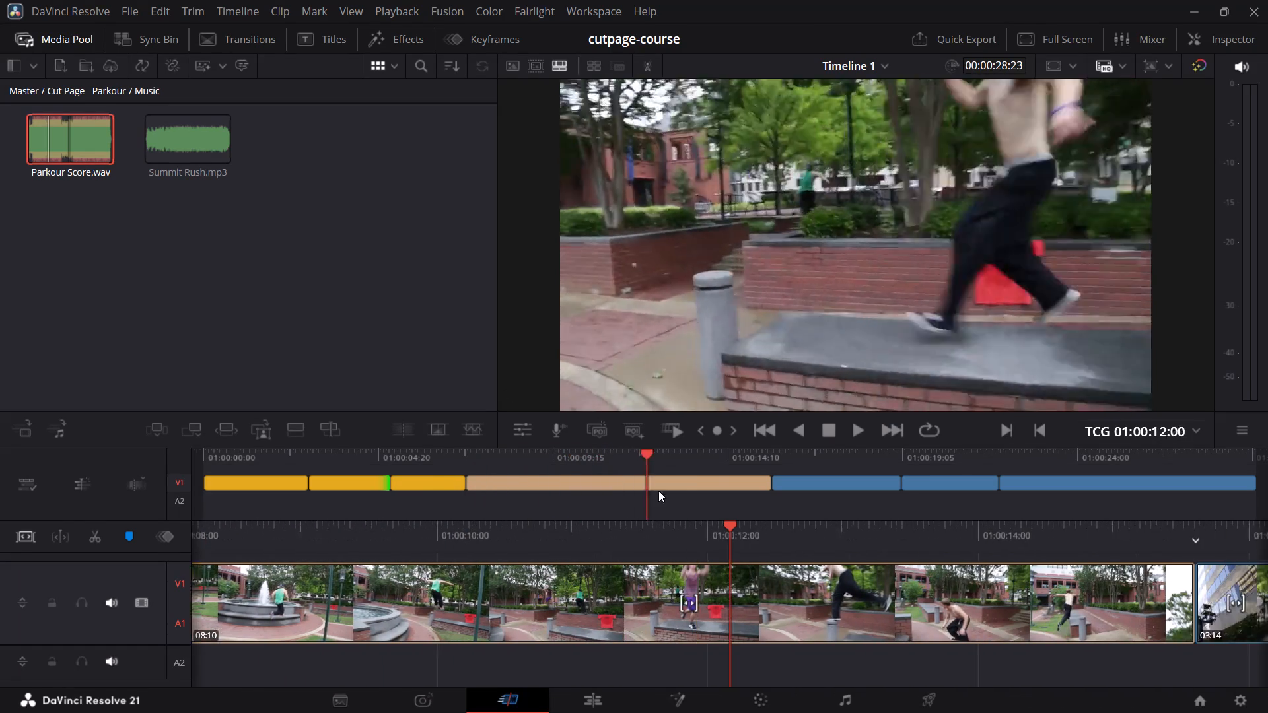
{"action": "left_click_drag", "start_coordinate": [658, 491], "coordinate": [789, 520]}
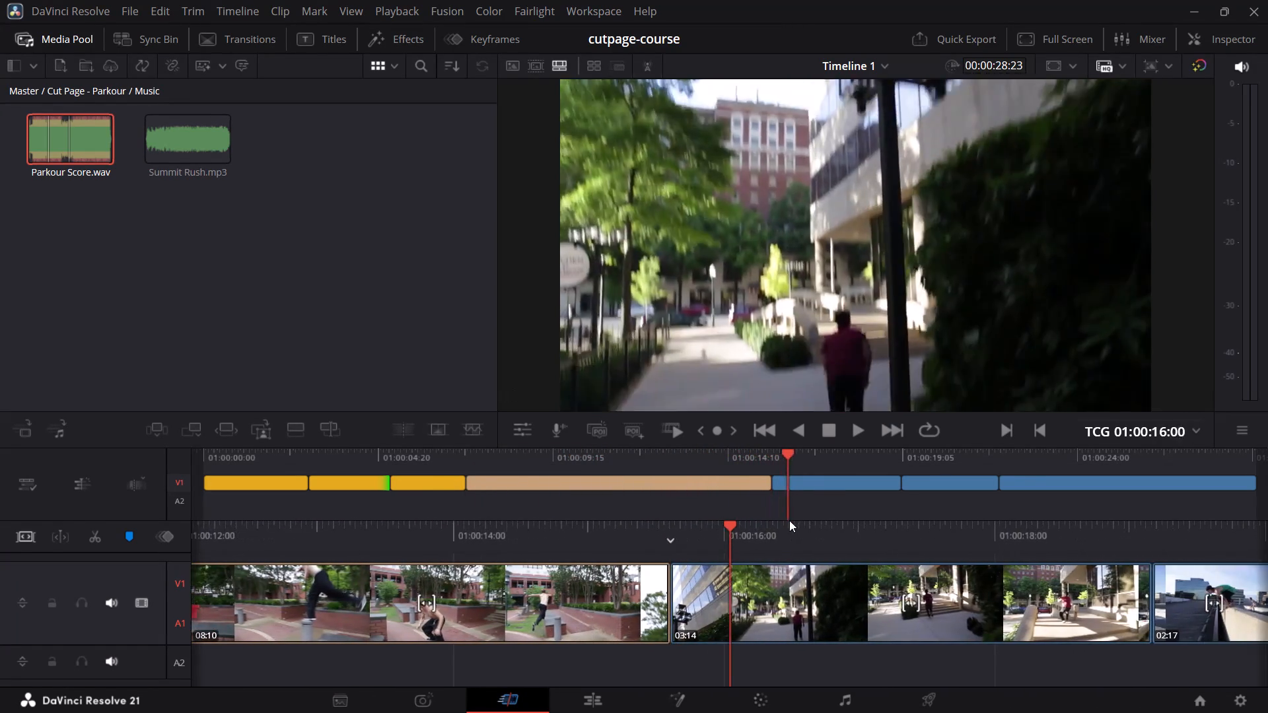
{"action": "left_click_drag", "start_coordinate": [789, 520], "coordinate": [773, 516]}
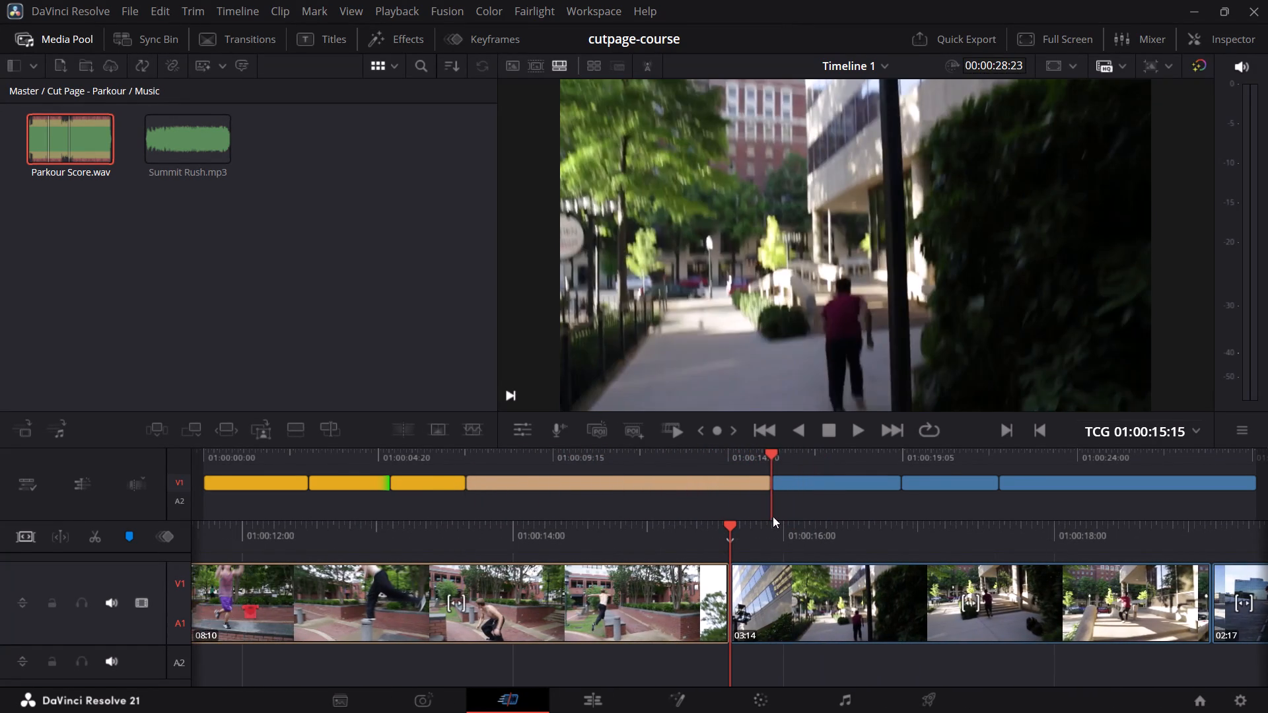
Scrub across the cut between the fountain clip and the following running clip, ending on the cut at 01:00:15:15.
{"action": "left_click_drag", "start_coordinate": [773, 516], "coordinate": [724, 518]}
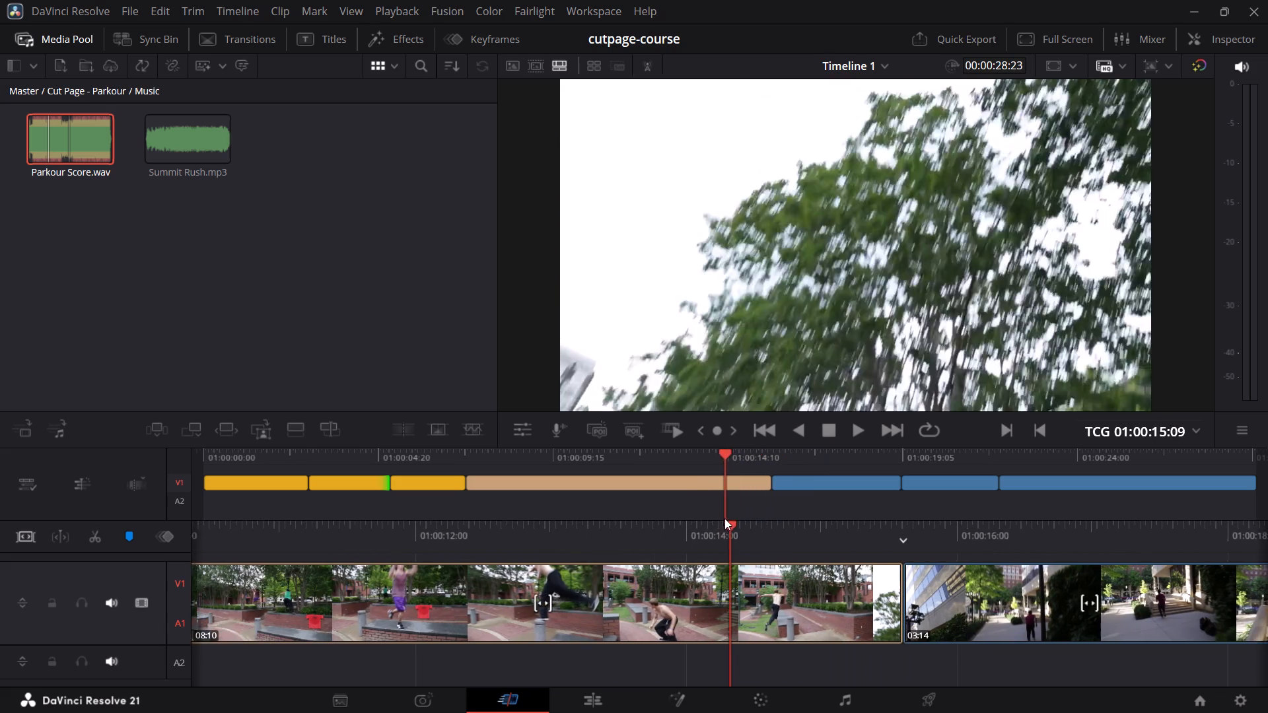
{"action": "left_click_drag", "start_coordinate": [724, 518], "coordinate": [803, 527]}
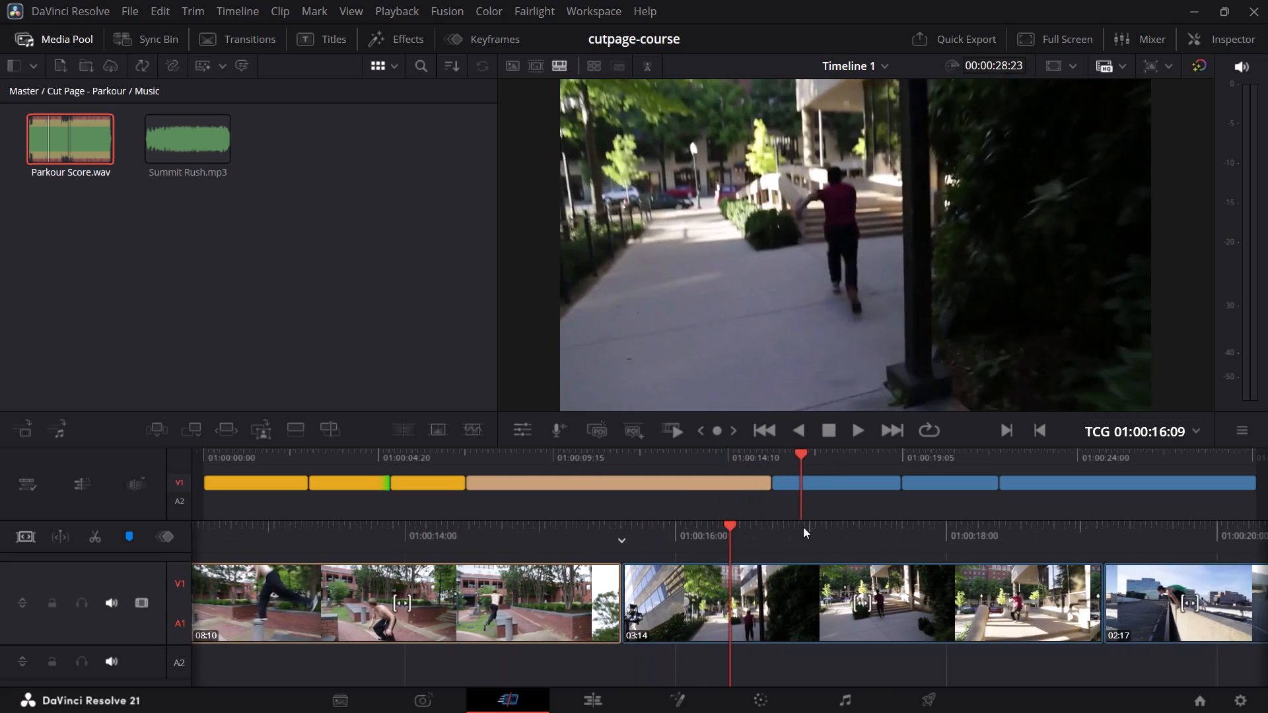
{"action": "left_click_drag", "start_coordinate": [803, 527], "coordinate": [811, 529]}
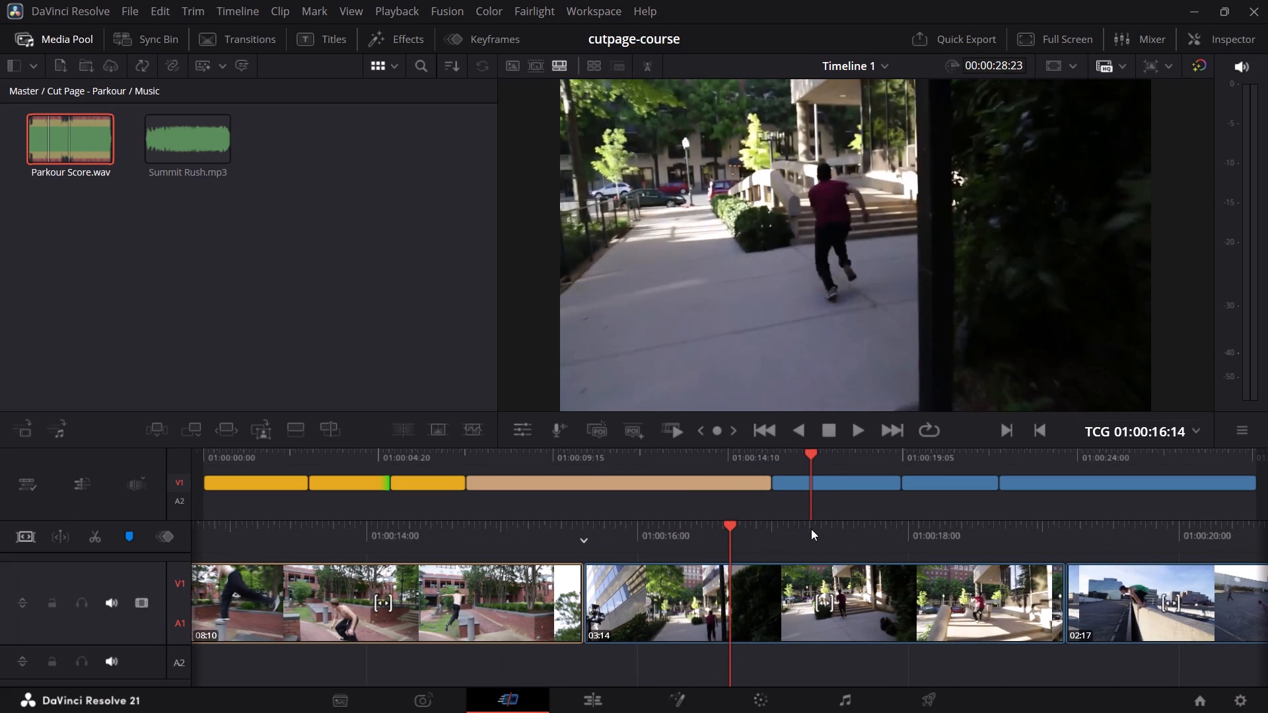
{"action": "left_click_drag", "start_coordinate": [811, 529], "coordinate": [822, 533]}
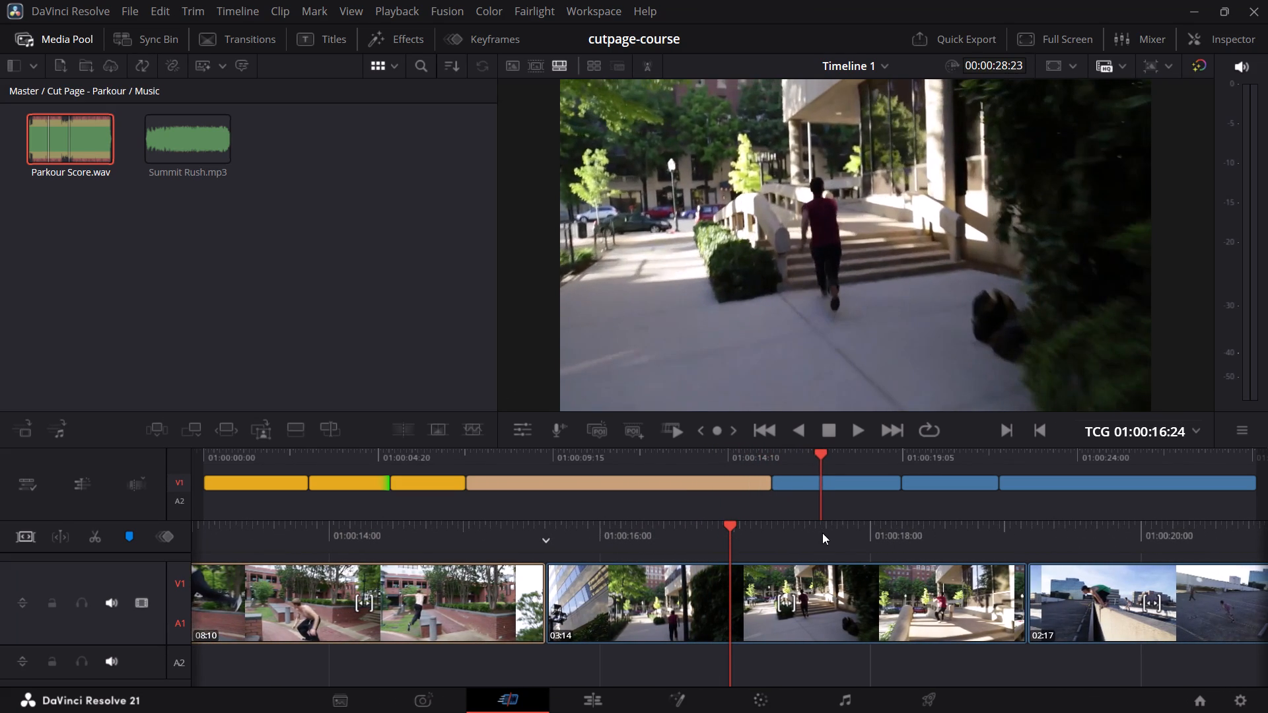
{"action": "left_click_drag", "start_coordinate": [822, 533], "coordinate": [777, 526]}
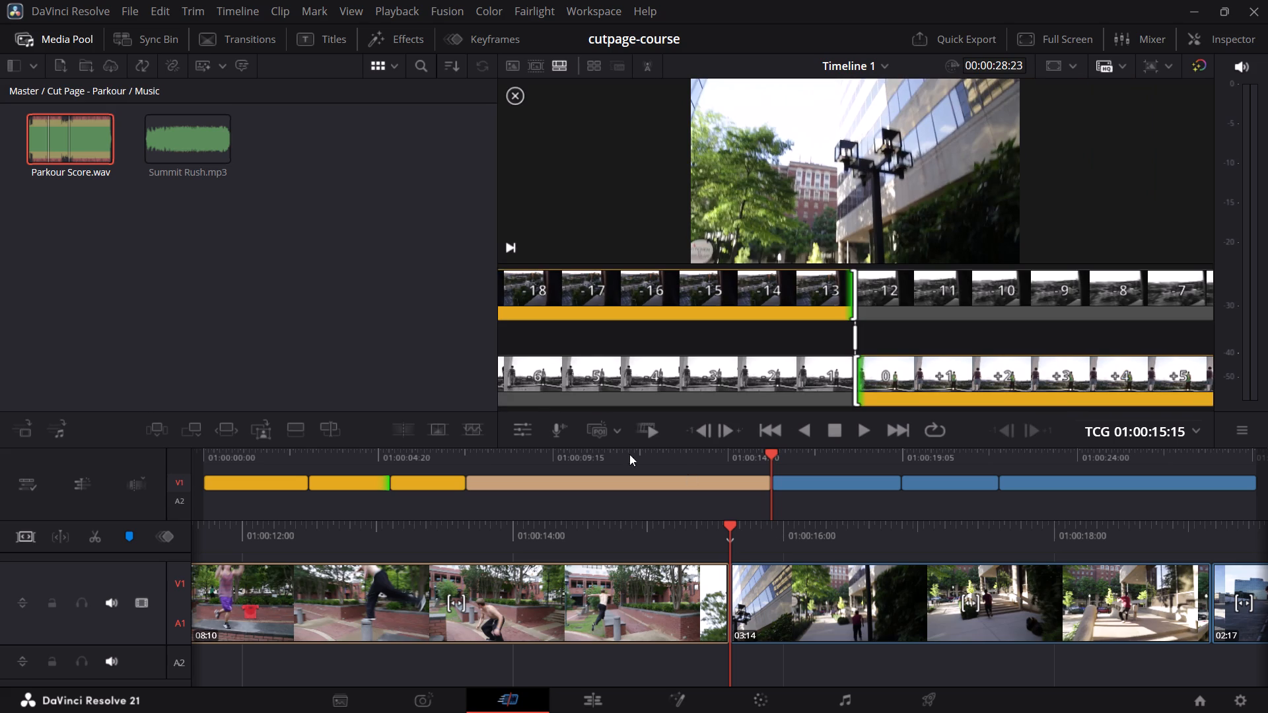
Check the More Stuff bin in Cut Page - Parkour, then open the SlowMotion bin.
{"action": "left_click", "coordinate": [69, 86]}
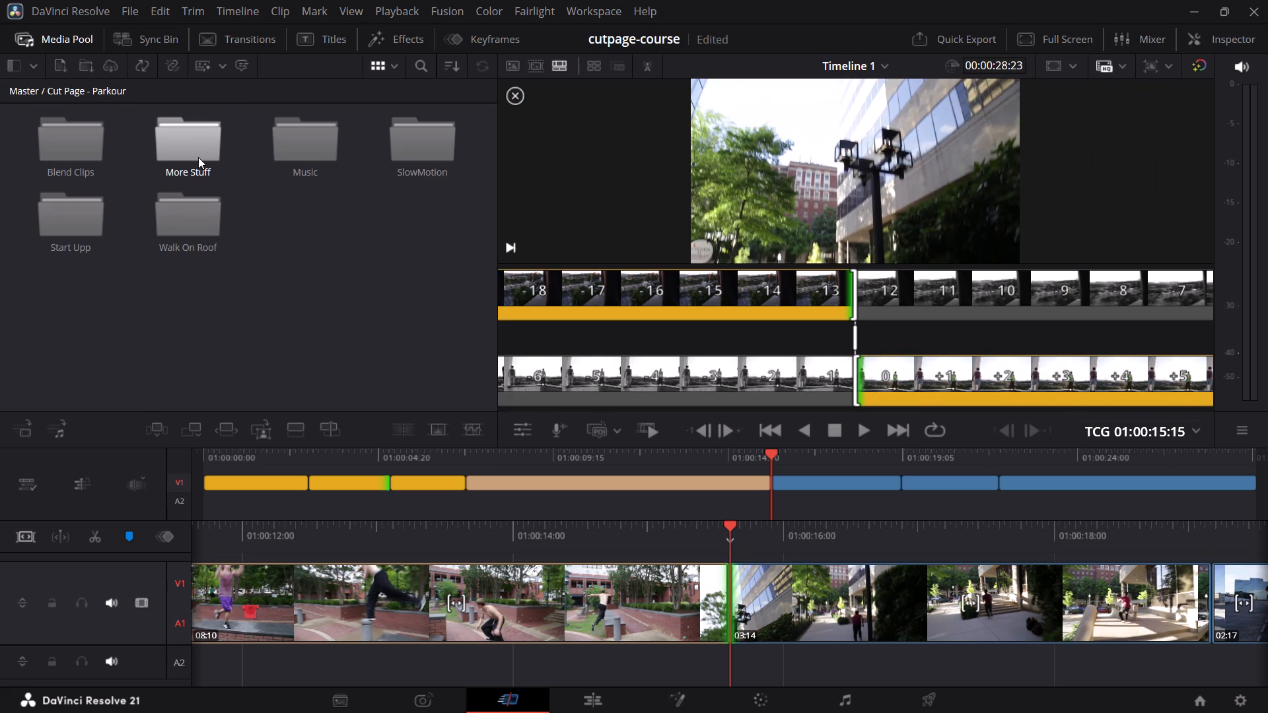
{"action": "double_click", "coordinate": [198, 157]}
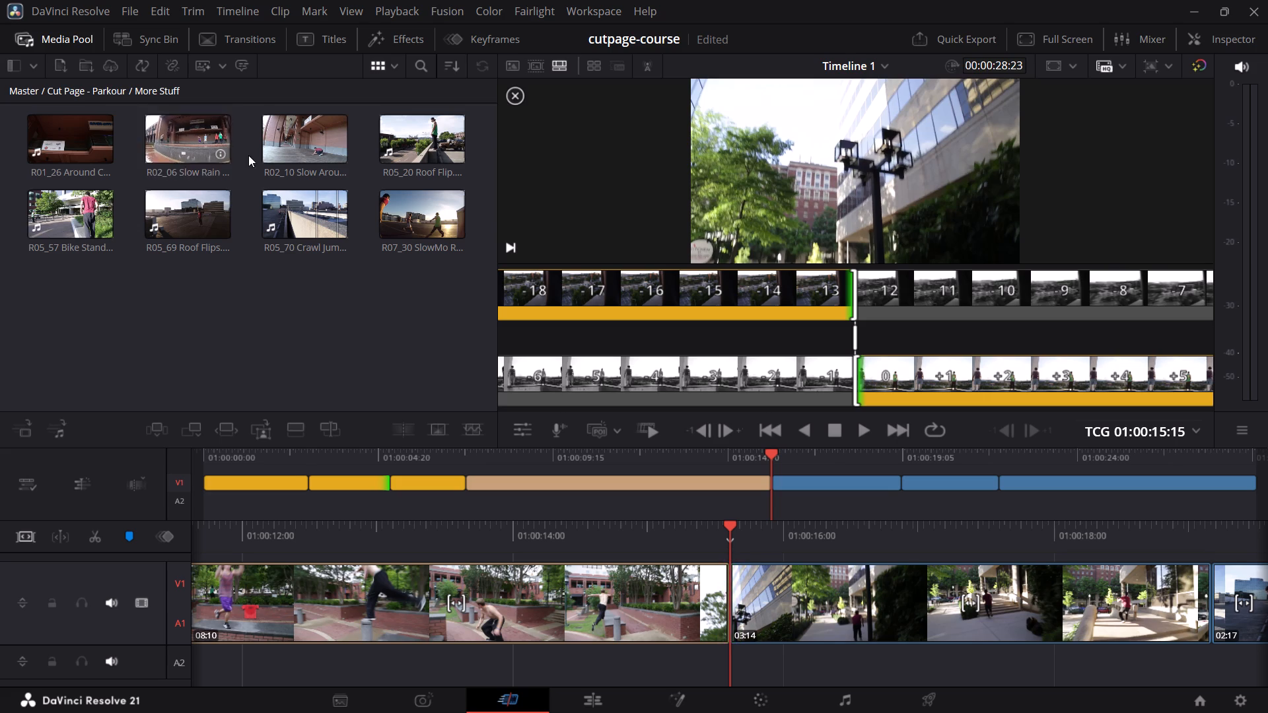
{"action": "left_click", "coordinate": [87, 89]}
{"action": "double_click", "coordinate": [405, 133]}
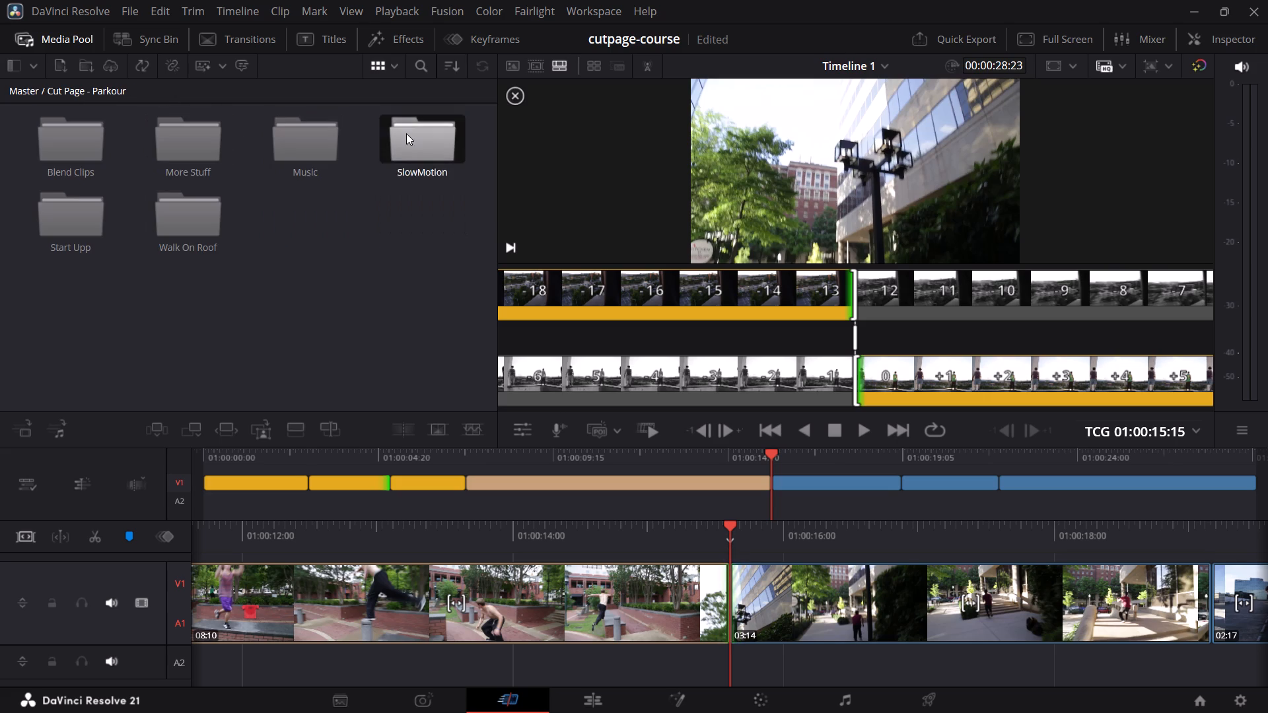
Preview the SlowMotion clips in the source viewer: Roof Backflip, Roof Railing Flip, Slow Fountain Flips, Roof Climb and Slow Cartwheels.
{"action": "double_click", "coordinate": [274, 136]}
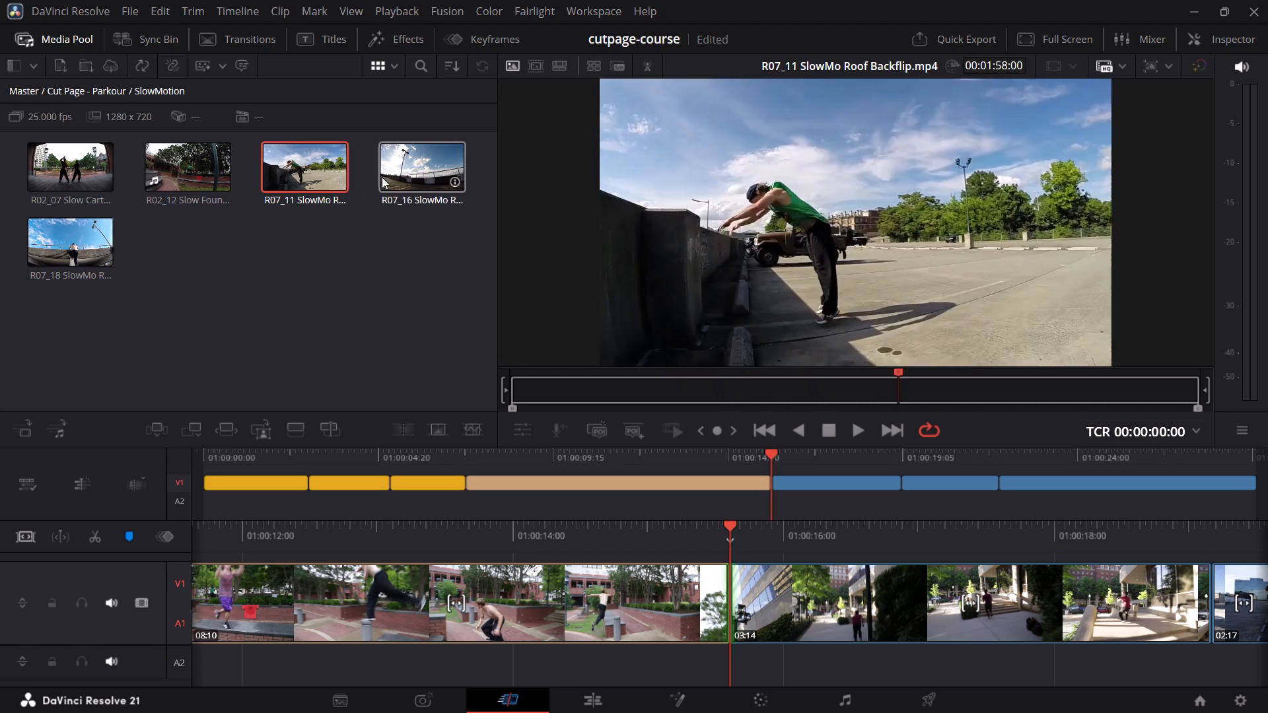
{"action": "left_click", "coordinate": [412, 176]}
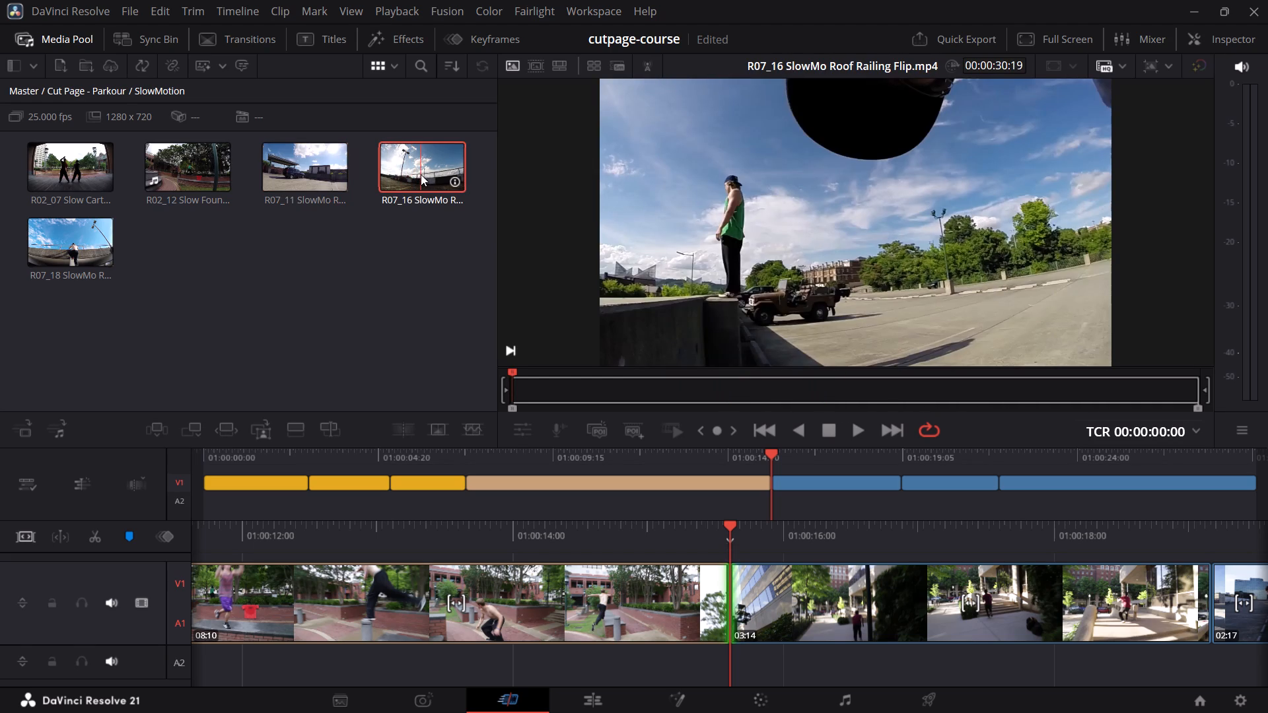
{"action": "left_click", "coordinate": [172, 170]}
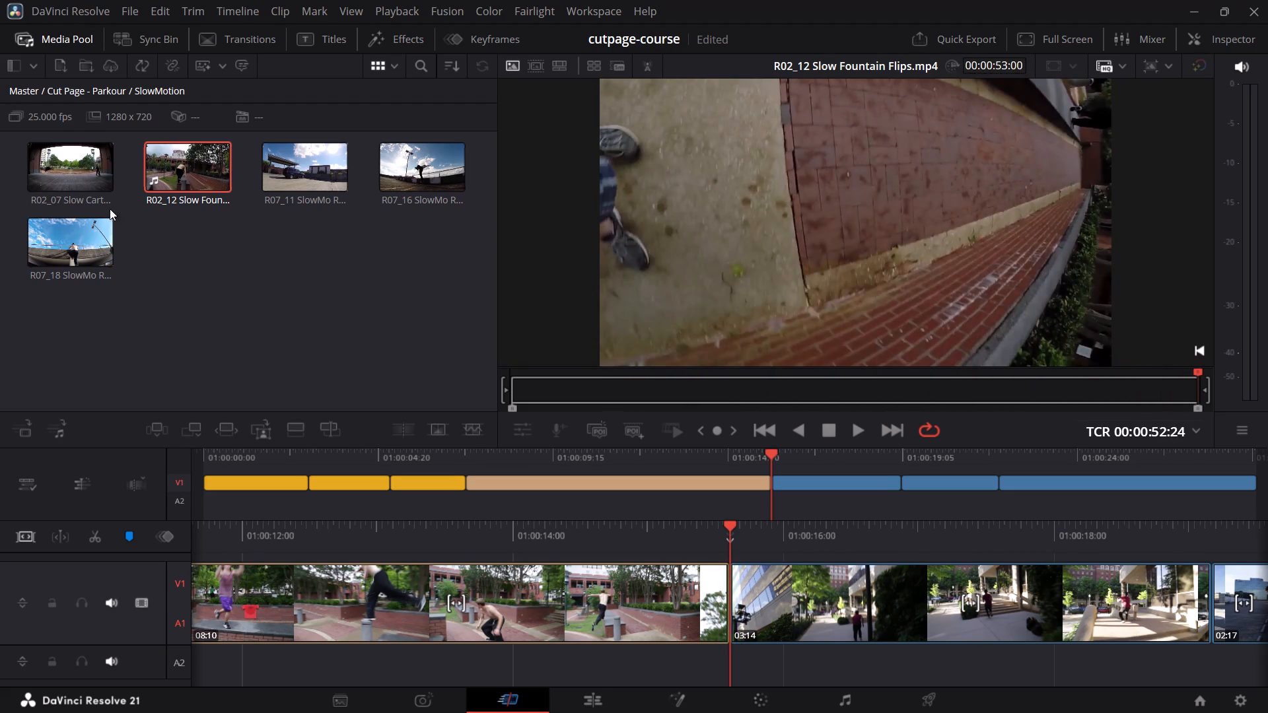
{"action": "left_click", "coordinate": [48, 236]}
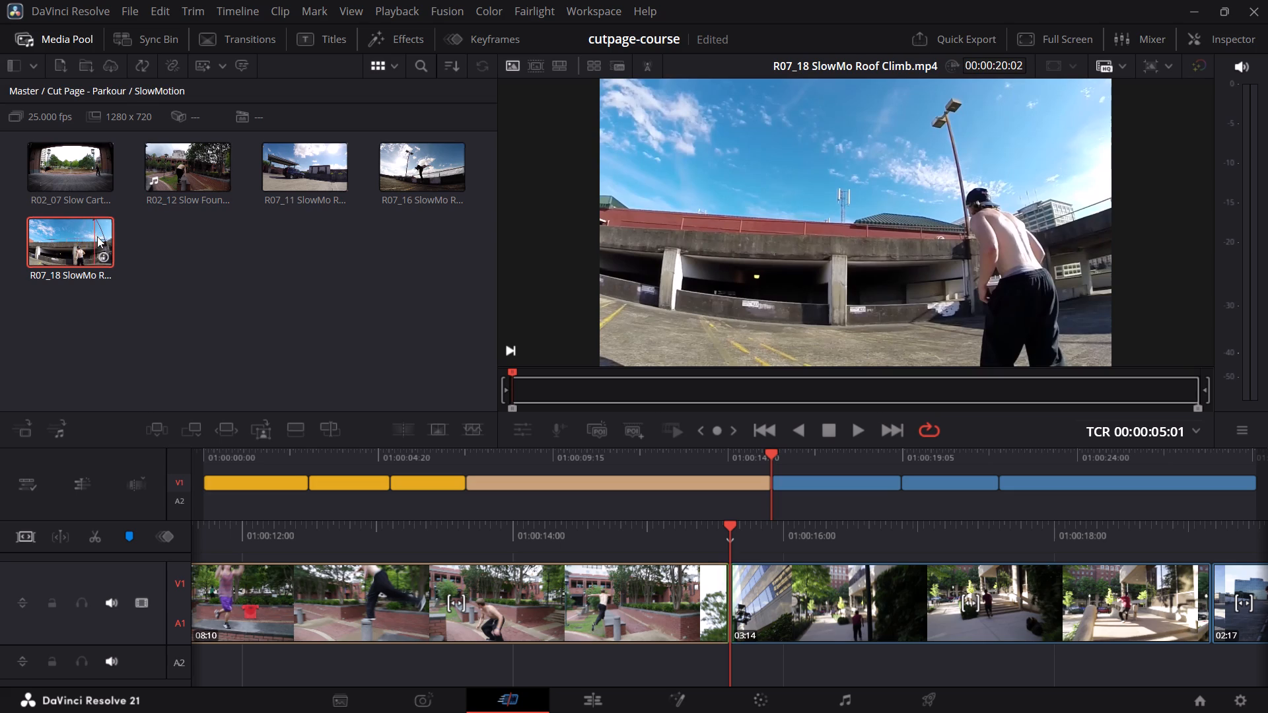
{"action": "left_click", "coordinate": [48, 171]}
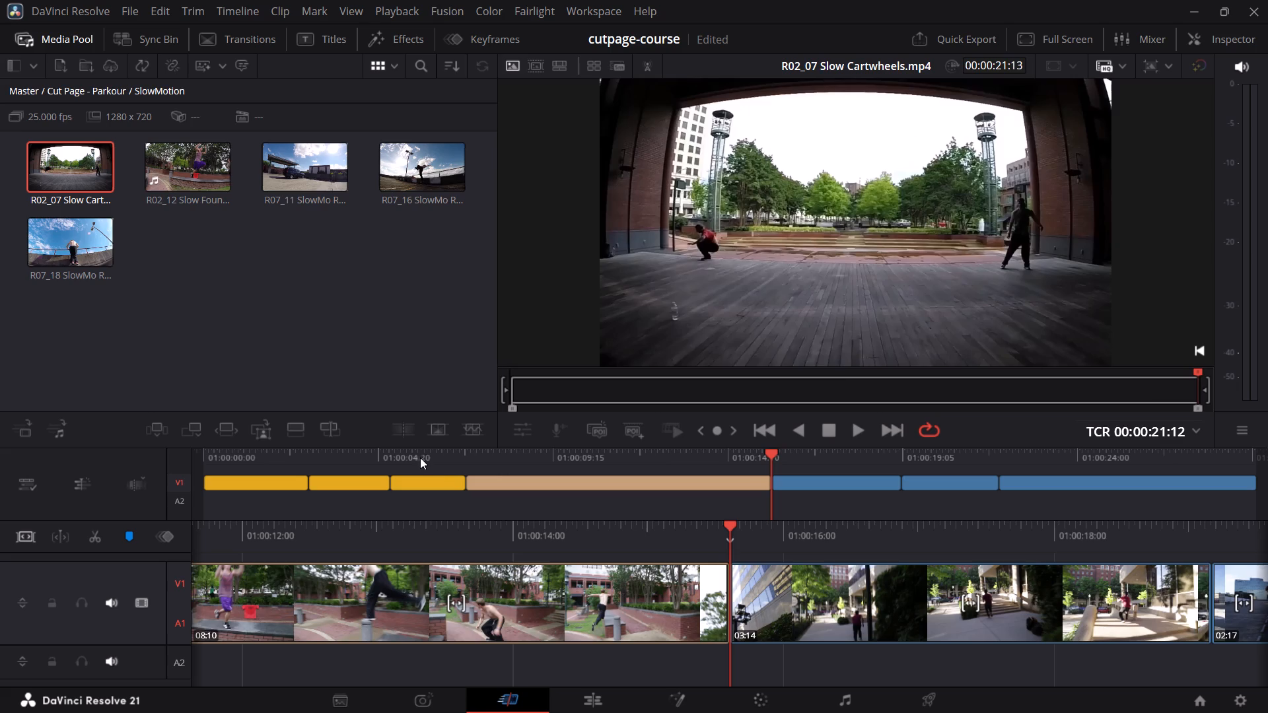
Scrub Timeline 1 from the first rooftop clip into the fountain clip and back to the second and third clips' cut at 01:00:05:03.
{"action": "left_click_drag", "start_coordinate": [417, 454], "coordinate": [231, 474]}
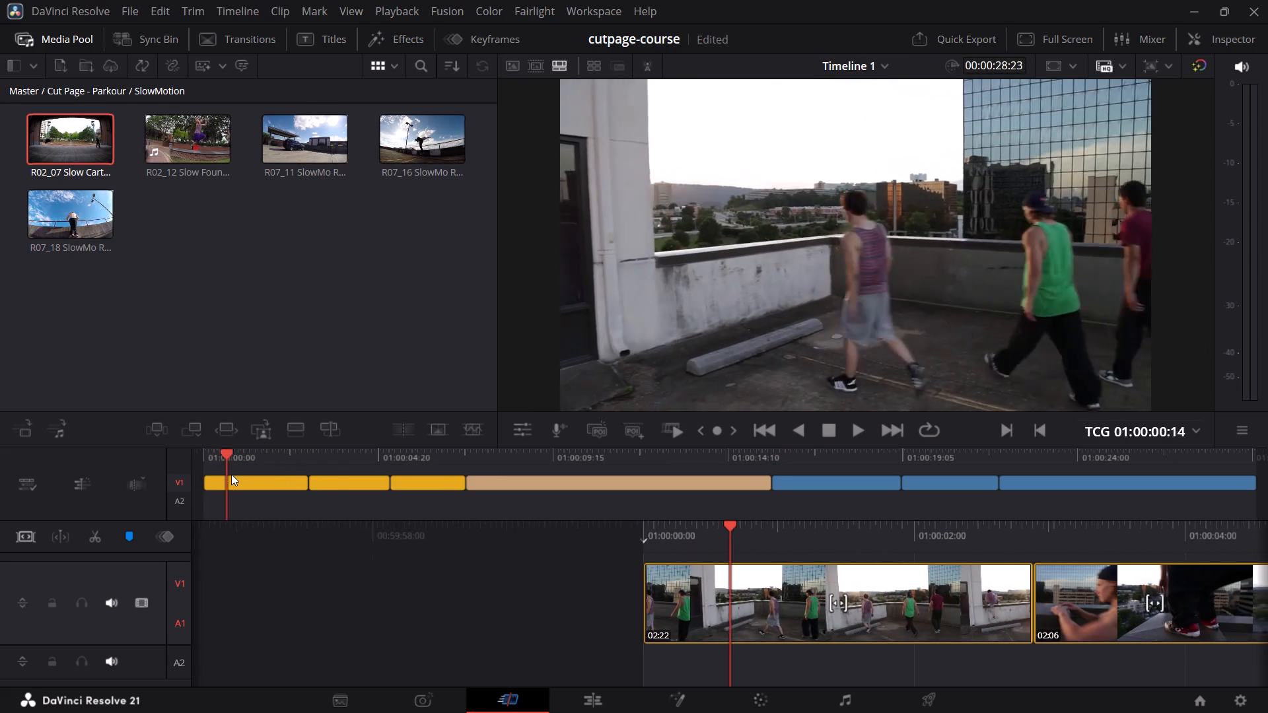
{"action": "left_click_drag", "start_coordinate": [231, 474], "coordinate": [363, 471]}
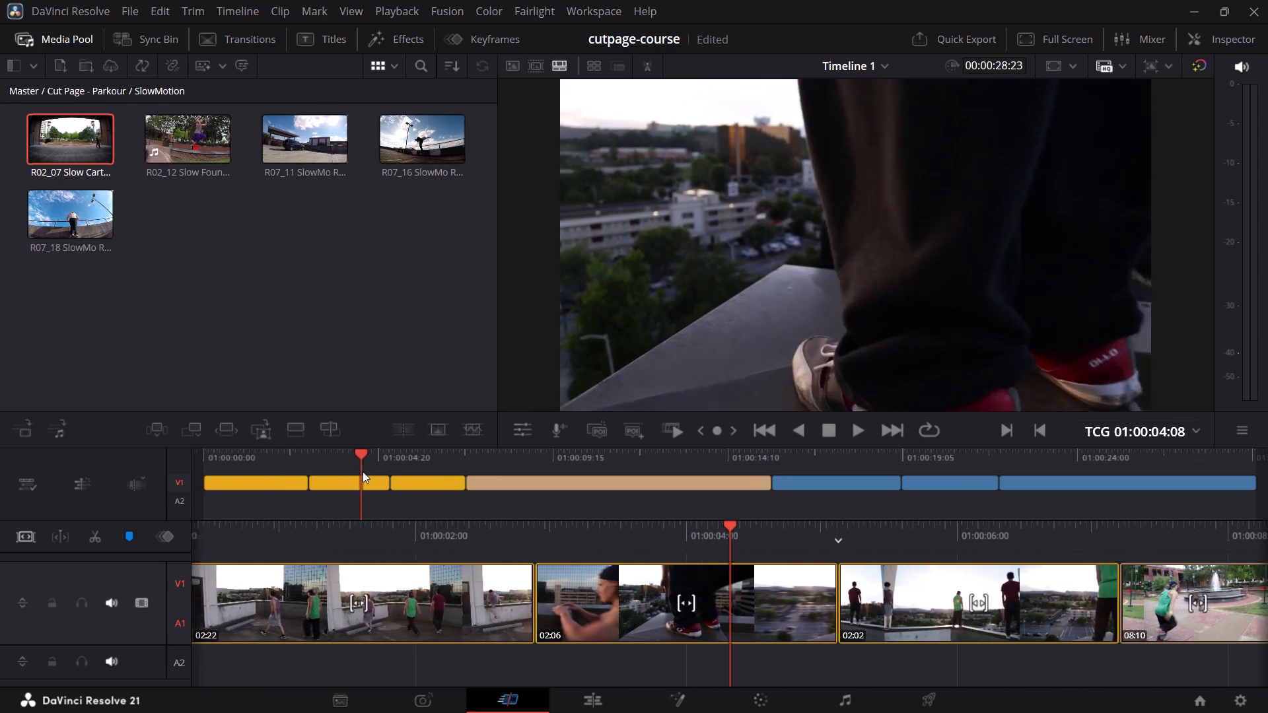
{"action": "left_click_drag", "start_coordinate": [363, 471], "coordinate": [450, 473]}
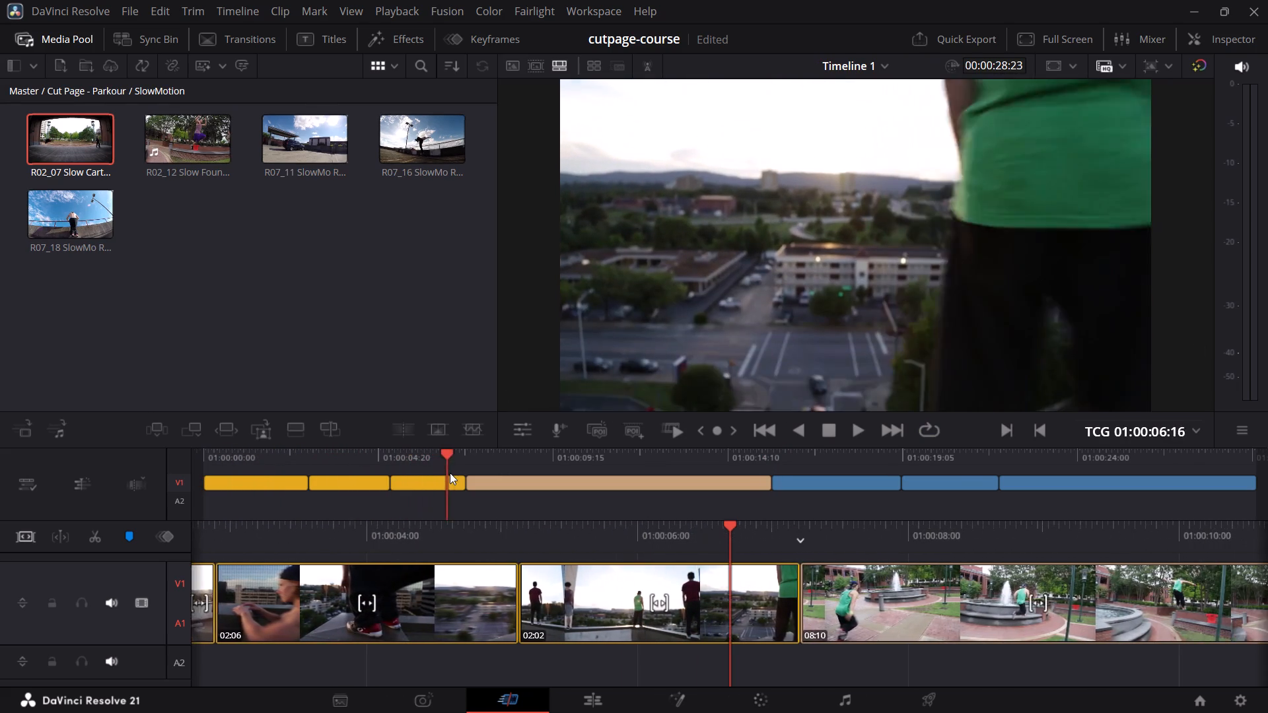
{"action": "left_click_drag", "start_coordinate": [450, 473], "coordinate": [516, 485]}
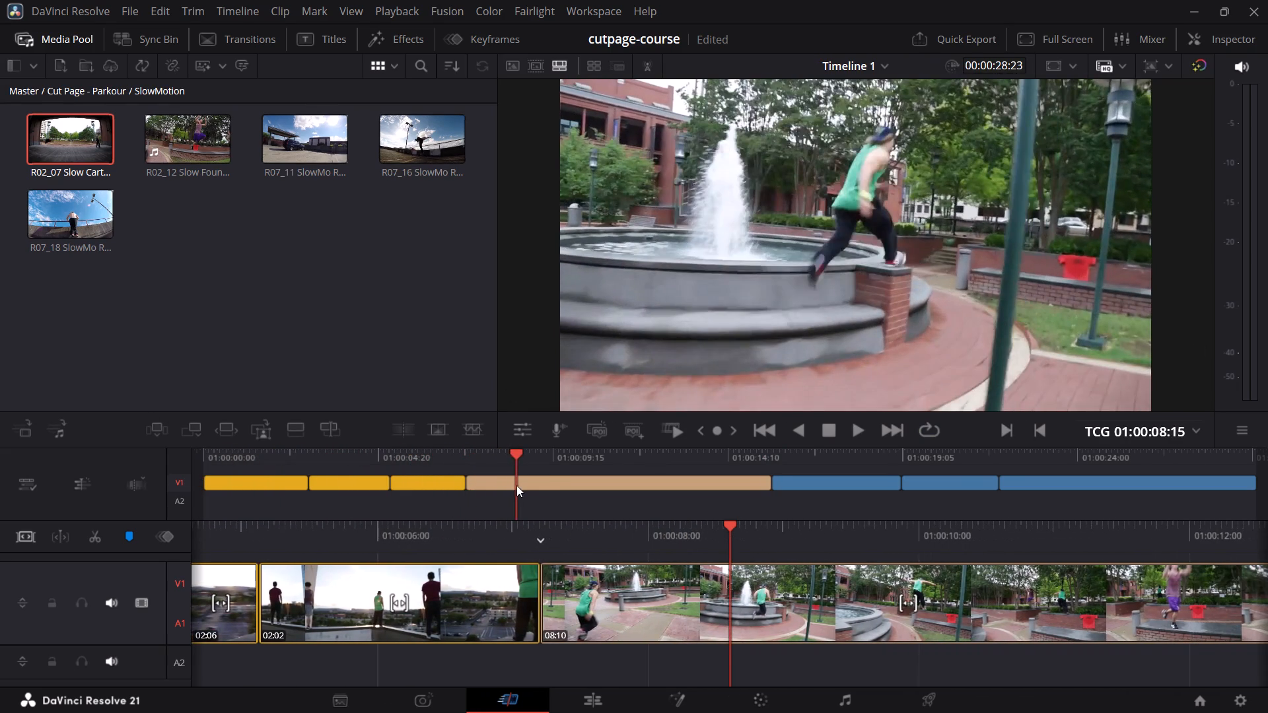
{"action": "left_click_drag", "start_coordinate": [516, 485], "coordinate": [474, 490]}
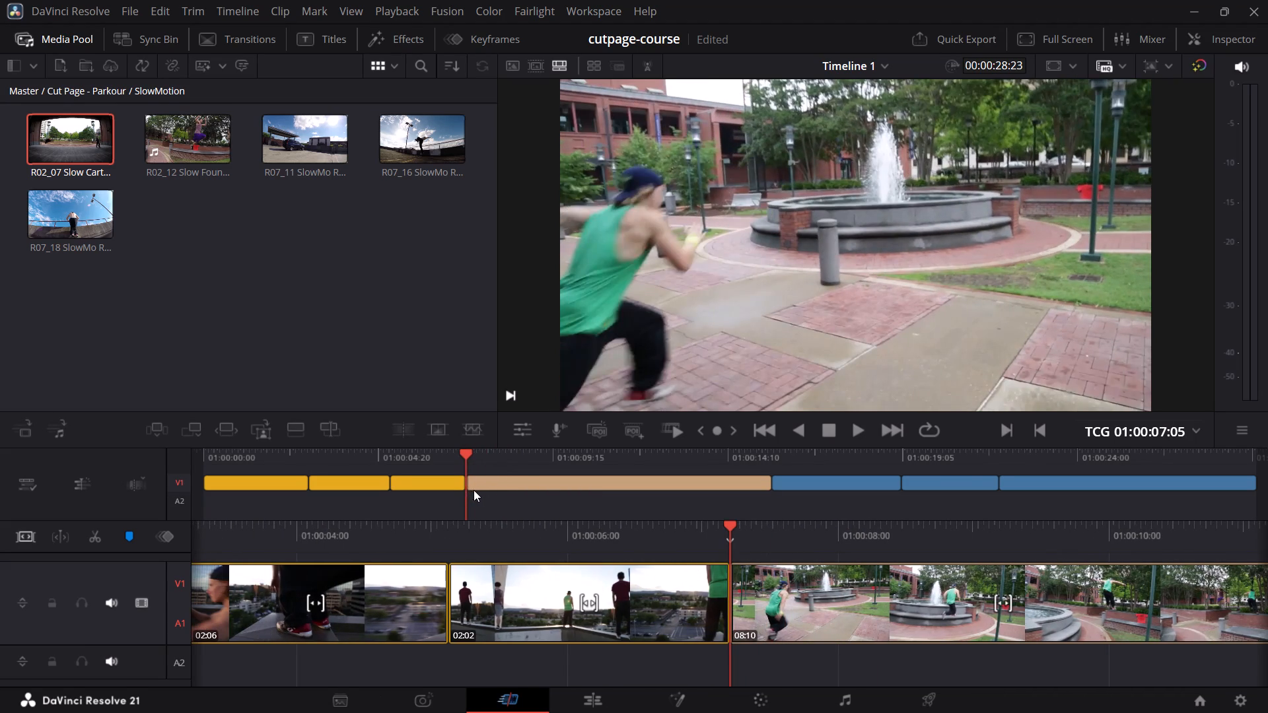
{"action": "left_click_drag", "start_coordinate": [474, 490], "coordinate": [416, 492]}
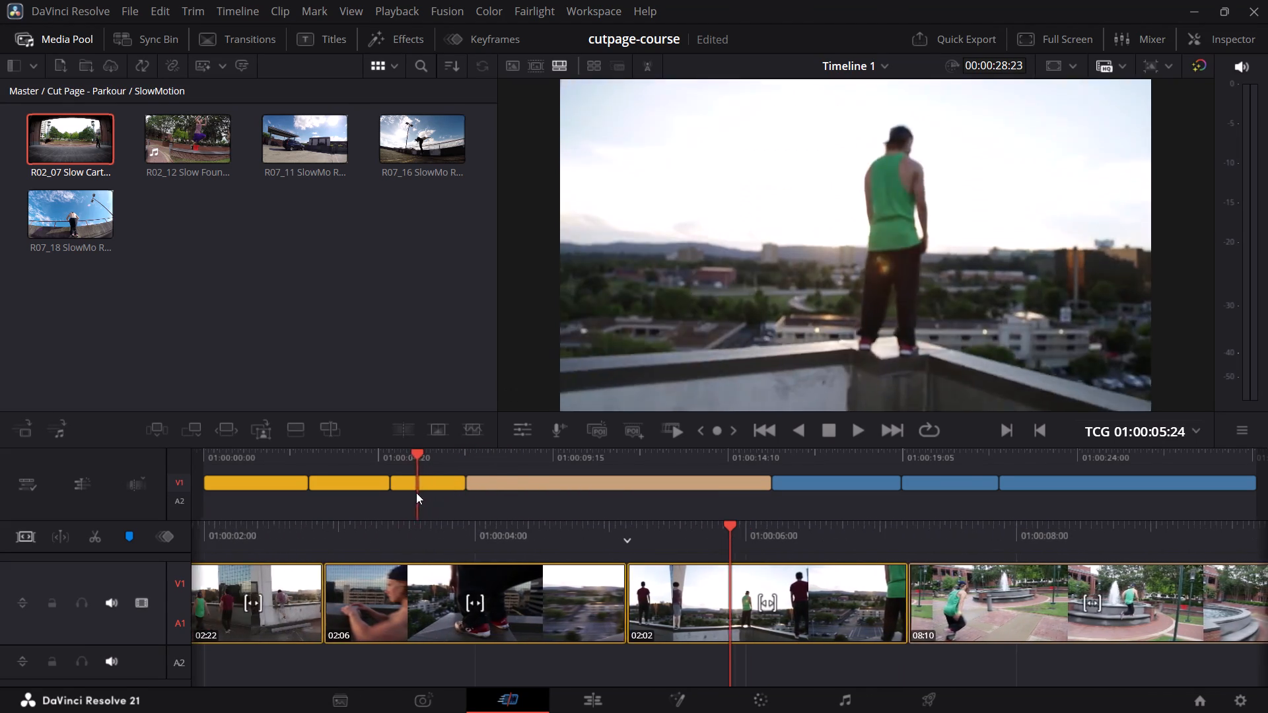
{"action": "left_click_drag", "start_coordinate": [416, 492], "coordinate": [392, 489]}
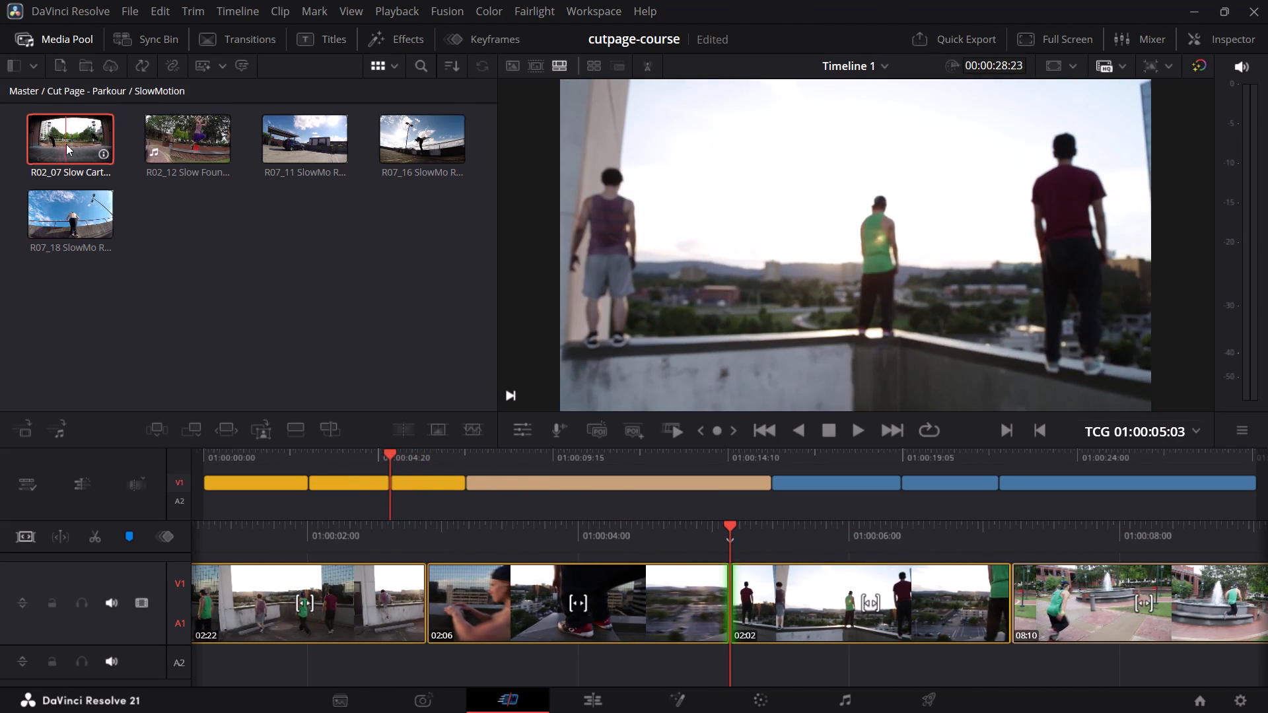
Examine the rooftop clips up to the fountain clip again, returning the playhead to the cut between the second and third clips.
{"action": "left_click_drag", "start_coordinate": [240, 454], "coordinate": [271, 448]}
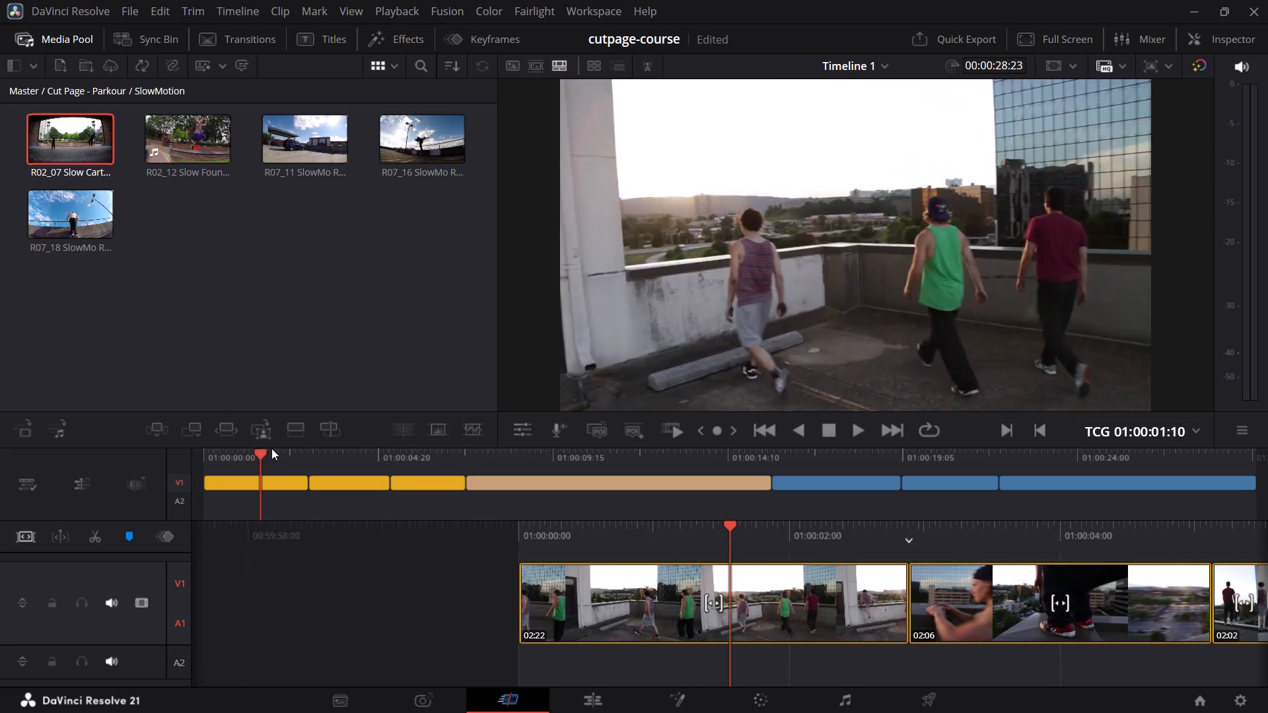
{"action": "left_click_drag", "start_coordinate": [271, 448], "coordinate": [409, 470]}
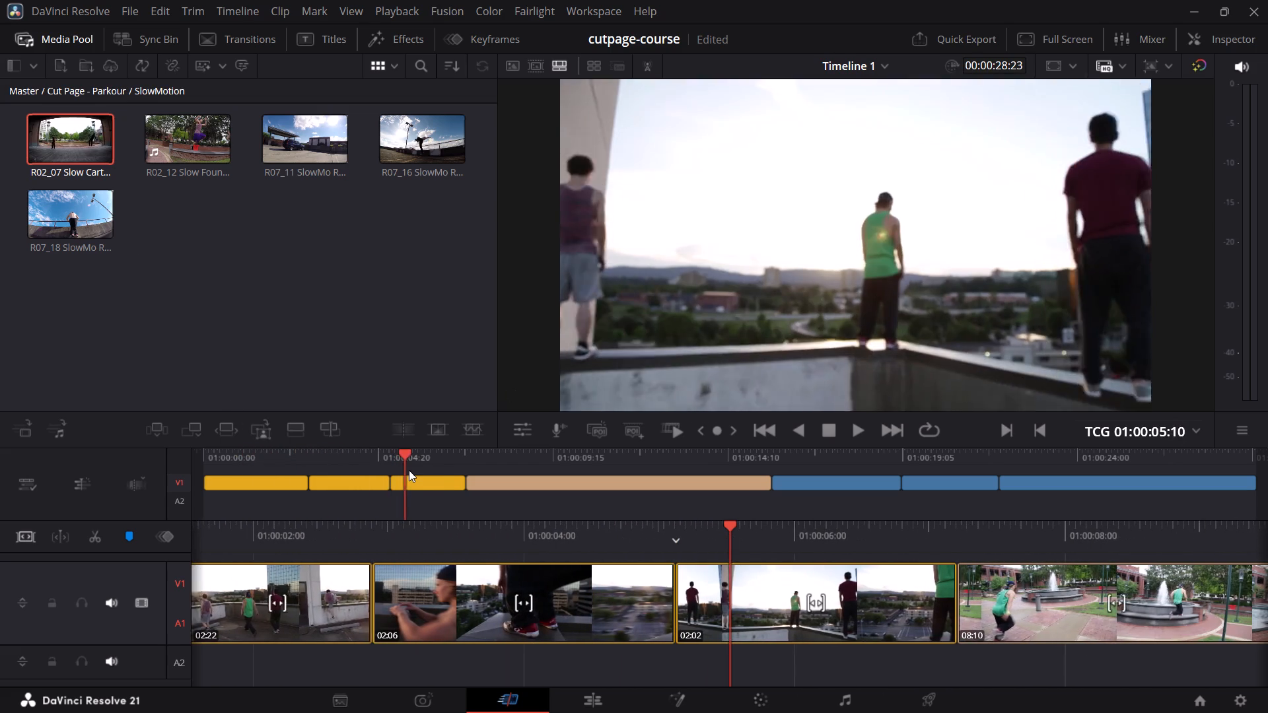
{"action": "left_click_drag", "start_coordinate": [409, 470], "coordinate": [346, 472]}
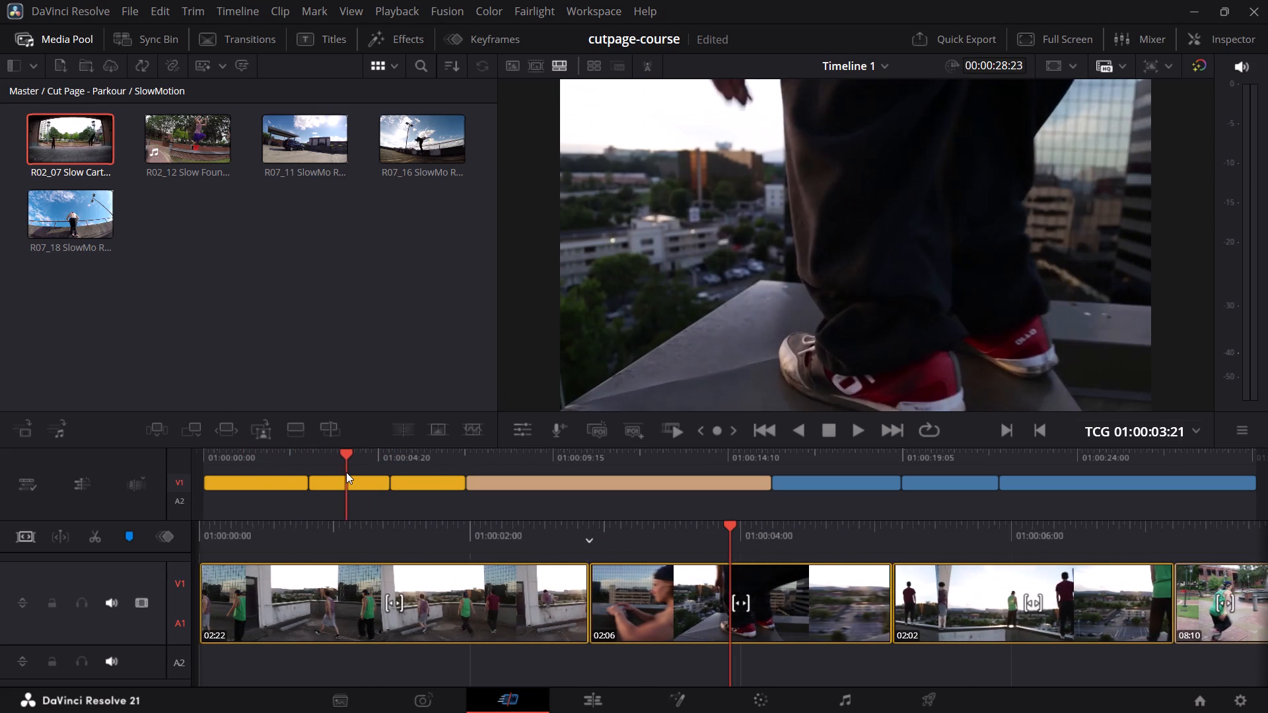
{"action": "left_click_drag", "start_coordinate": [346, 472], "coordinate": [377, 476]}
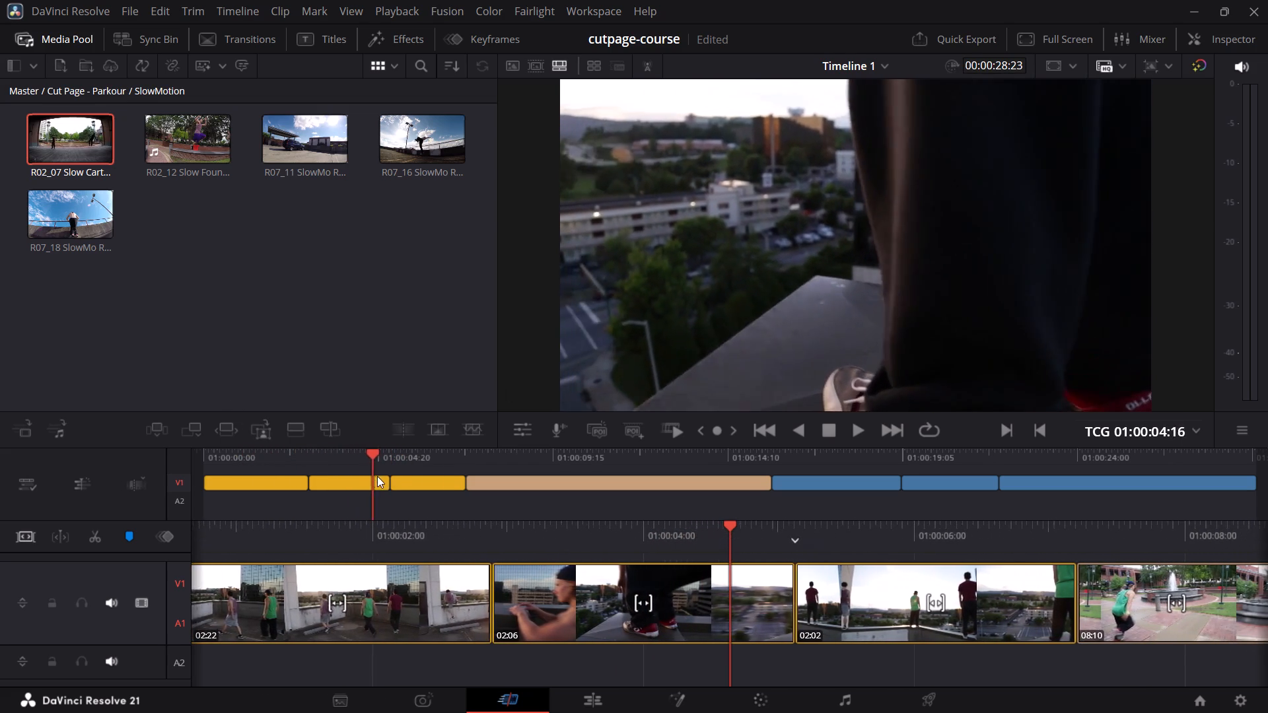
{"action": "left_click_drag", "start_coordinate": [377, 476], "coordinate": [437, 482]}
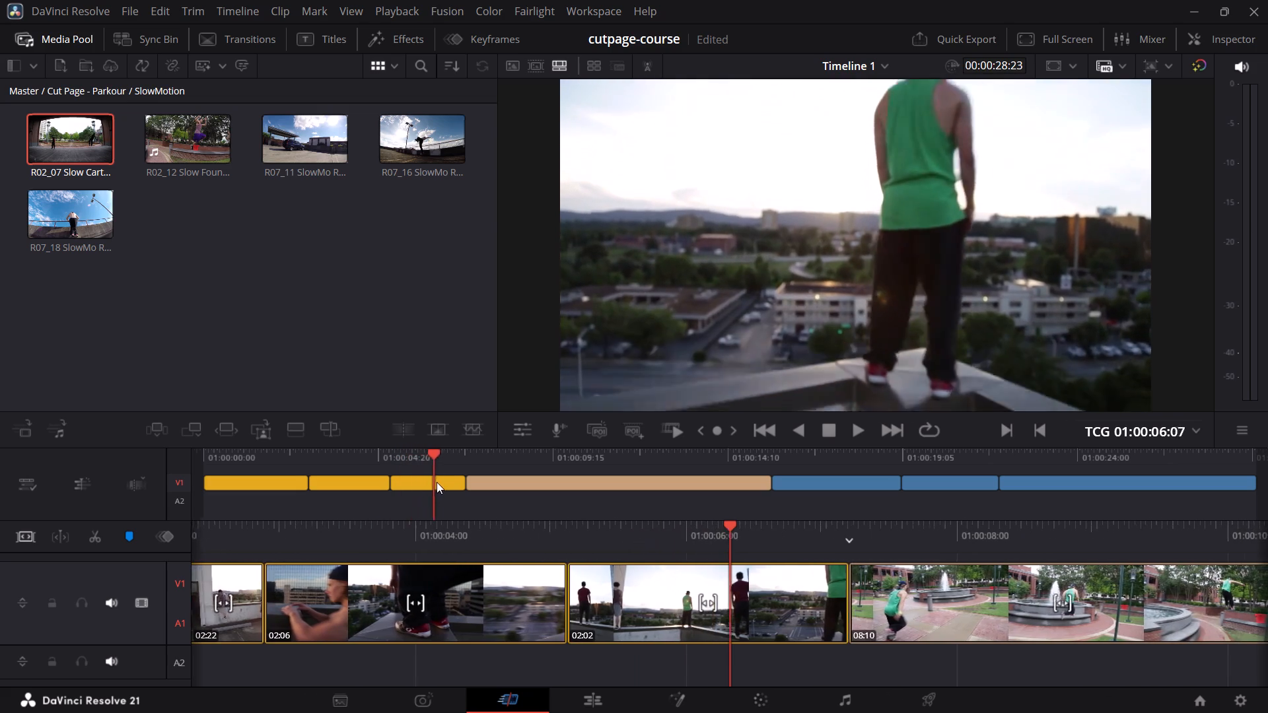
{"action": "left_click_drag", "start_coordinate": [437, 482], "coordinate": [468, 487]}
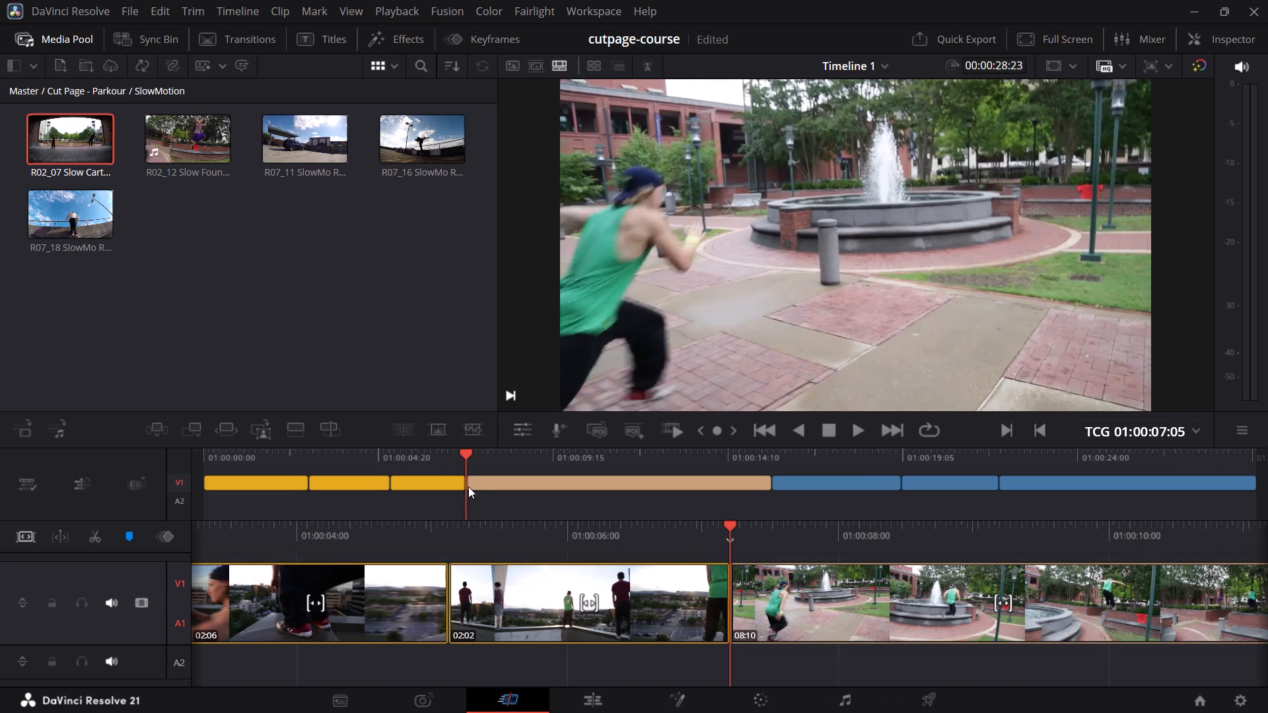
{"action": "left_click_drag", "start_coordinate": [468, 487], "coordinate": [379, 482]}
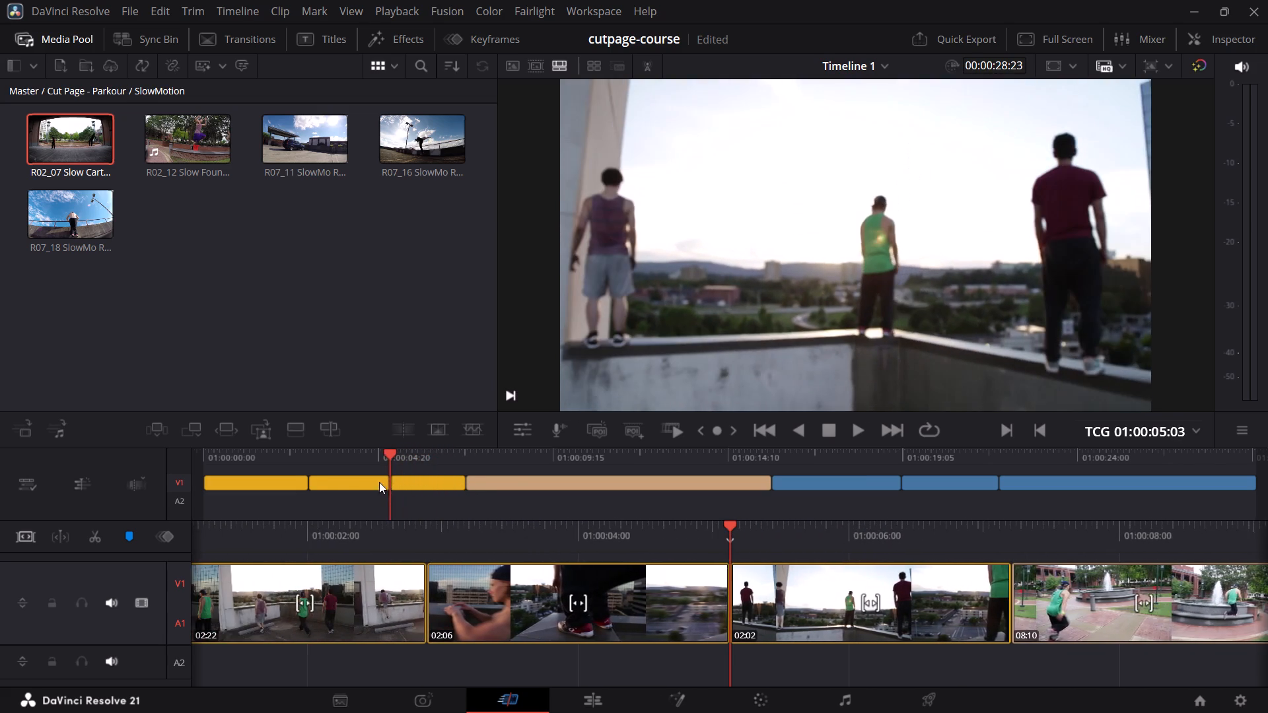
{"action": "left_click_drag", "start_coordinate": [379, 482], "coordinate": [412, 477]}
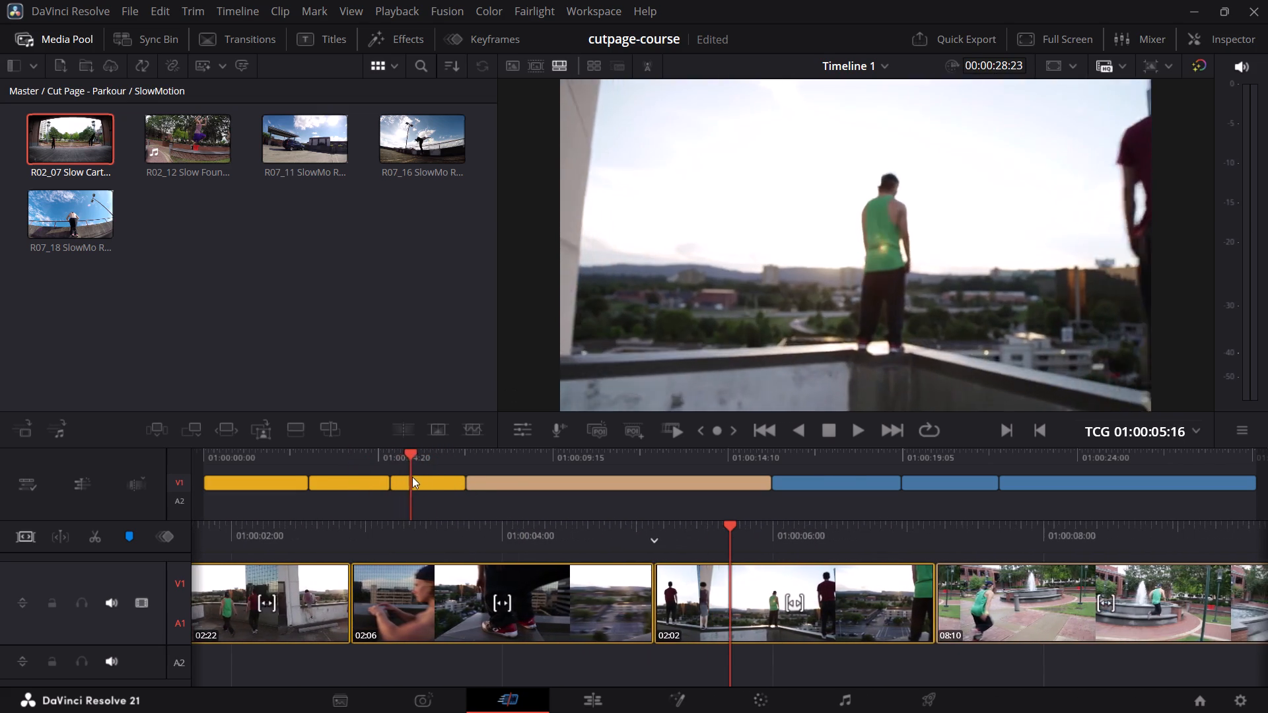
{"action": "left_click_drag", "start_coordinate": [412, 477], "coordinate": [400, 471]}
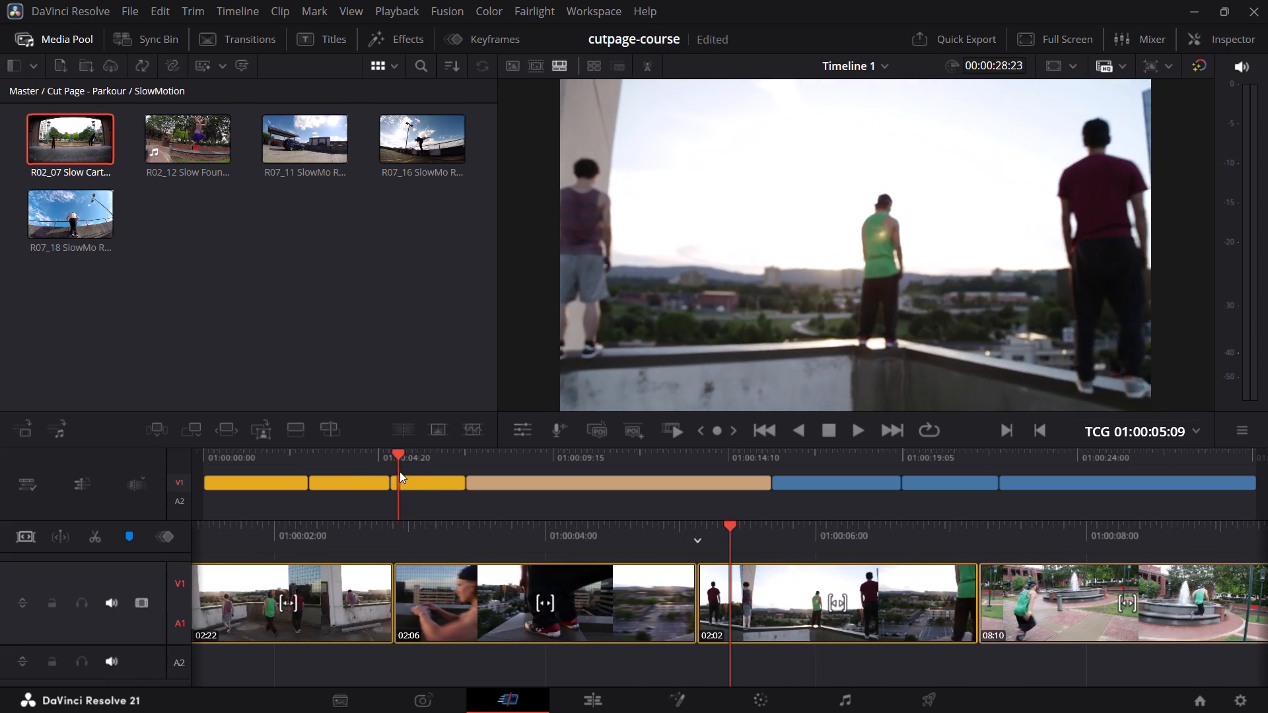
{"action": "left_click_drag", "start_coordinate": [400, 471], "coordinate": [394, 471]}
Open R02_07 Slow Cartwheels.mp4 in the source viewer, keep its full length, and scrub and play it from the start.
{"action": "double_click", "coordinate": [39, 149]}
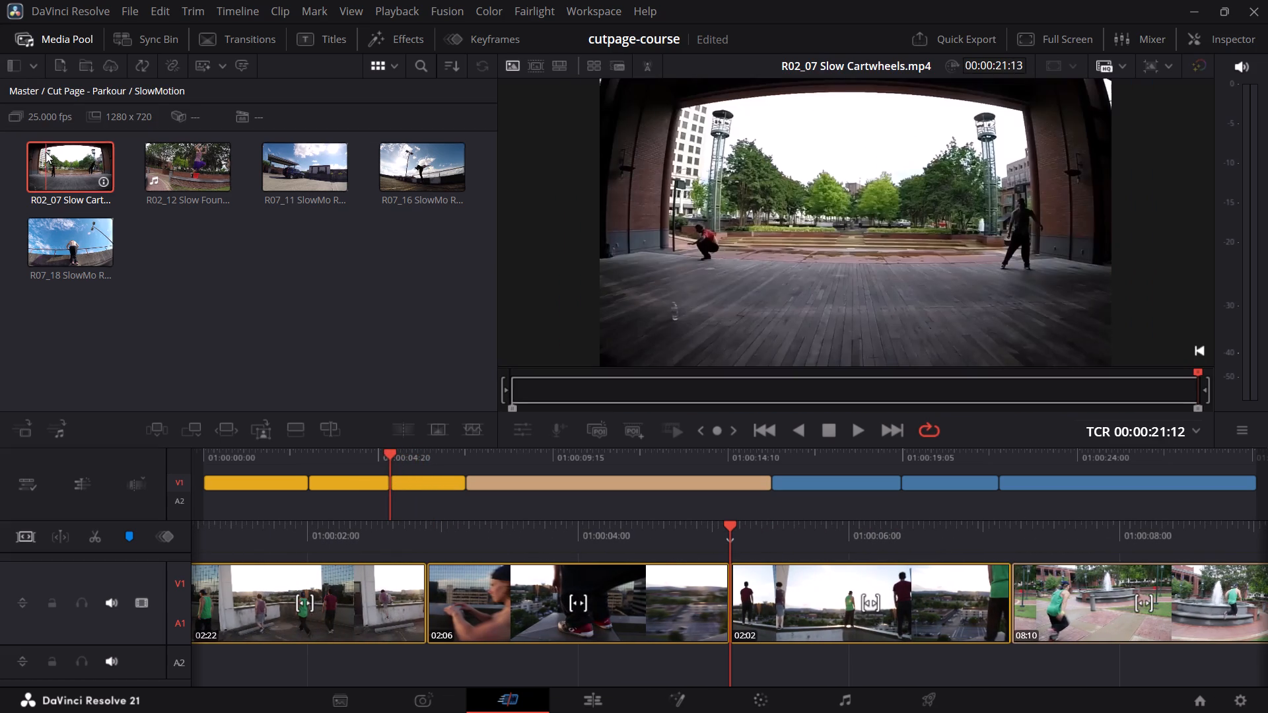
{"action": "left_click_drag", "start_coordinate": [514, 399], "coordinate": [533, 399]}
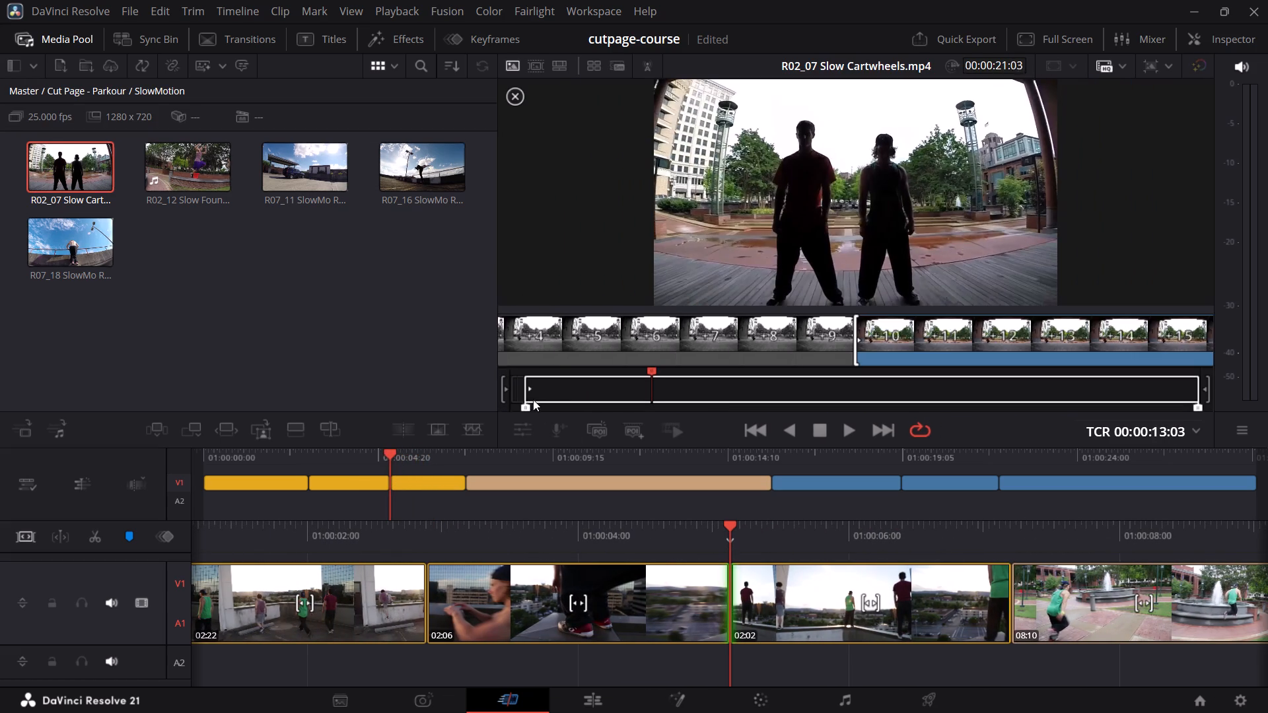
{"action": "left_click_drag", "start_coordinate": [533, 399], "coordinate": [500, 397]}
{"action": "left_click_drag", "start_coordinate": [550, 401], "coordinate": [509, 403]}
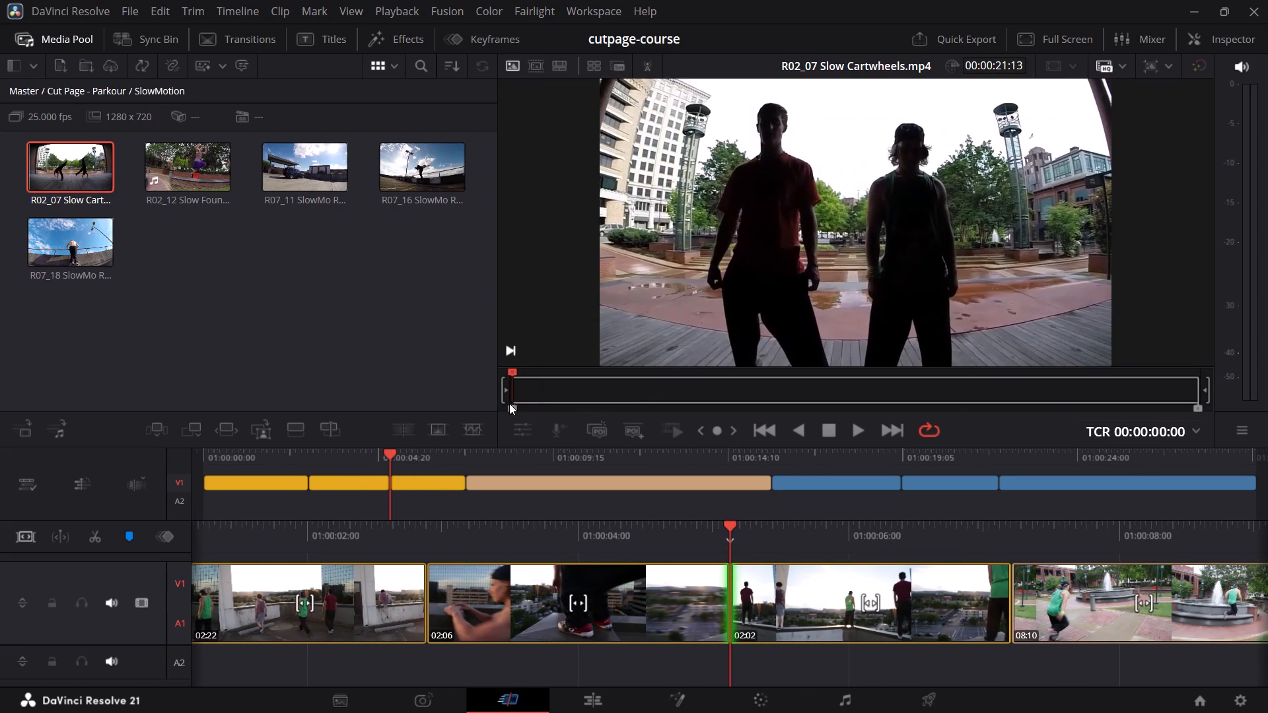
{"action": "left_click_drag", "start_coordinate": [509, 403], "coordinate": [1179, 430]}
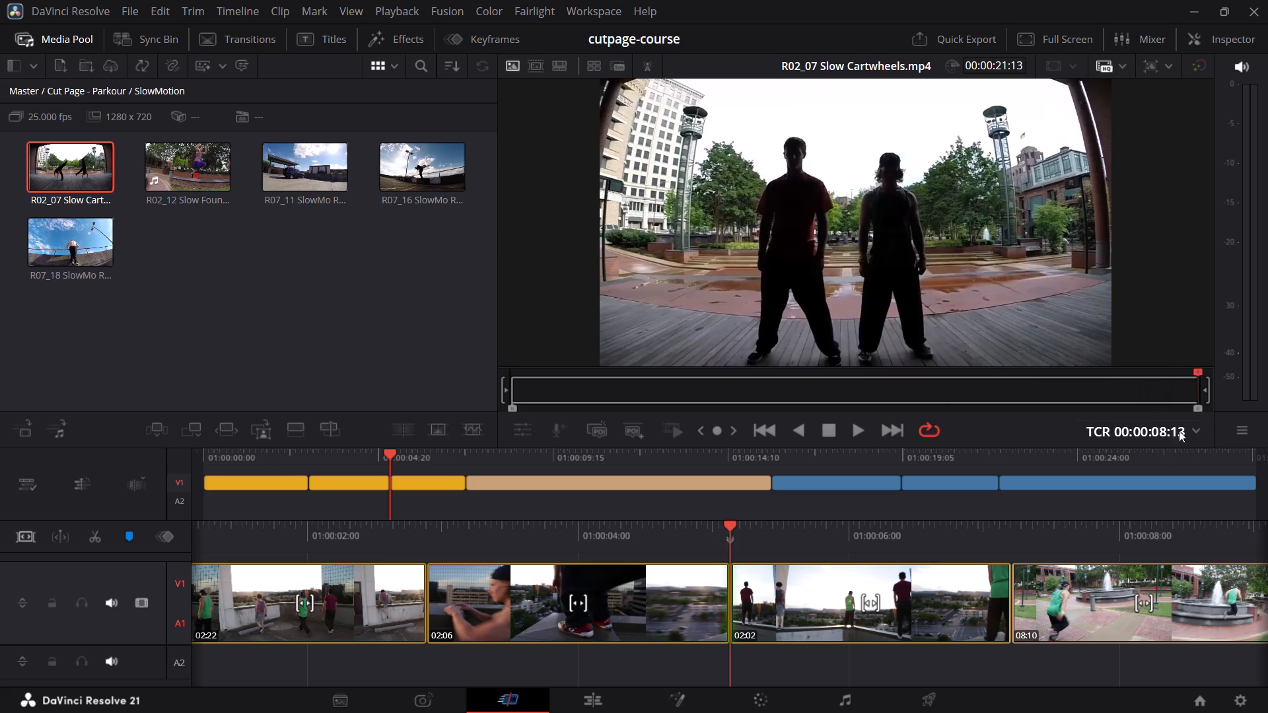
{"action": "left_click_drag", "start_coordinate": [1179, 430], "coordinate": [513, 444]}
{"action": "key", "text": "space"}
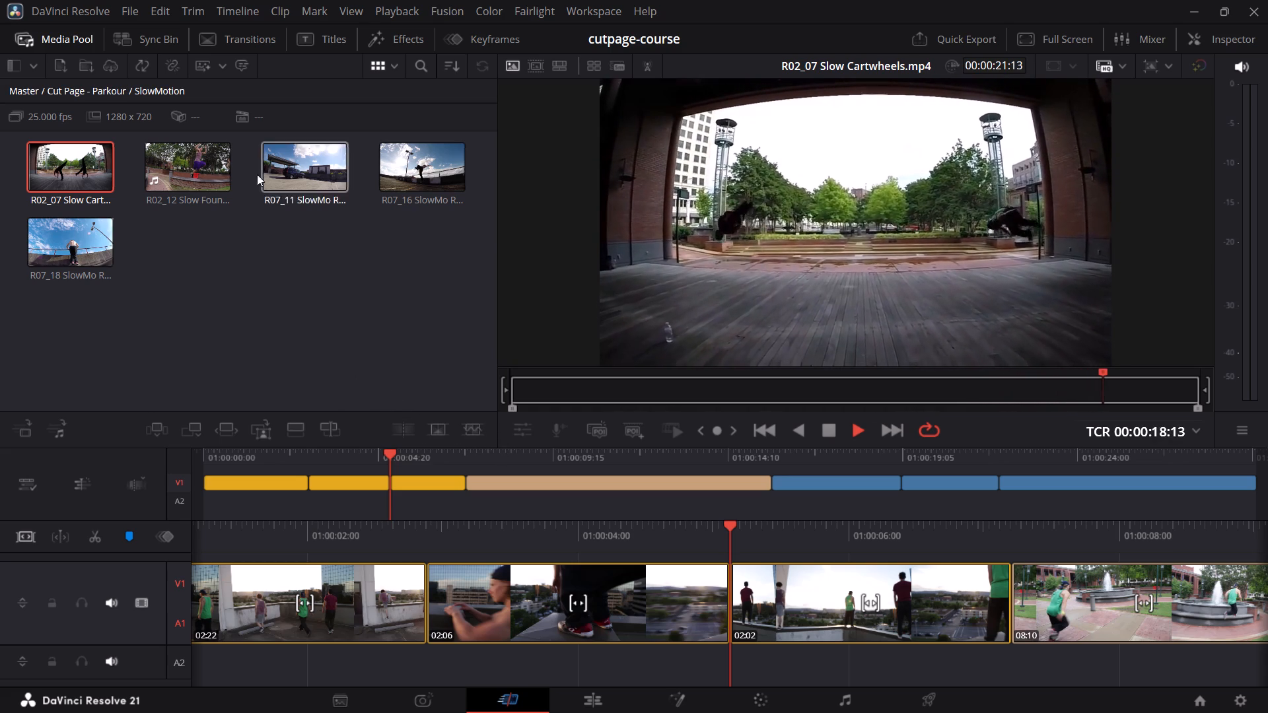
Preview R02_12 Slow Fountain Flips.mp4 in the source viewer, examining its flips and full length, then return to the Cut Page - Parkour bin.
{"action": "double_click", "coordinate": [173, 176]}
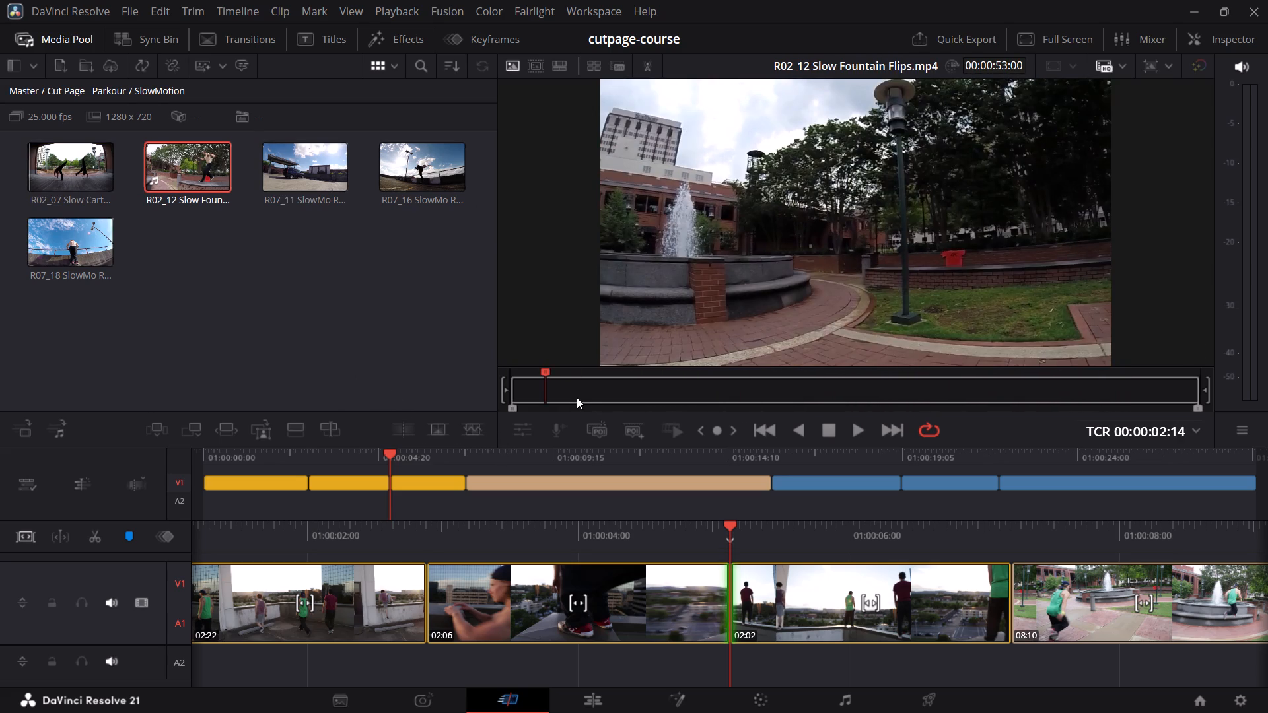
{"action": "key", "text": "l"}
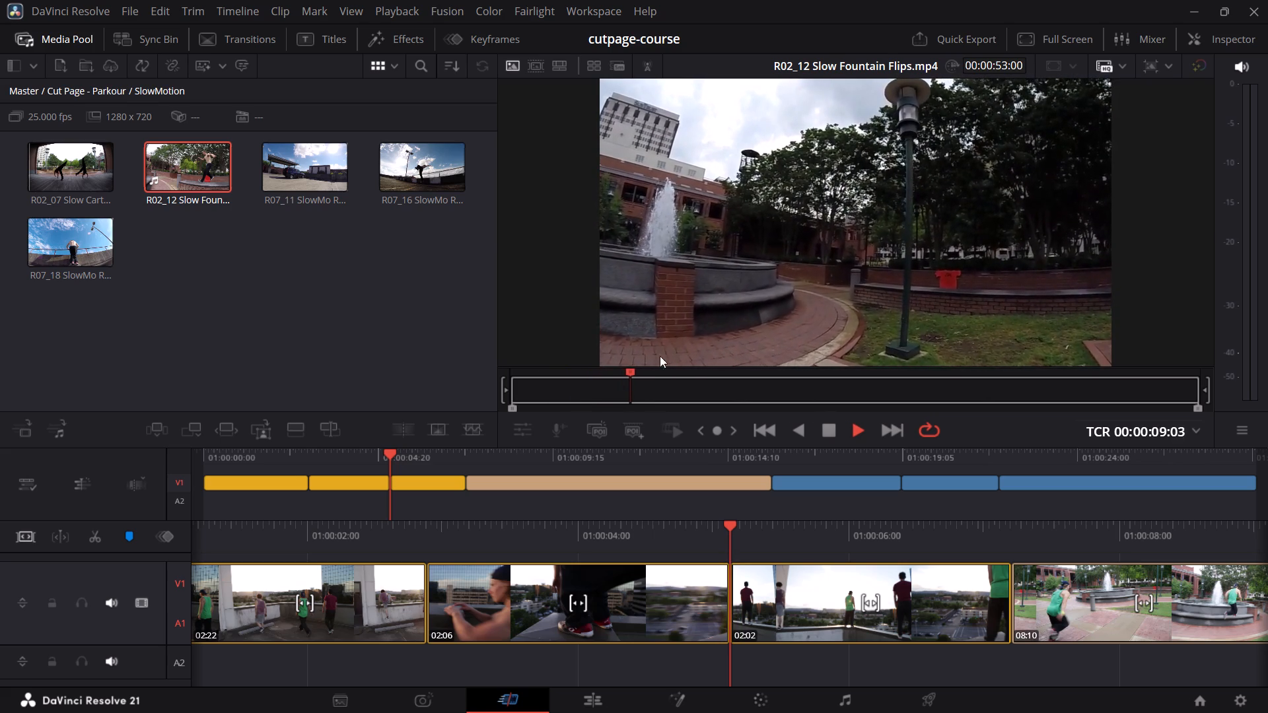
{"action": "left_click_drag", "start_coordinate": [750, 405], "coordinate": [926, 396]}
{"action": "left_click", "coordinate": [938, 399]}
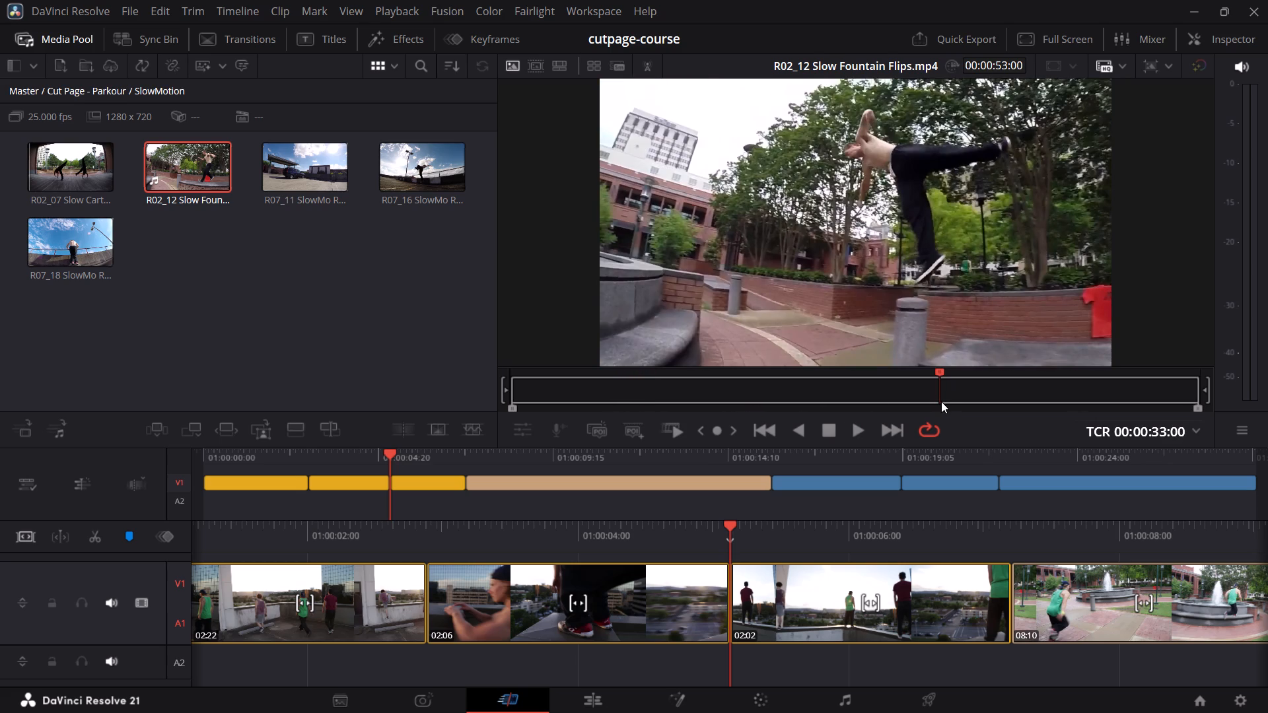
{"action": "key", "text": "l"}
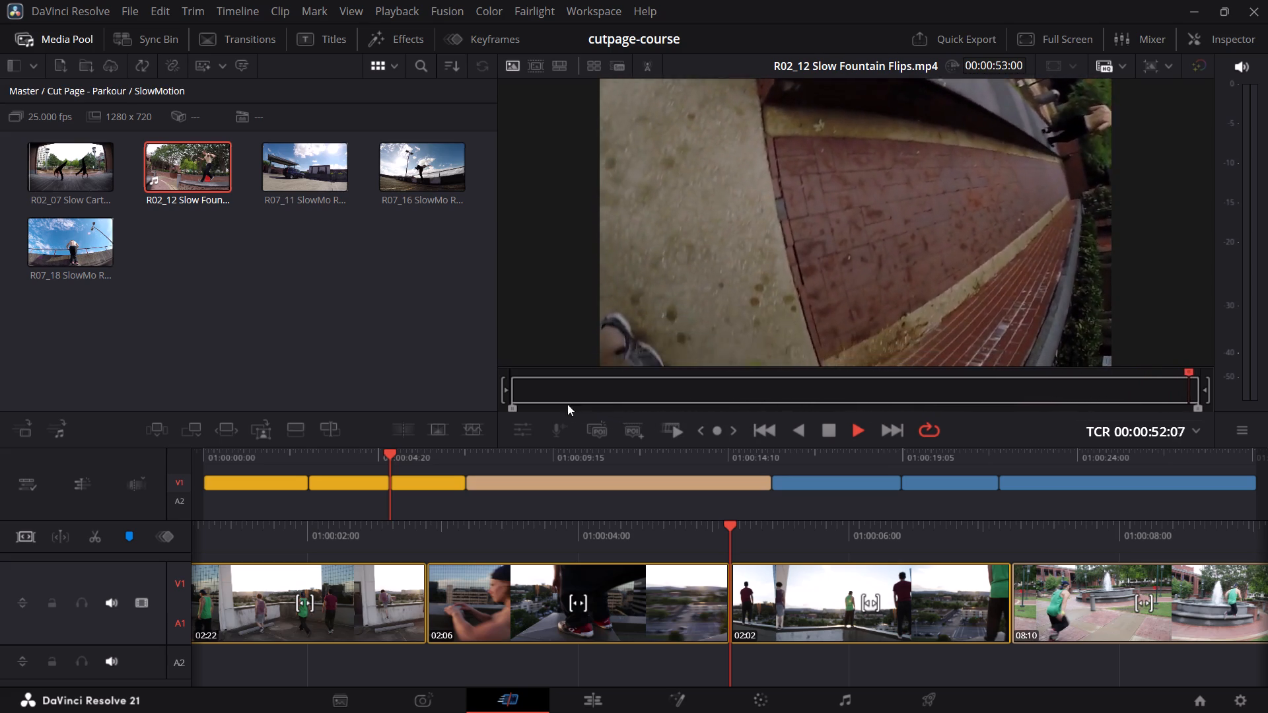
{"action": "left_click_drag", "start_coordinate": [876, 408], "coordinate": [881, 407]}
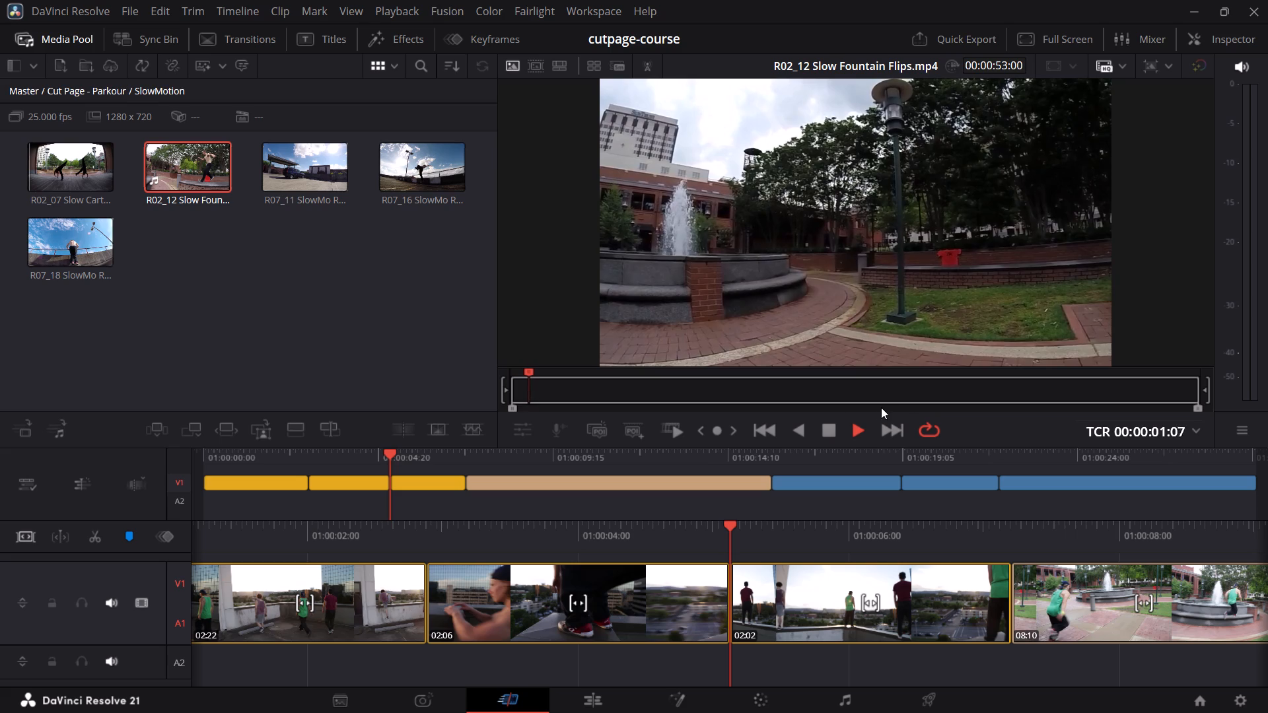
{"action": "left_click_drag", "start_coordinate": [881, 407], "coordinate": [898, 407]}
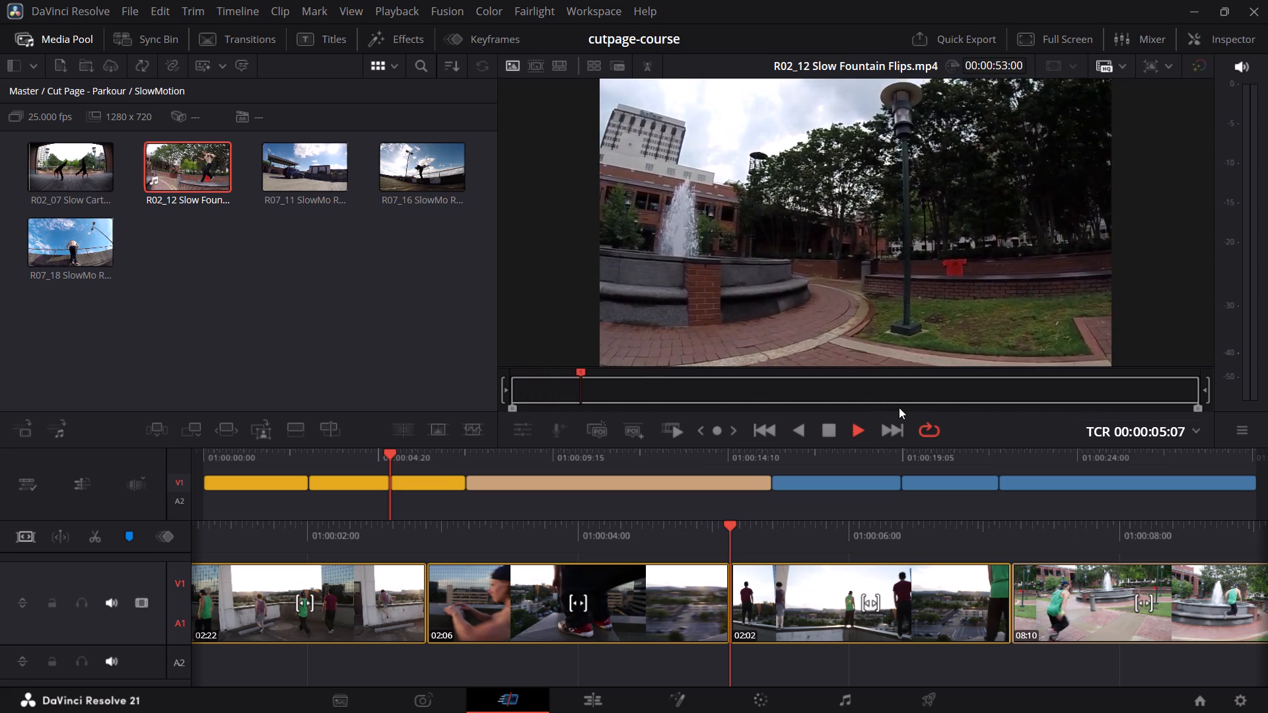
{"action": "left_click", "coordinate": [98, 86]}
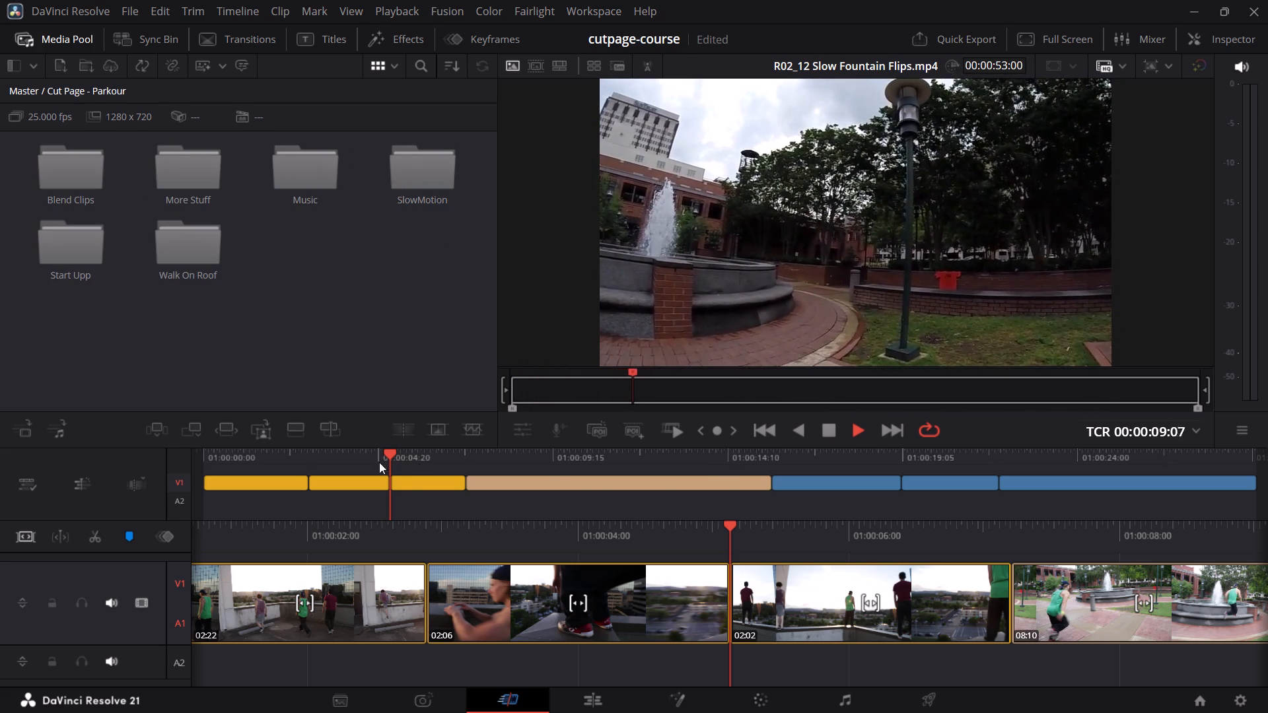
At the cut between the first and second rooftop clips, extend the first clip's end by 6 frames to a duration of 03:03.
{"action": "left_click_drag", "start_coordinate": [369, 452], "coordinate": [339, 468]}
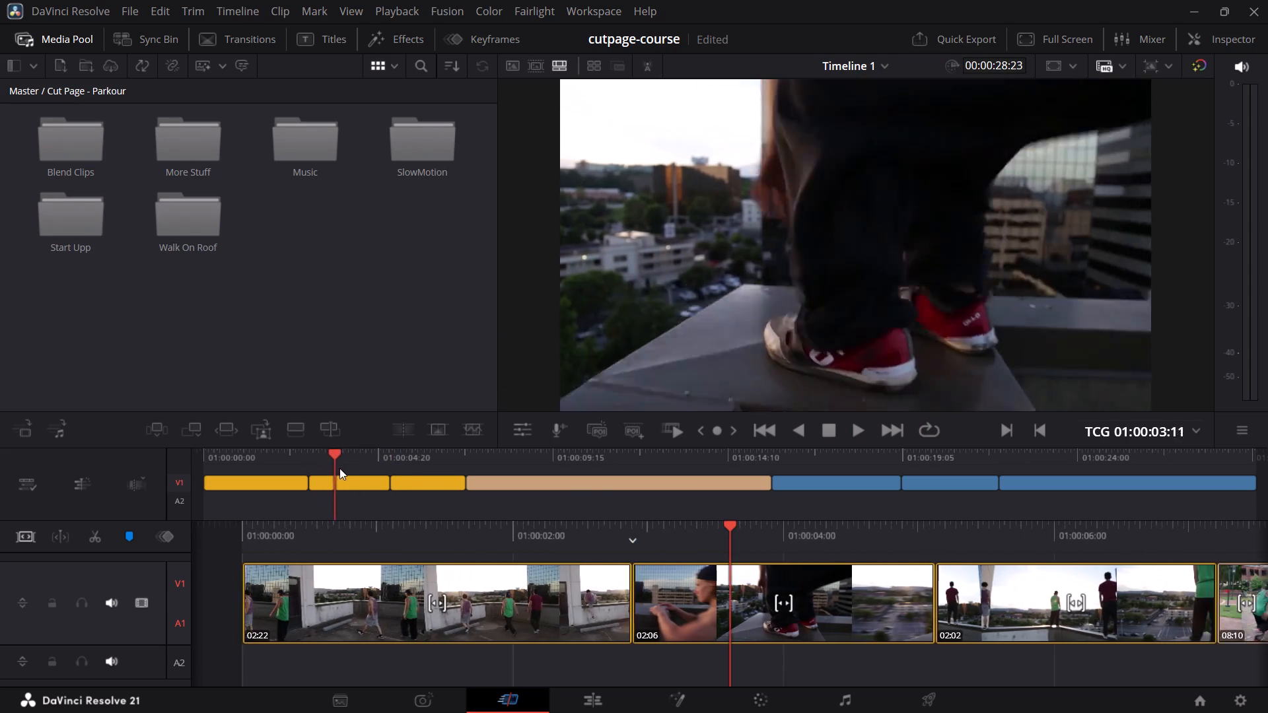
{"action": "left_click_drag", "start_coordinate": [339, 468], "coordinate": [385, 478]}
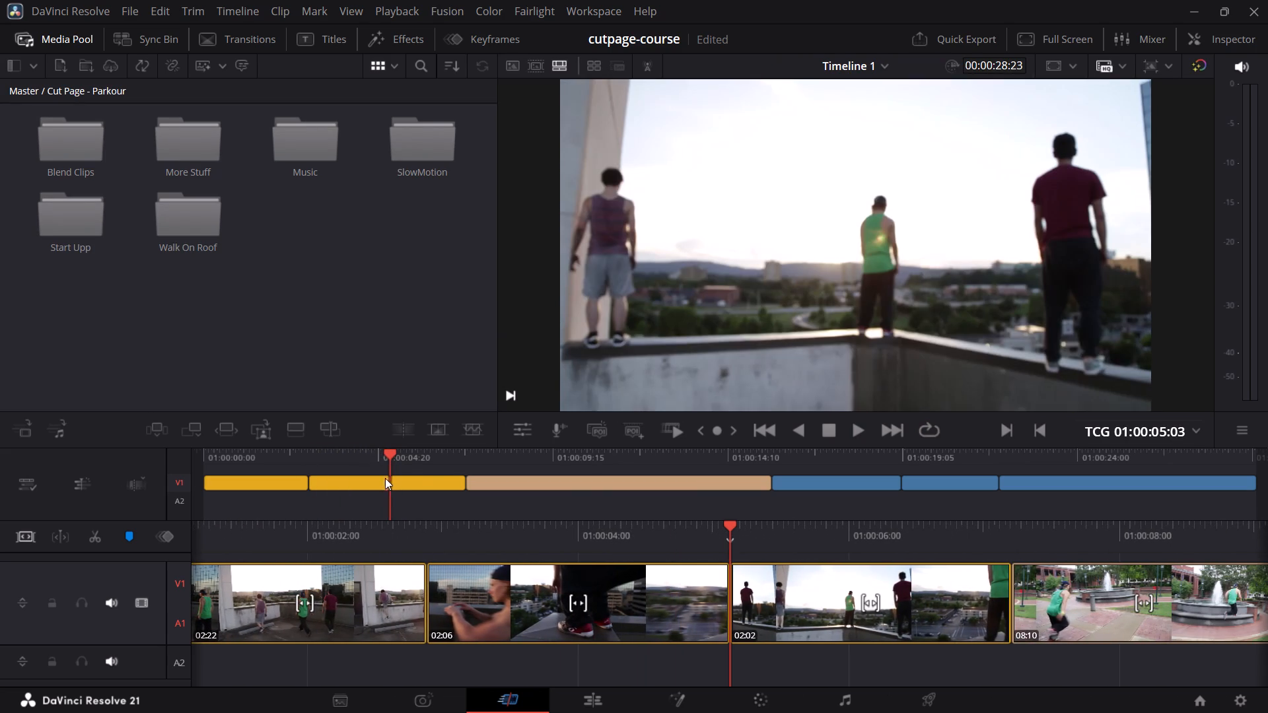
{"action": "left_click_drag", "start_coordinate": [385, 478], "coordinate": [260, 489]}
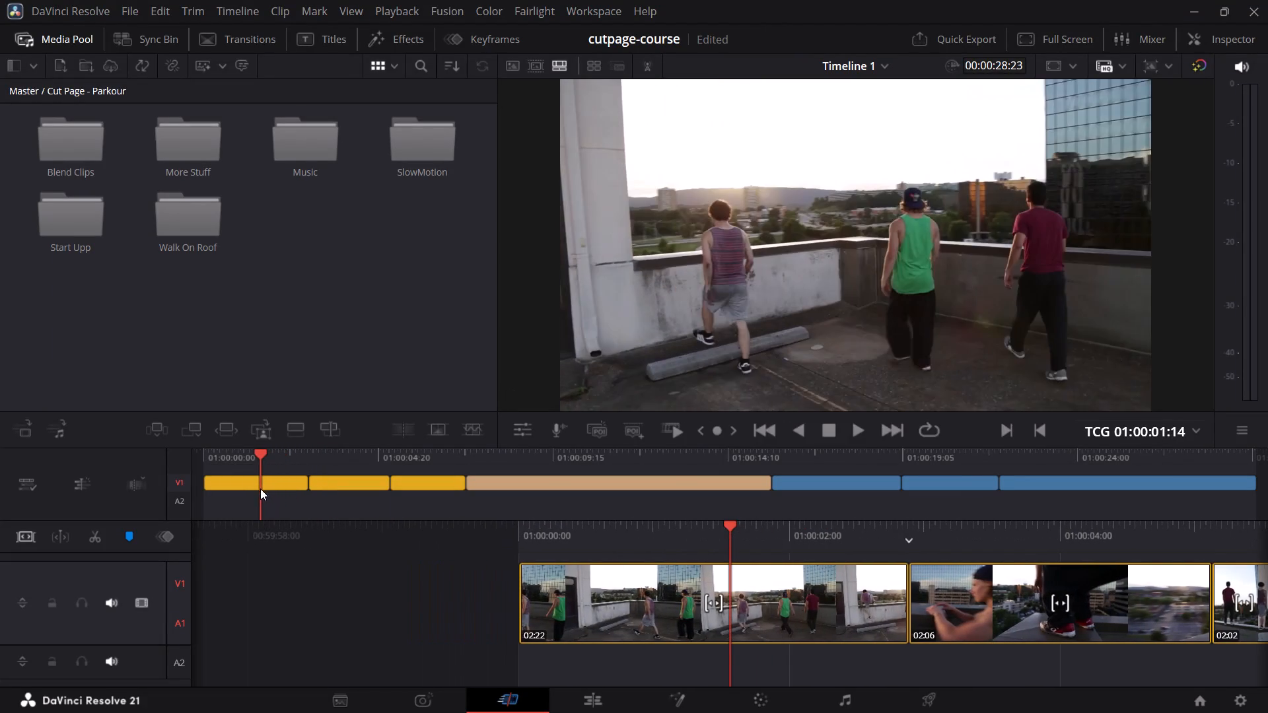
{"action": "left_click_drag", "start_coordinate": [260, 489], "coordinate": [300, 492]}
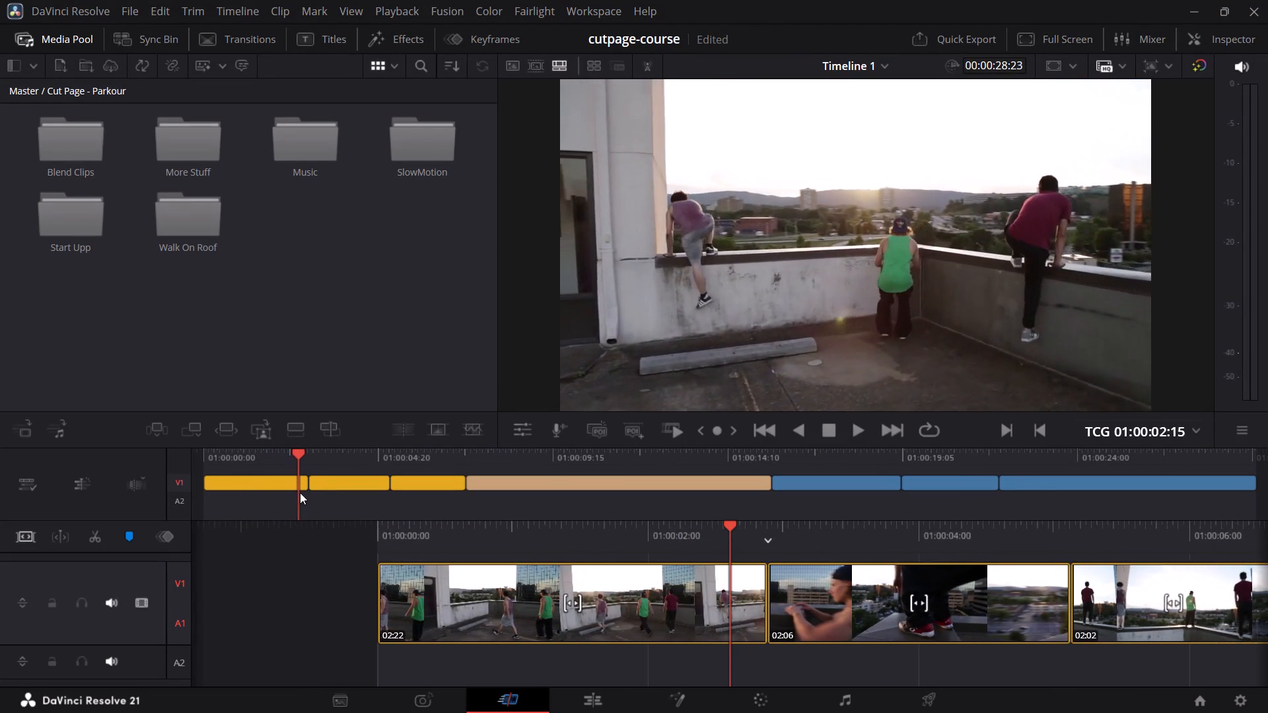
{"action": "left_click_drag", "start_coordinate": [300, 492], "coordinate": [310, 494]}
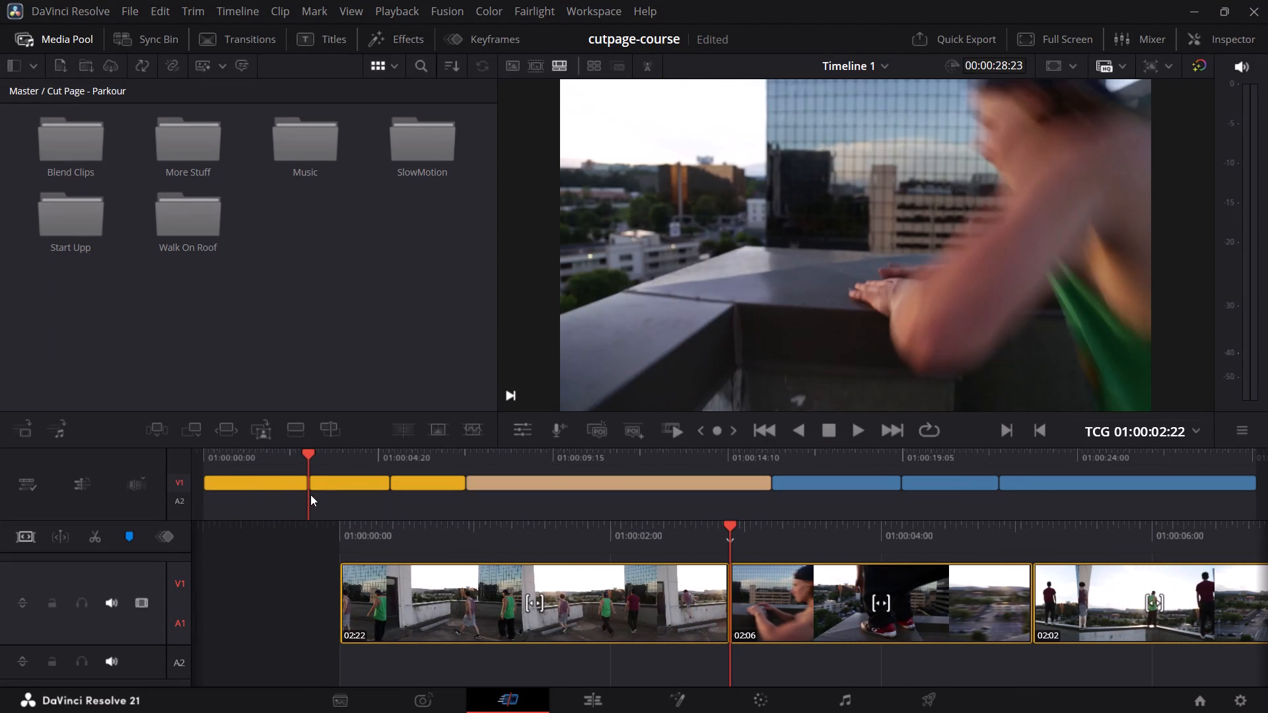
{"action": "left_click_drag", "start_coordinate": [310, 494], "coordinate": [300, 484]}
{"action": "left_click", "coordinate": [721, 586]}
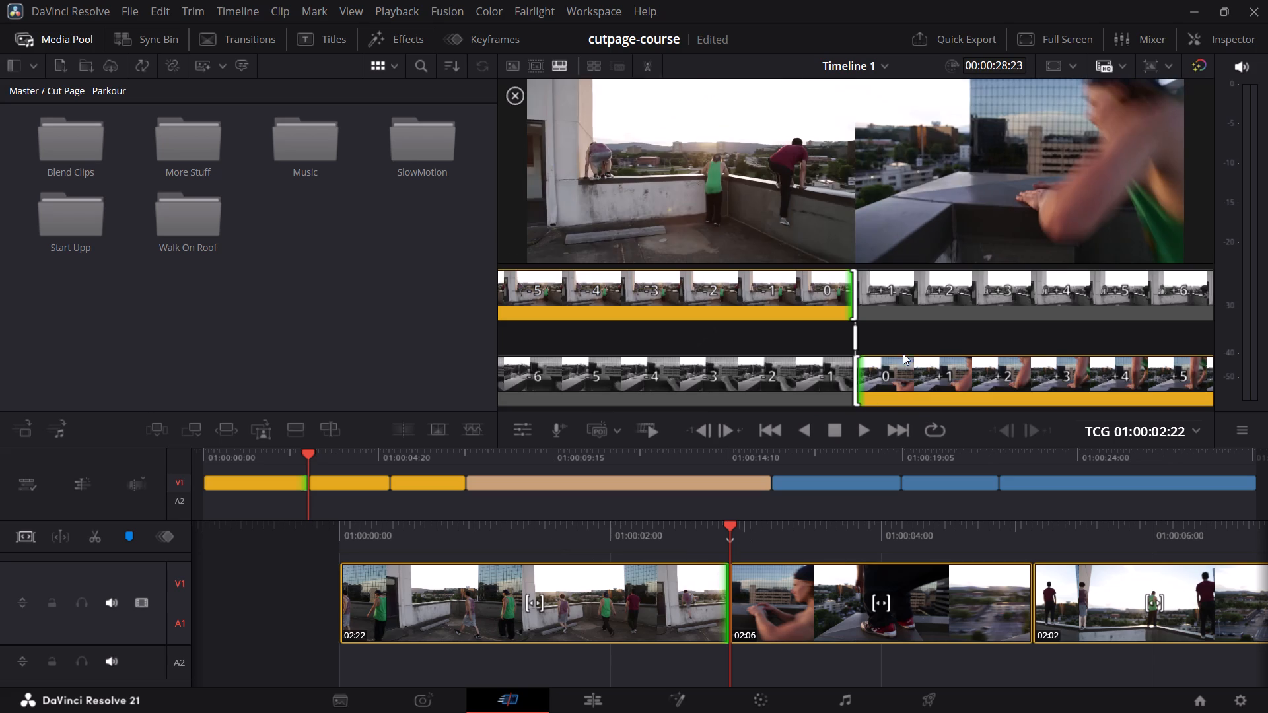
{"action": "left_click_drag", "start_coordinate": [857, 291], "coordinate": [866, 290]}
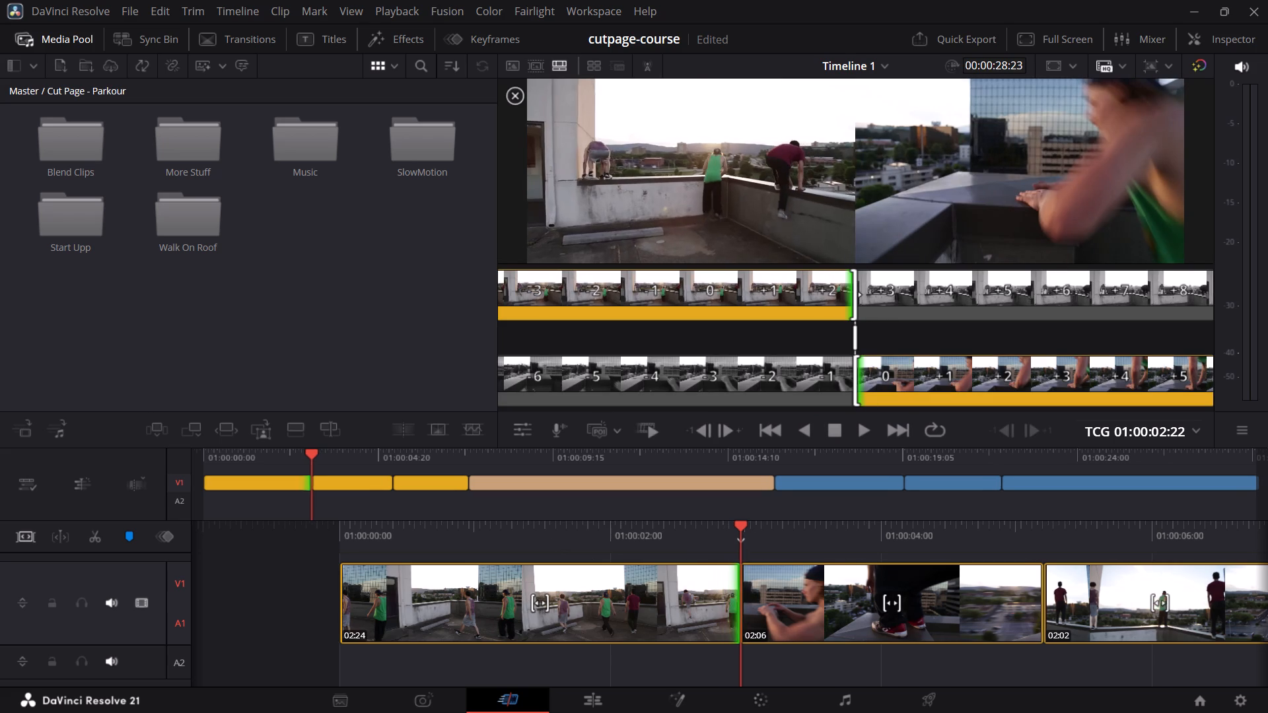
{"action": "left_click_drag", "start_coordinate": [866, 290], "coordinate": [891, 294]}
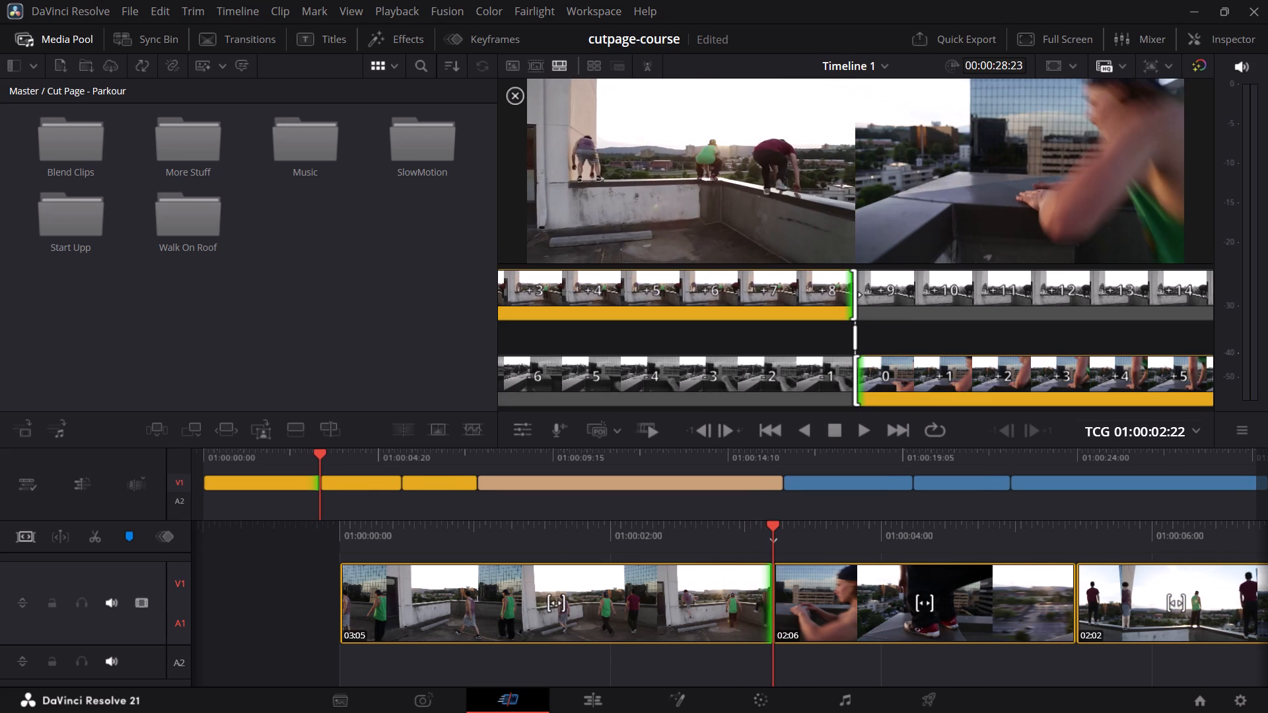
{"action": "left_click_drag", "start_coordinate": [891, 294], "coordinate": [885, 289]}
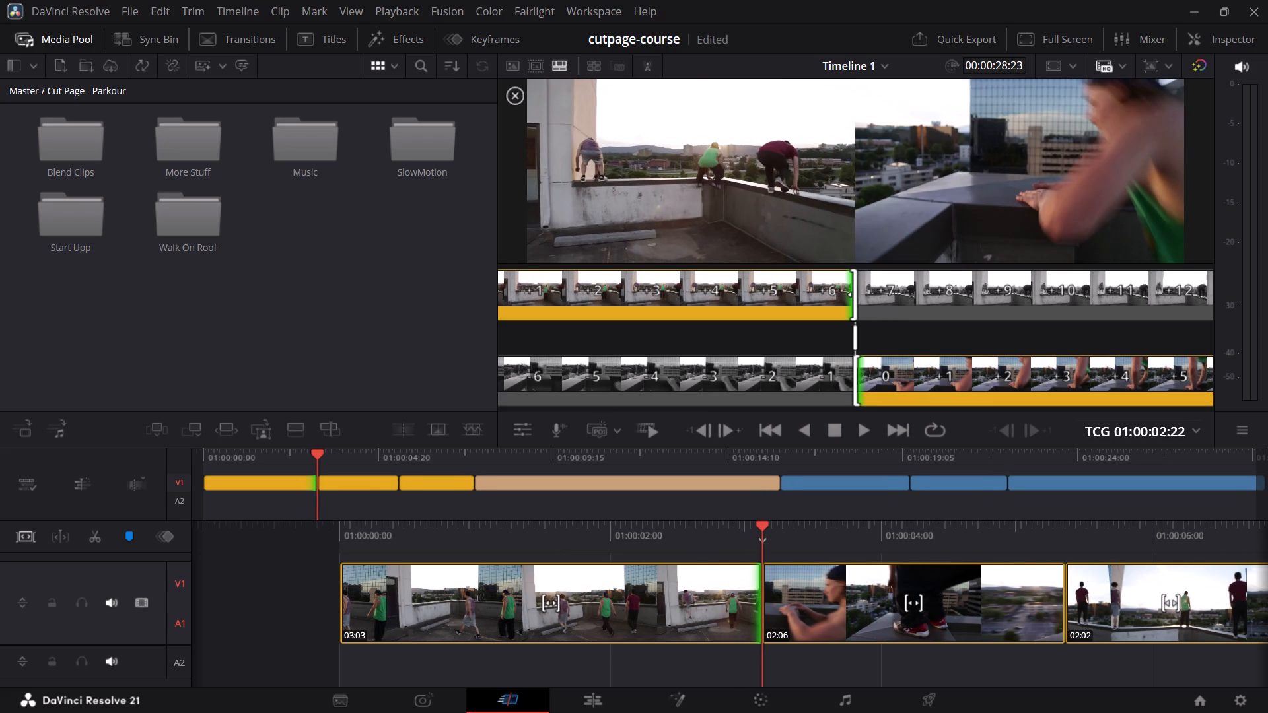
{"action": "left_click_drag", "start_coordinate": [885, 289], "coordinate": [884, 288]}
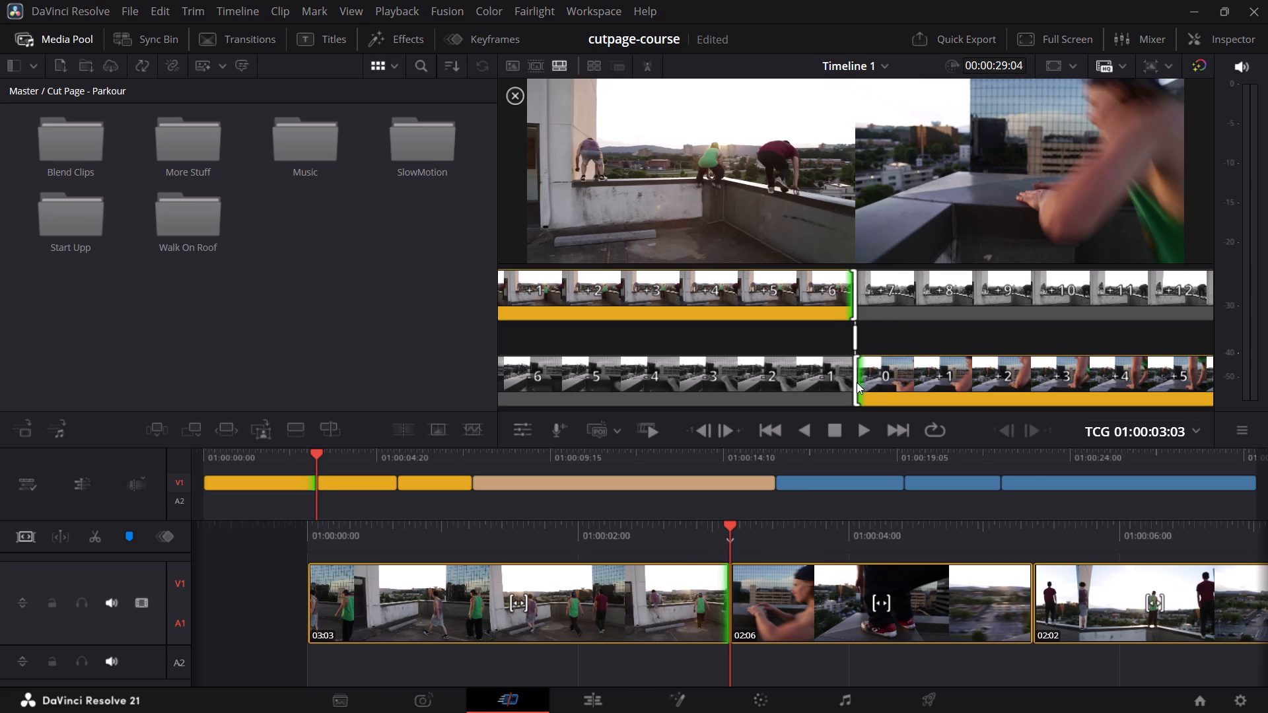
Trim 8 frames off the start of the second rooftop clip at the same cut, giving it a duration of 01:23.
{"action": "left_click_drag", "start_coordinate": [857, 382], "coordinate": [881, 378]}
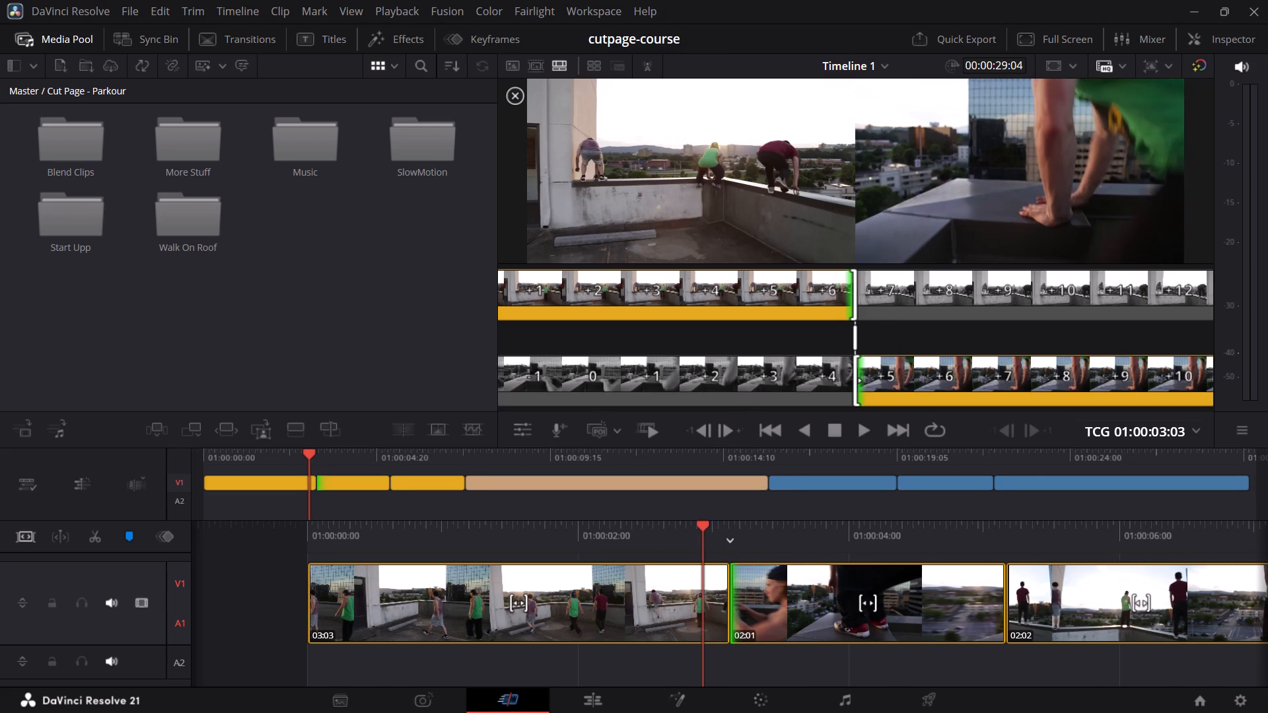
{"action": "left_click_drag", "start_coordinate": [881, 378], "coordinate": [901, 377]}
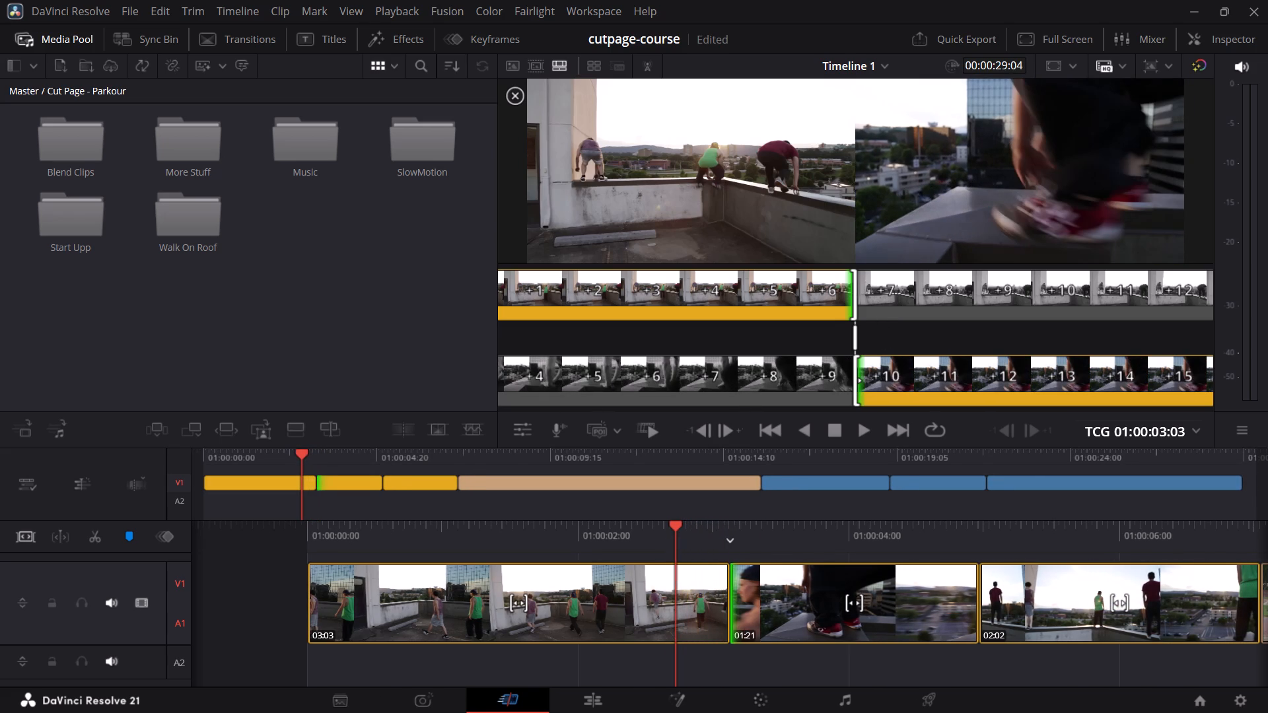
{"action": "left_click_drag", "start_coordinate": [901, 377], "coordinate": [896, 369]}
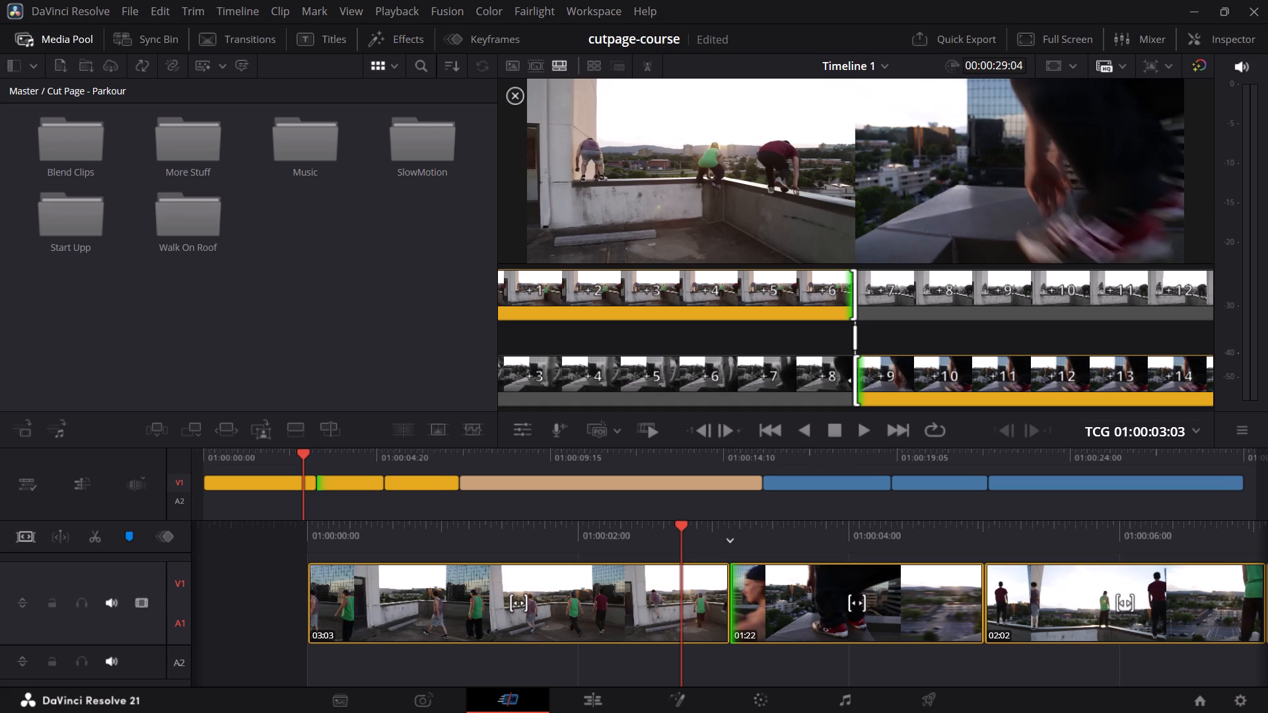
{"action": "left_click_drag", "start_coordinate": [896, 369], "coordinate": [893, 367]}
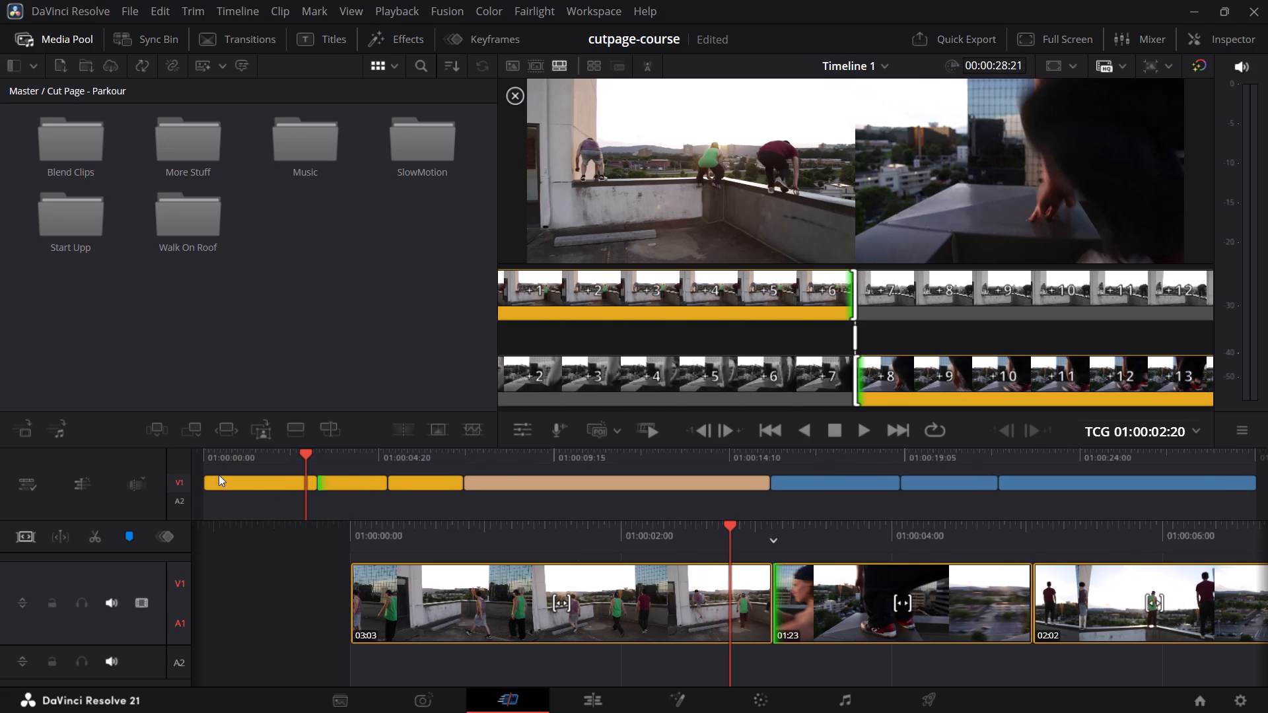
Play back the rooftop clips from the start and around the adjusted cut, leaving the playhead at 01:00:05:00 near the third clip.
{"action": "left_click", "coordinate": [219, 458]}
{"action": "key", "text": "space"}
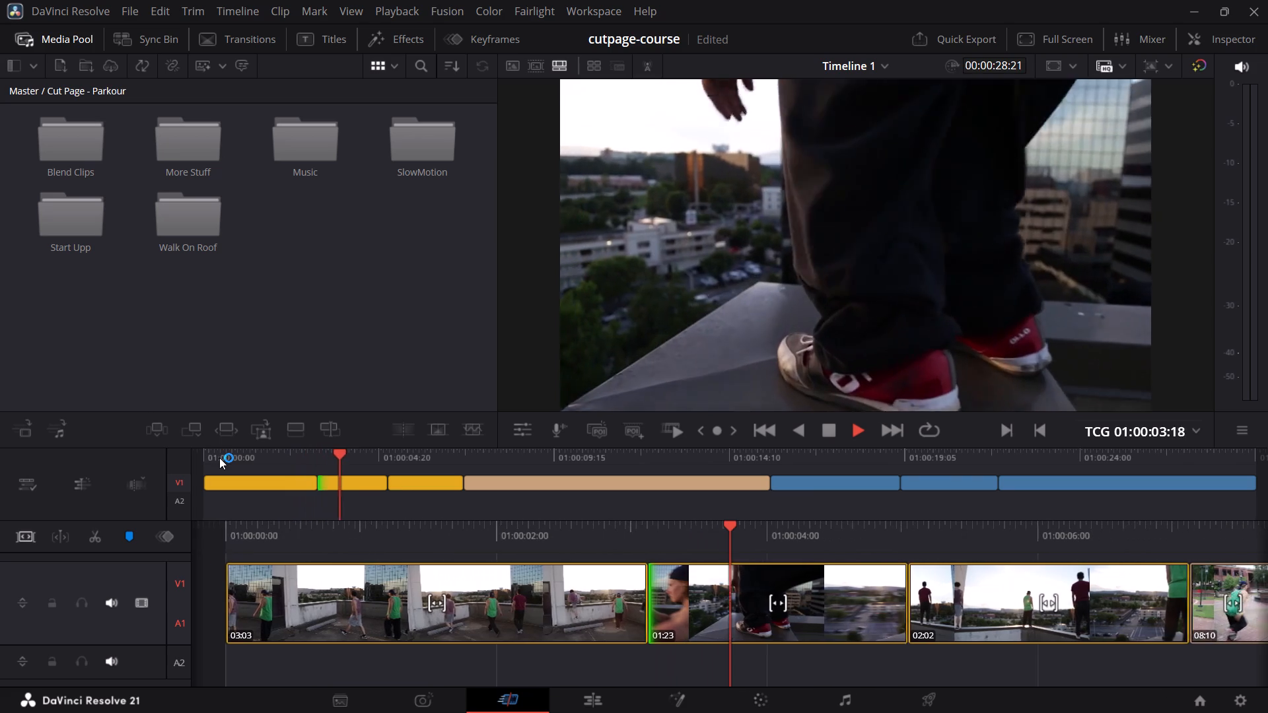
{"action": "key", "text": "space"}
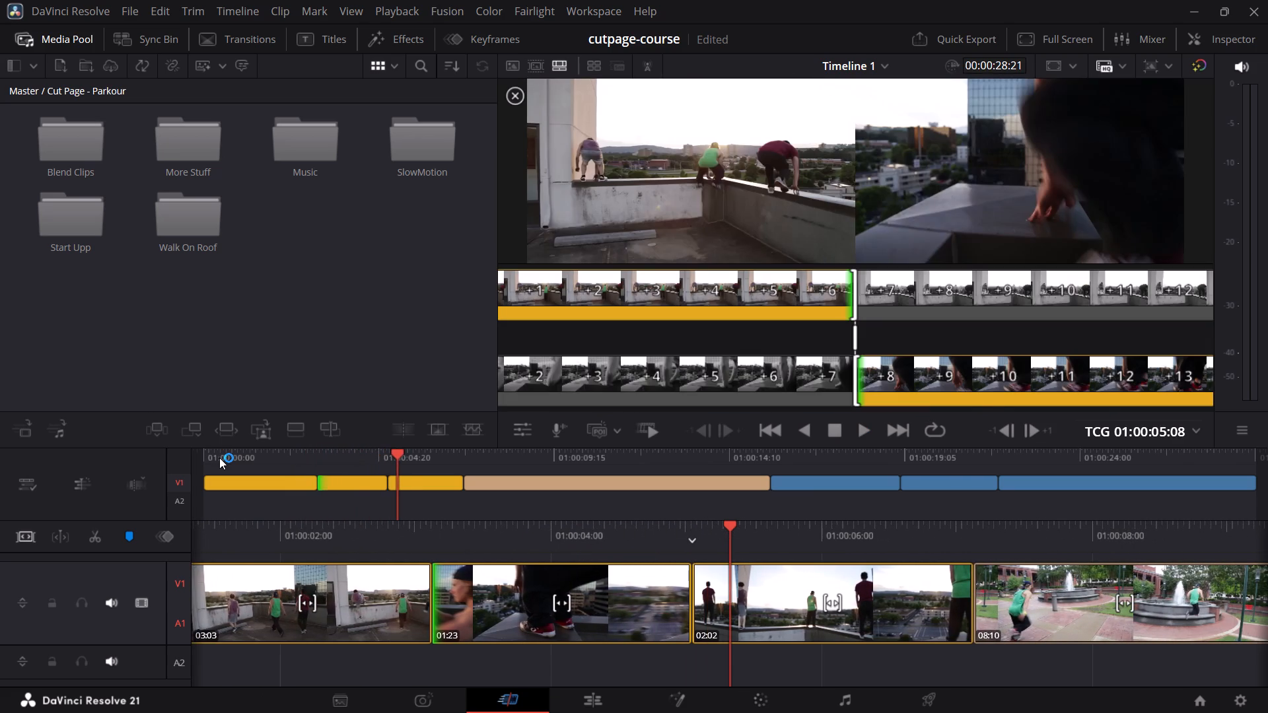
{"action": "key", "text": "space"}
{"action": "key", "text": "space"}
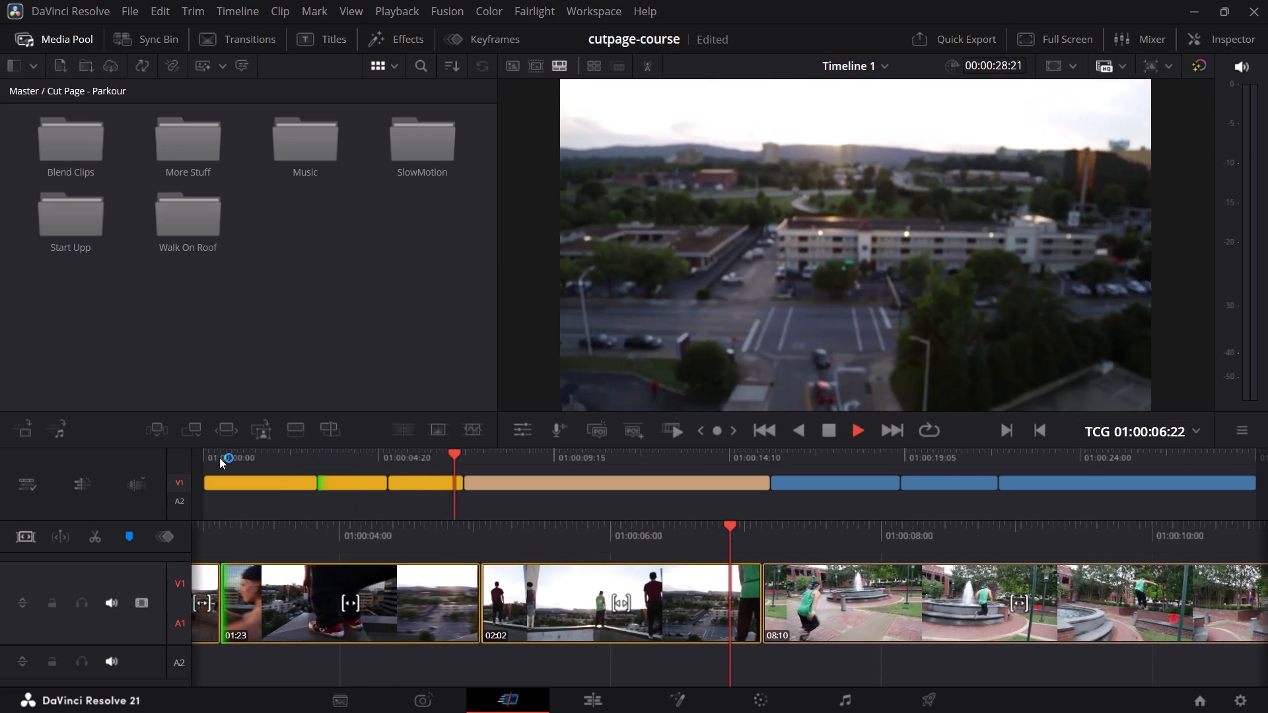
{"action": "left_click", "coordinate": [211, 457]}
{"action": "key", "text": "space"}
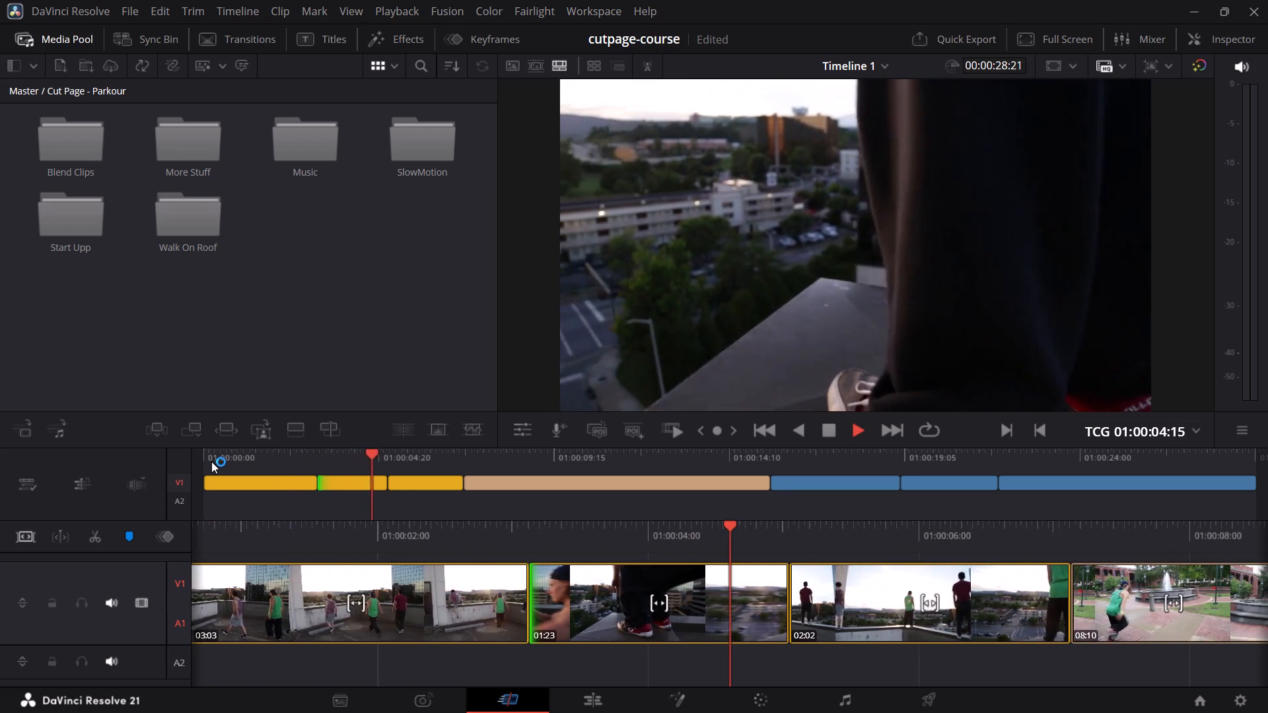
{"action": "key", "text": "space"}
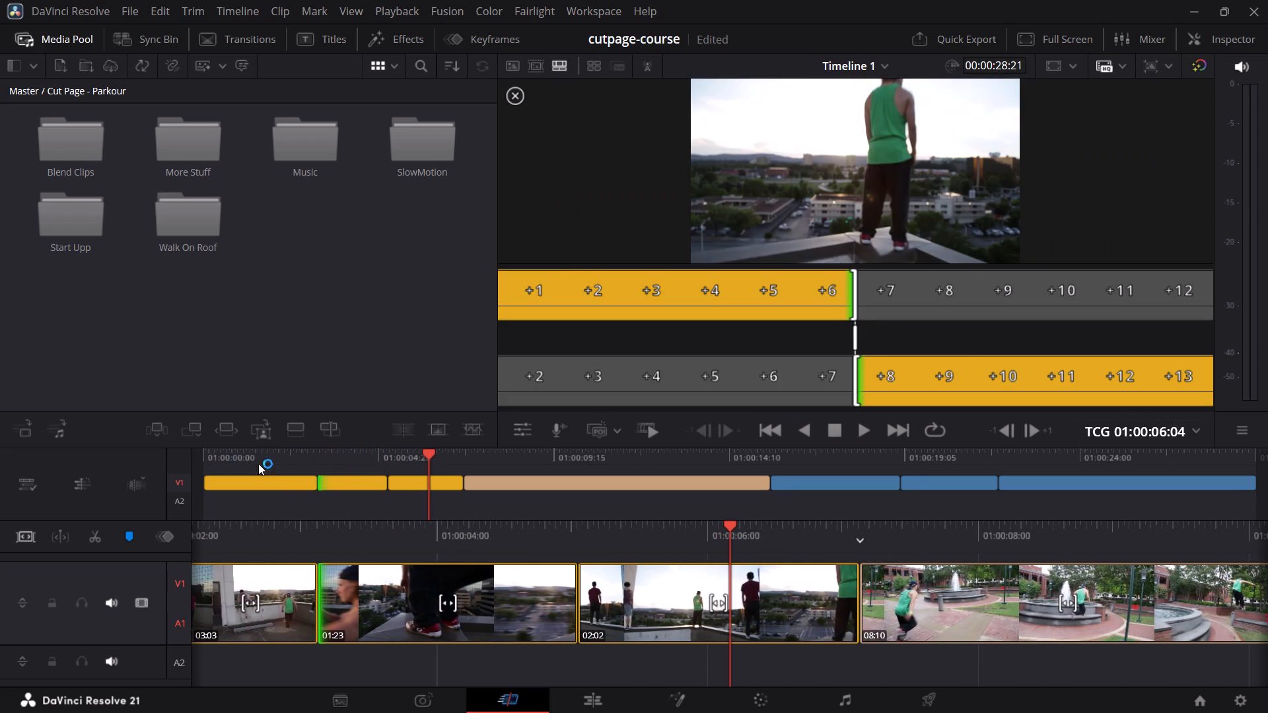
{"action": "left_click", "coordinate": [321, 457]}
{"action": "key", "text": "space"}
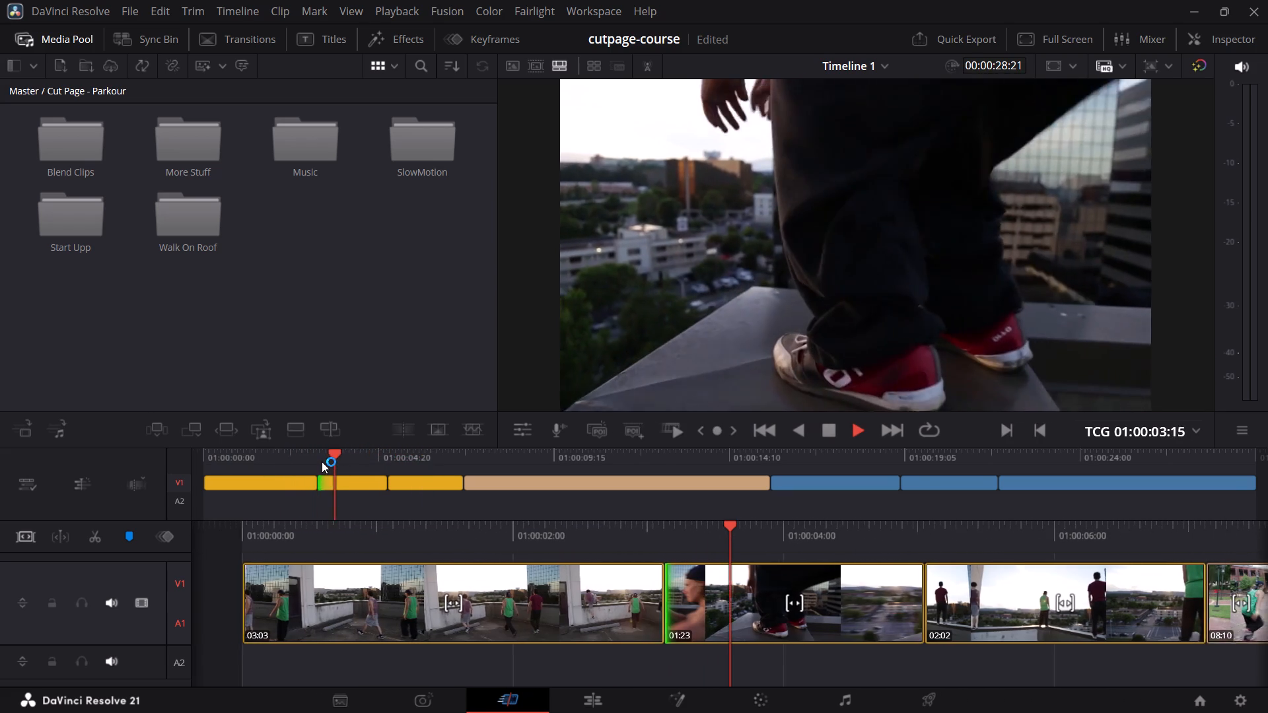
{"action": "key", "text": "space"}
{"action": "key", "text": "space"}
{"action": "key", "text": "space"}
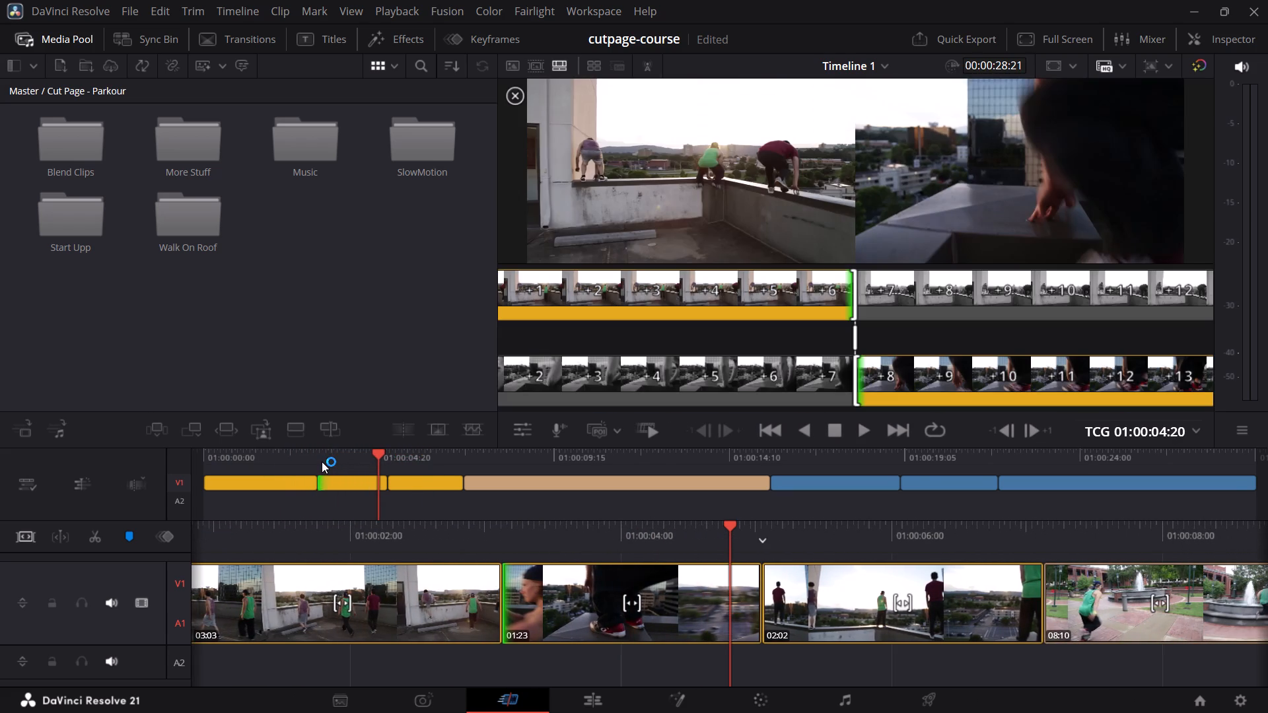
{"action": "key", "text": "space"}
{"action": "key", "text": "space"}
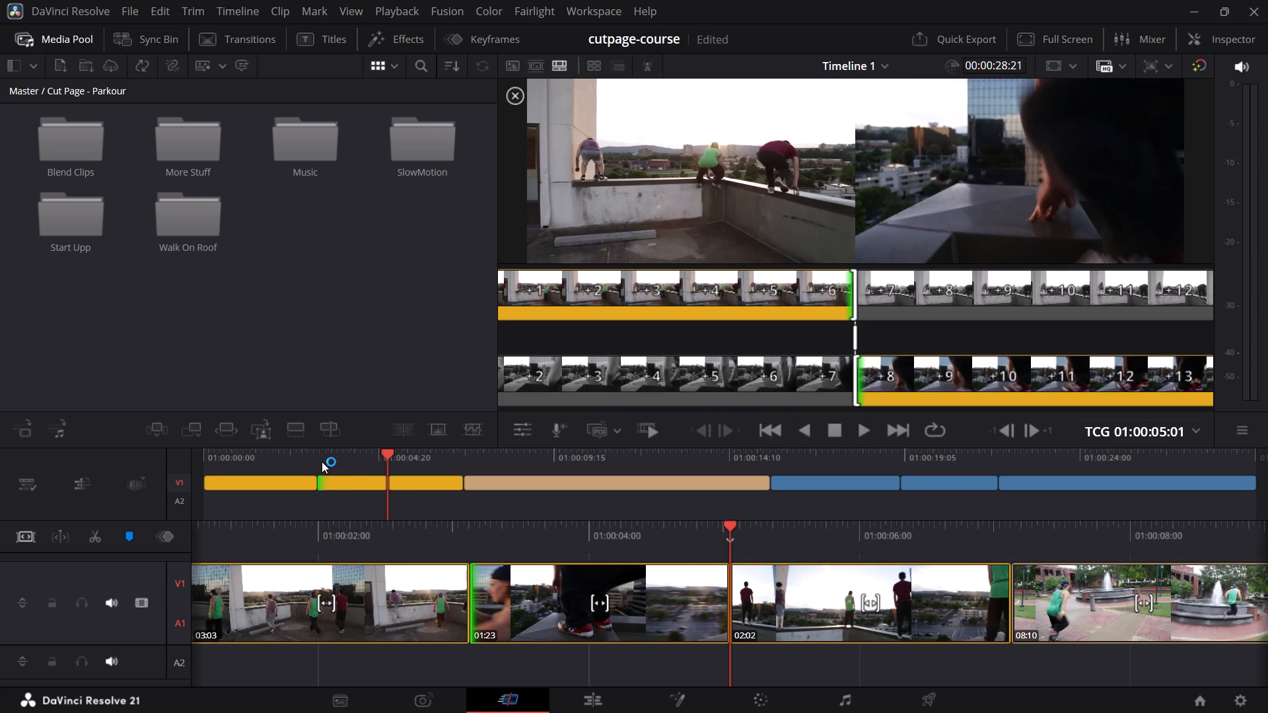
{"action": "left_click", "coordinate": [388, 455]}
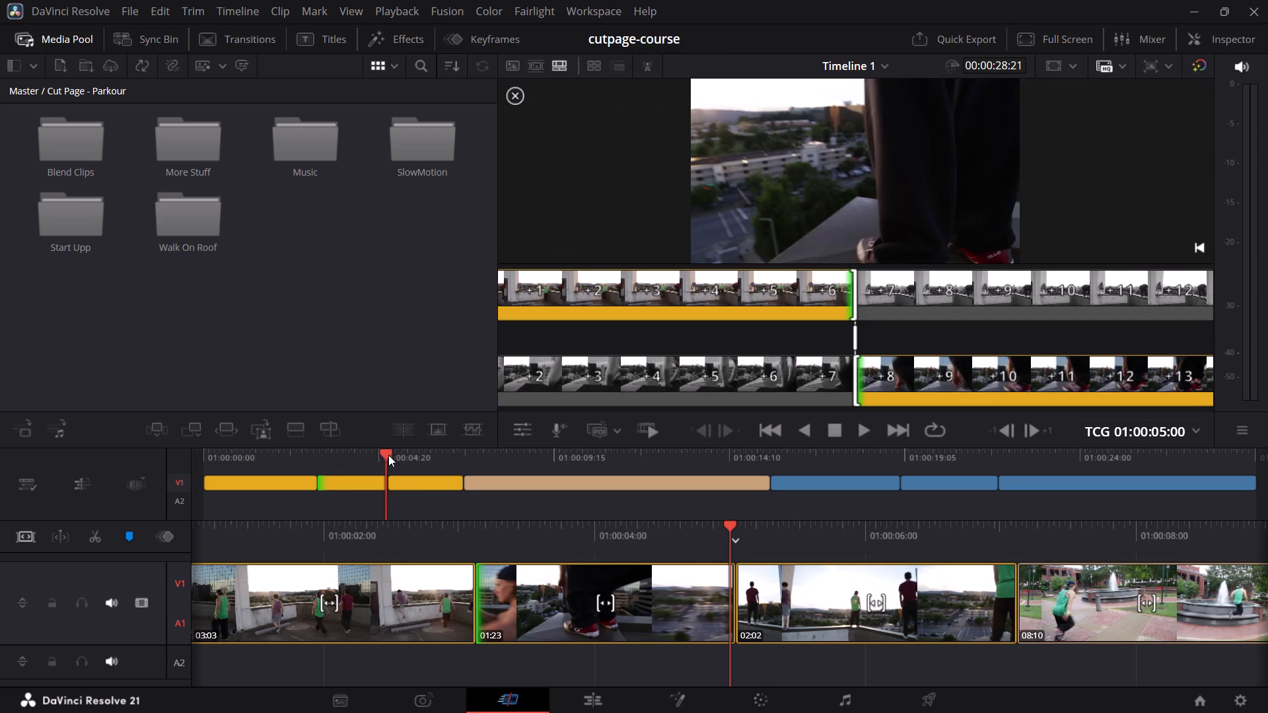
{"action": "left_click", "coordinate": [397, 467]}
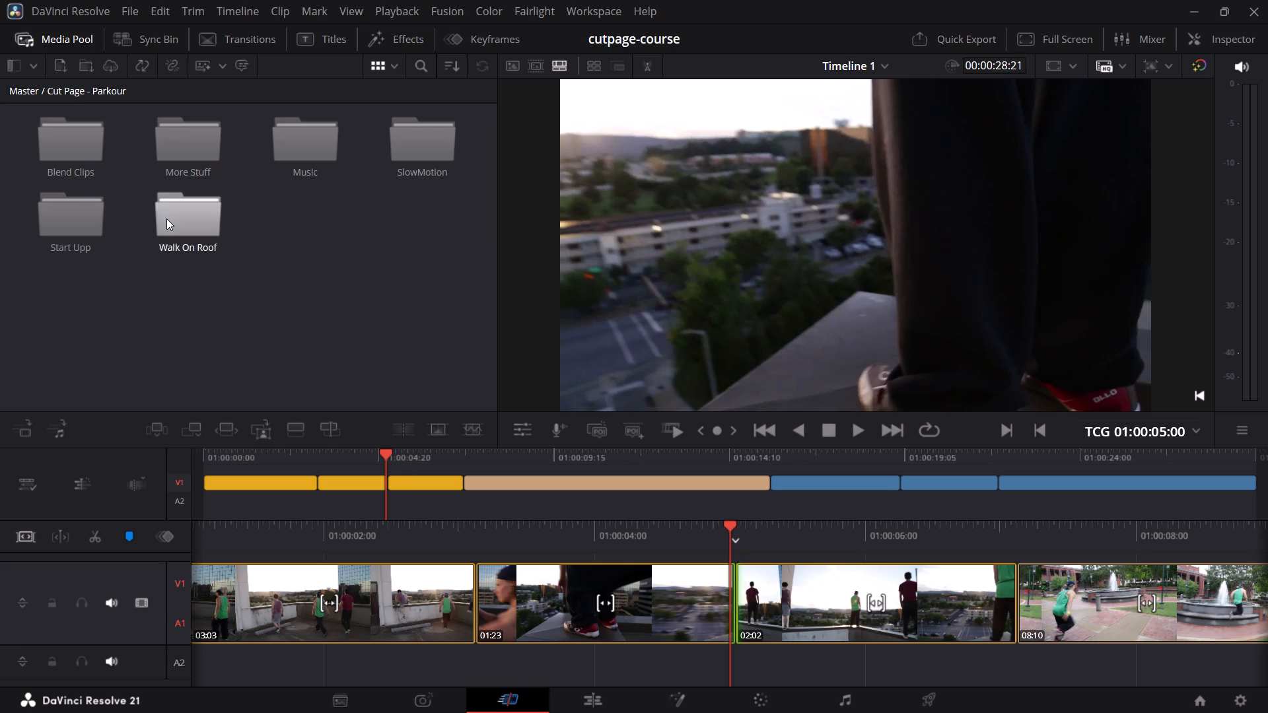
Check the Start Upp and More Stuff bins for clips, and examine R01_28 Fountain Skip.mp4 across its marked range.
{"action": "double_click", "coordinate": [78, 233]}
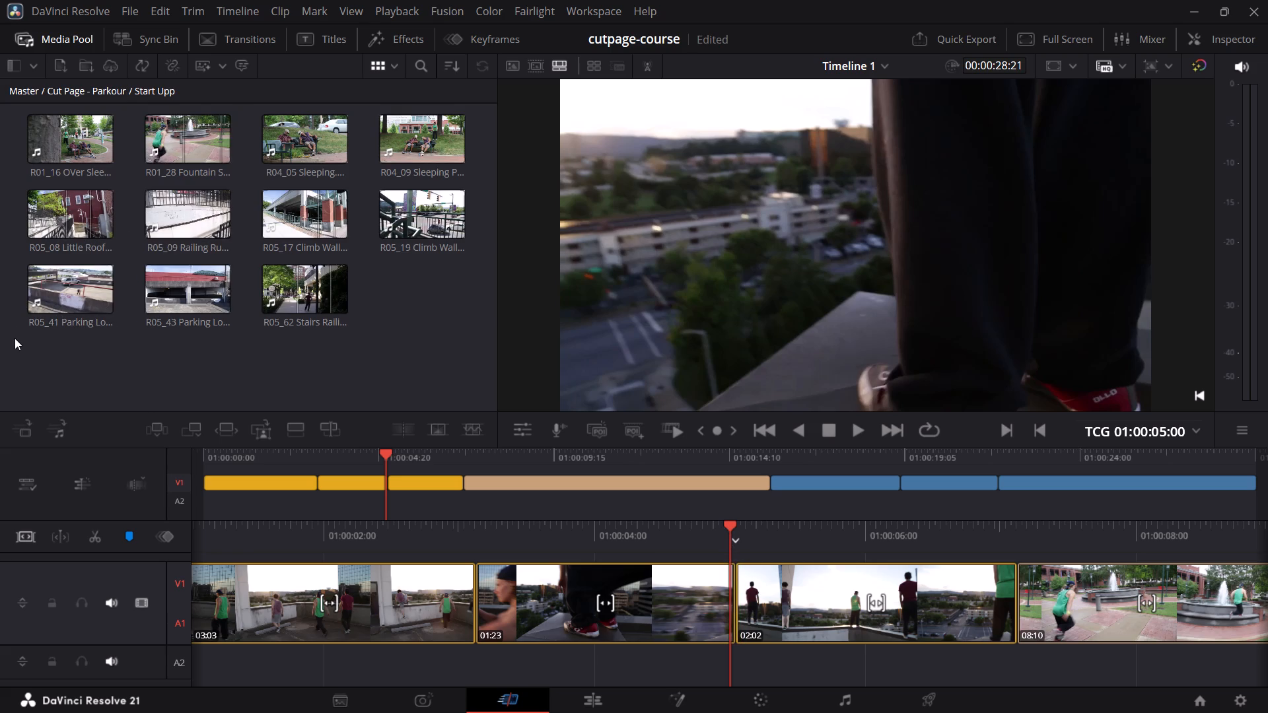
{"action": "left_click", "coordinate": [102, 92]}
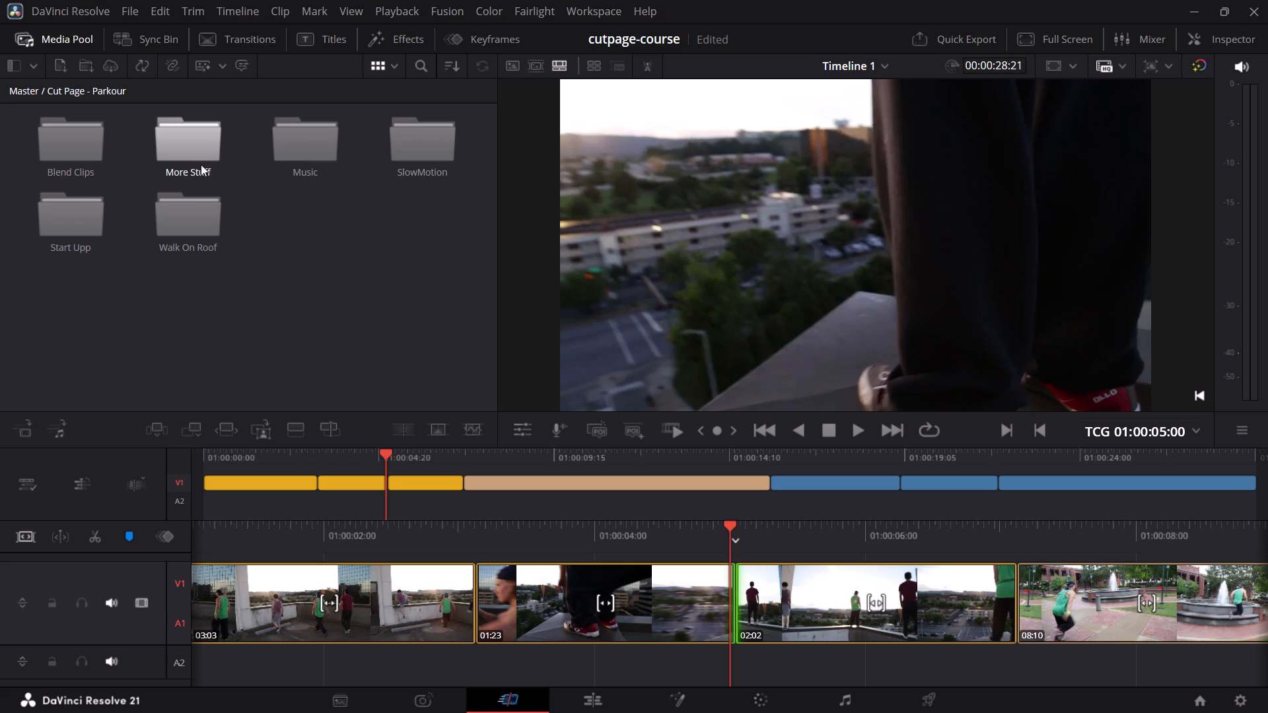
{"action": "double_click", "coordinate": [158, 168]}
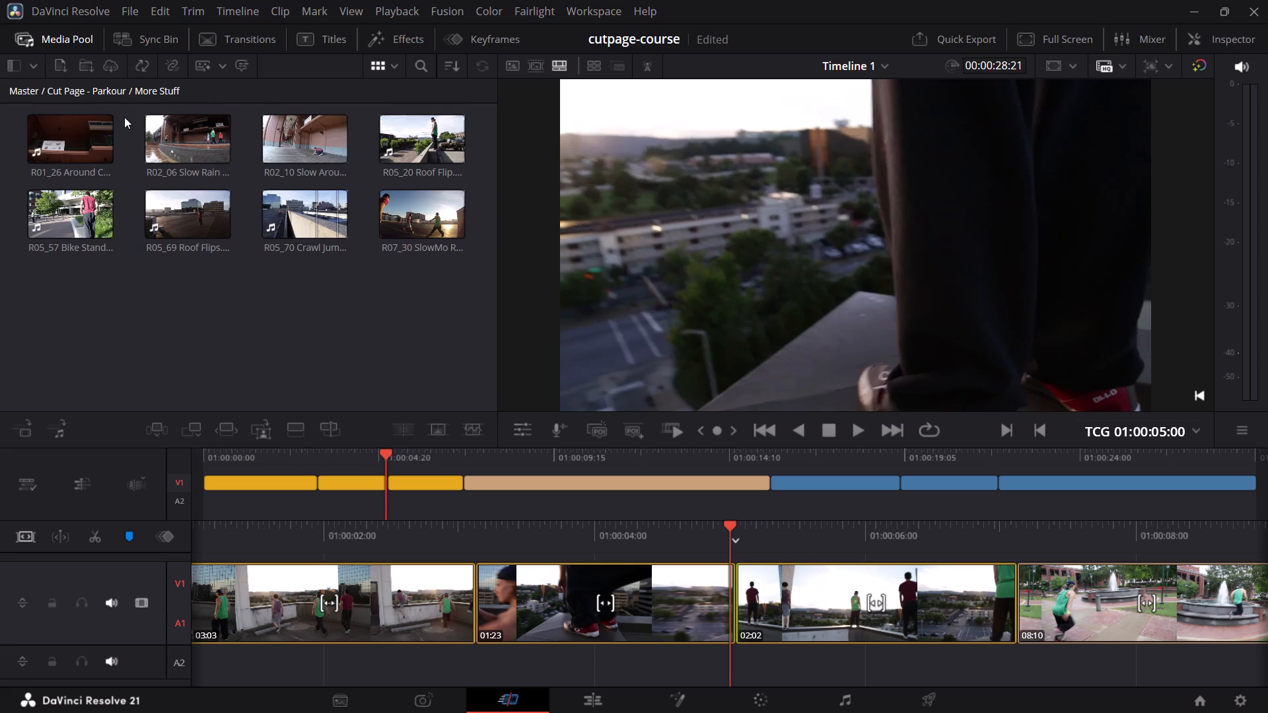
{"action": "left_click", "coordinate": [108, 89]}
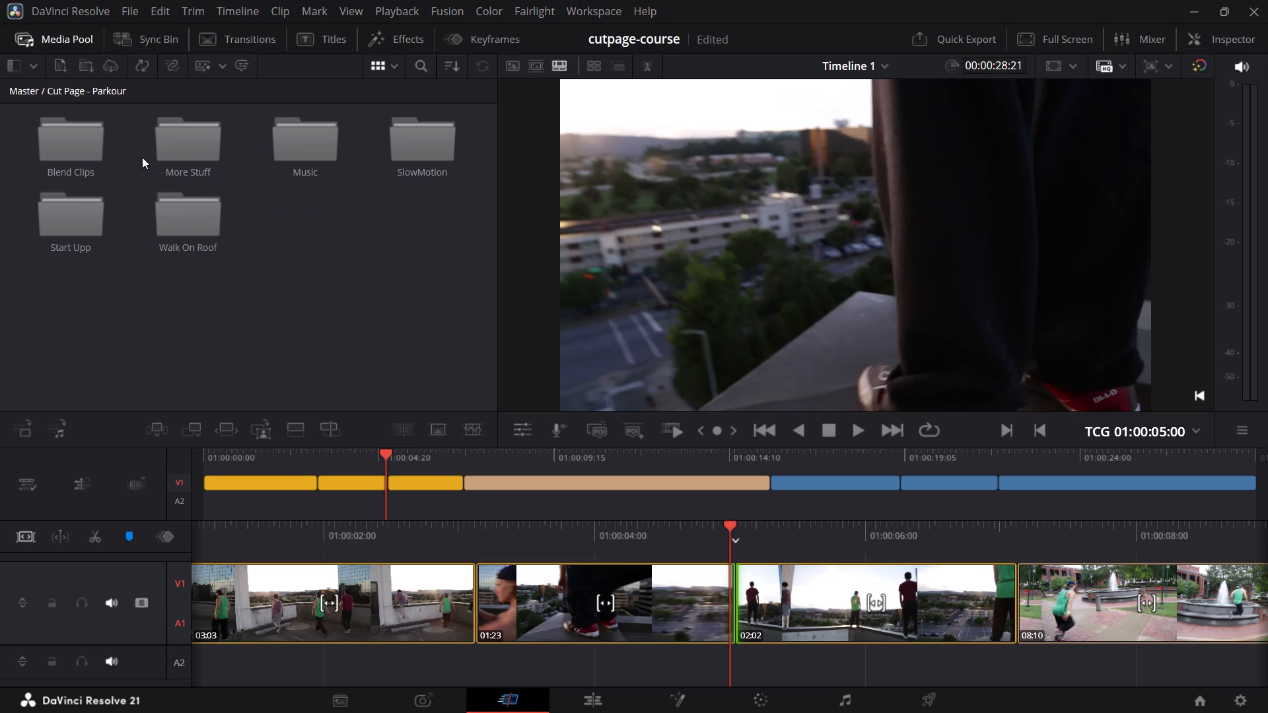
{"action": "double_click", "coordinate": [80, 232]}
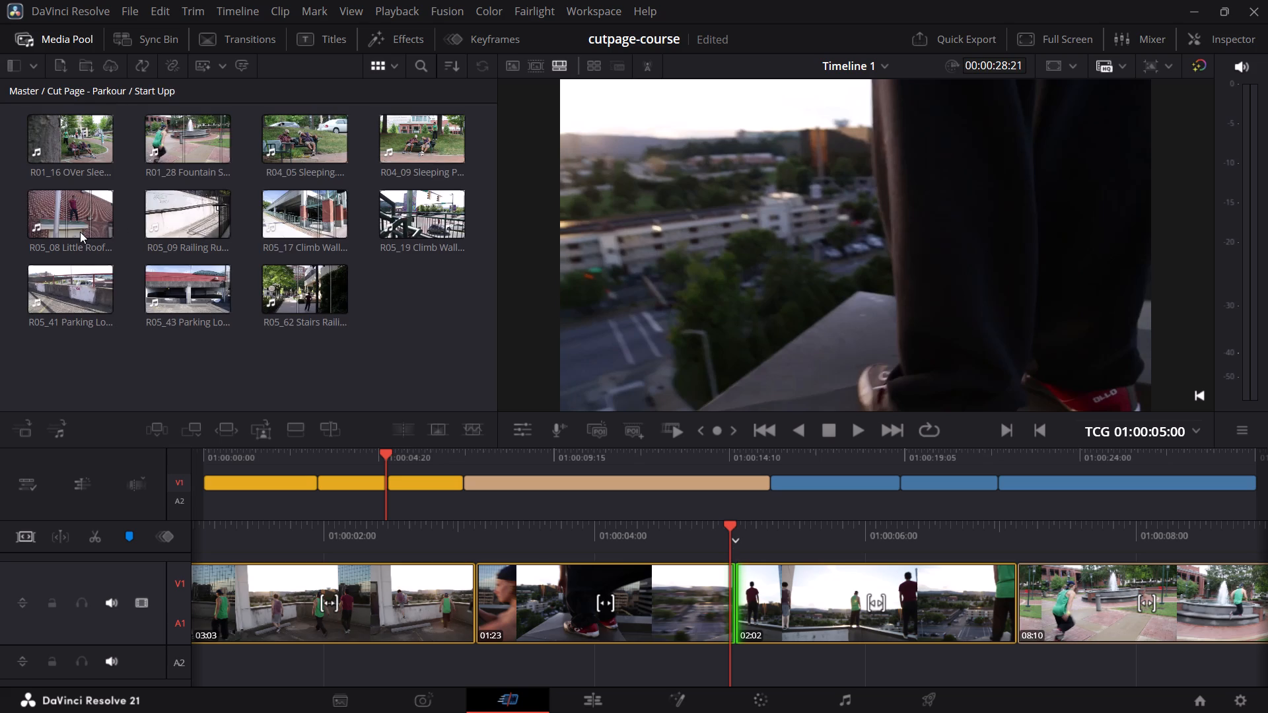
{"action": "double_click", "coordinate": [153, 139]}
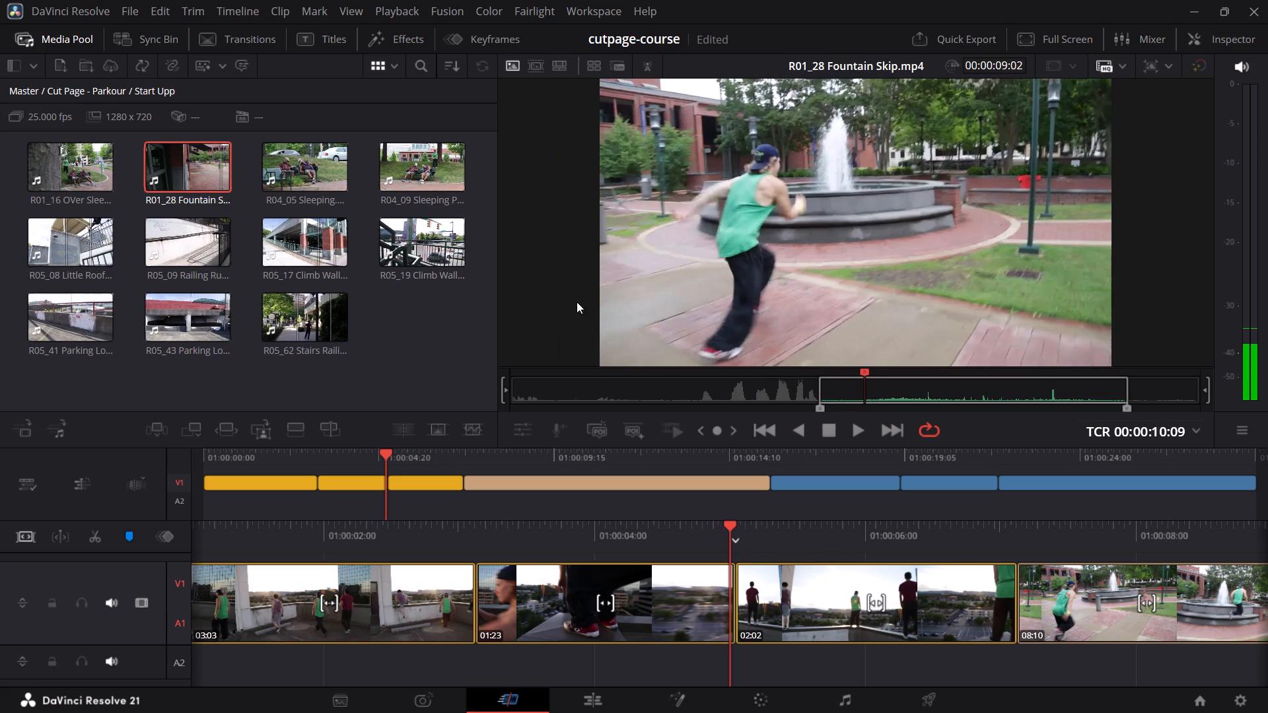
{"action": "left_click_drag", "start_coordinate": [557, 400], "coordinate": [657, 401]}
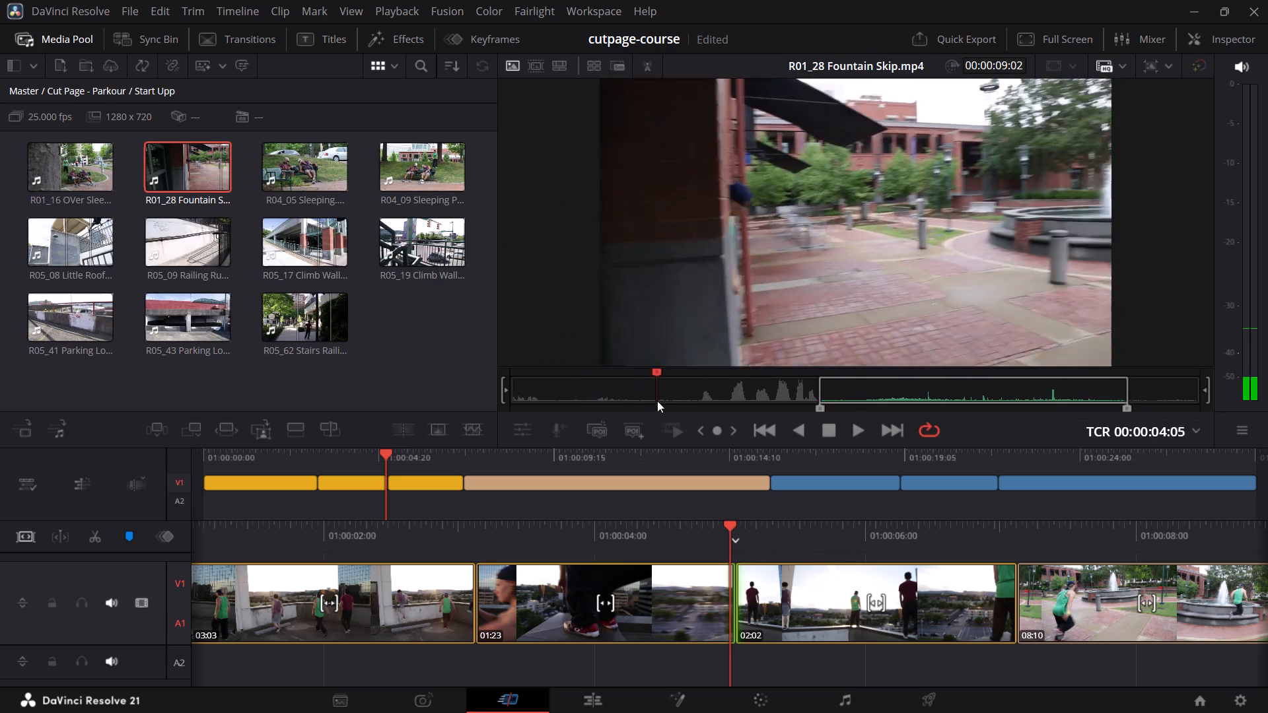
{"action": "left_click_drag", "start_coordinate": [657, 401], "coordinate": [912, 428]}
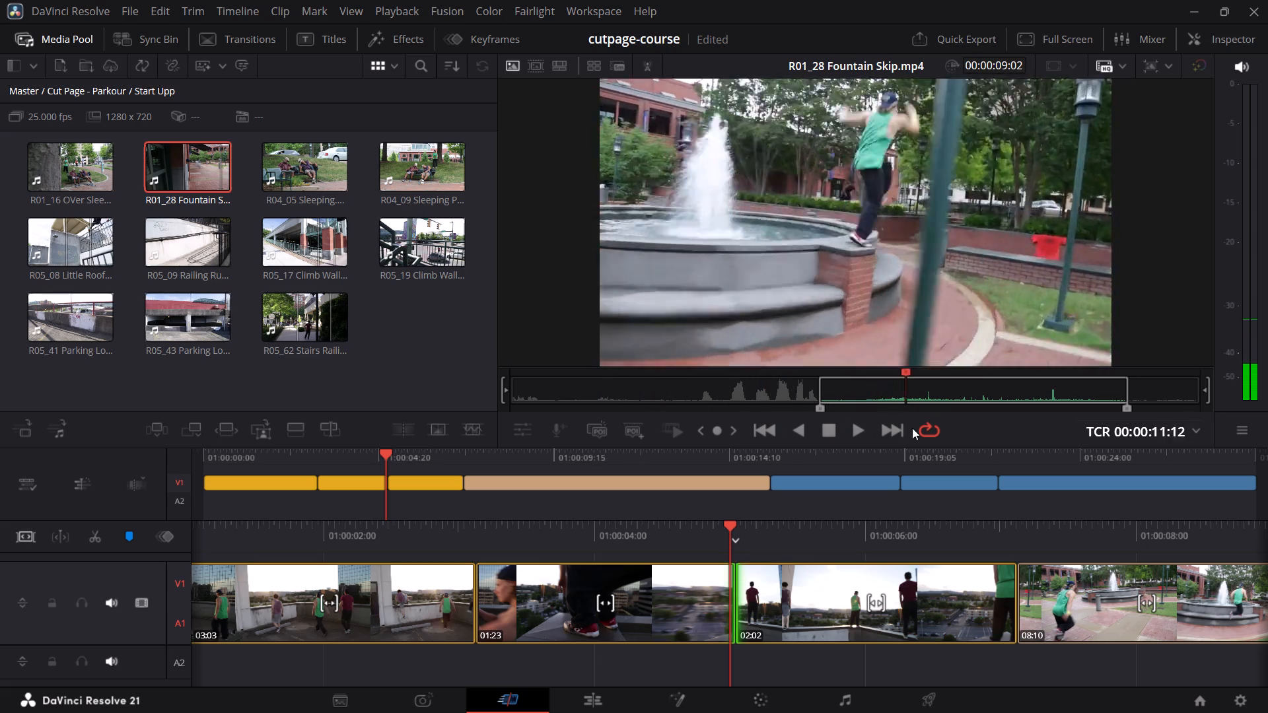
{"action": "left_click_drag", "start_coordinate": [912, 428], "coordinate": [1076, 441]}
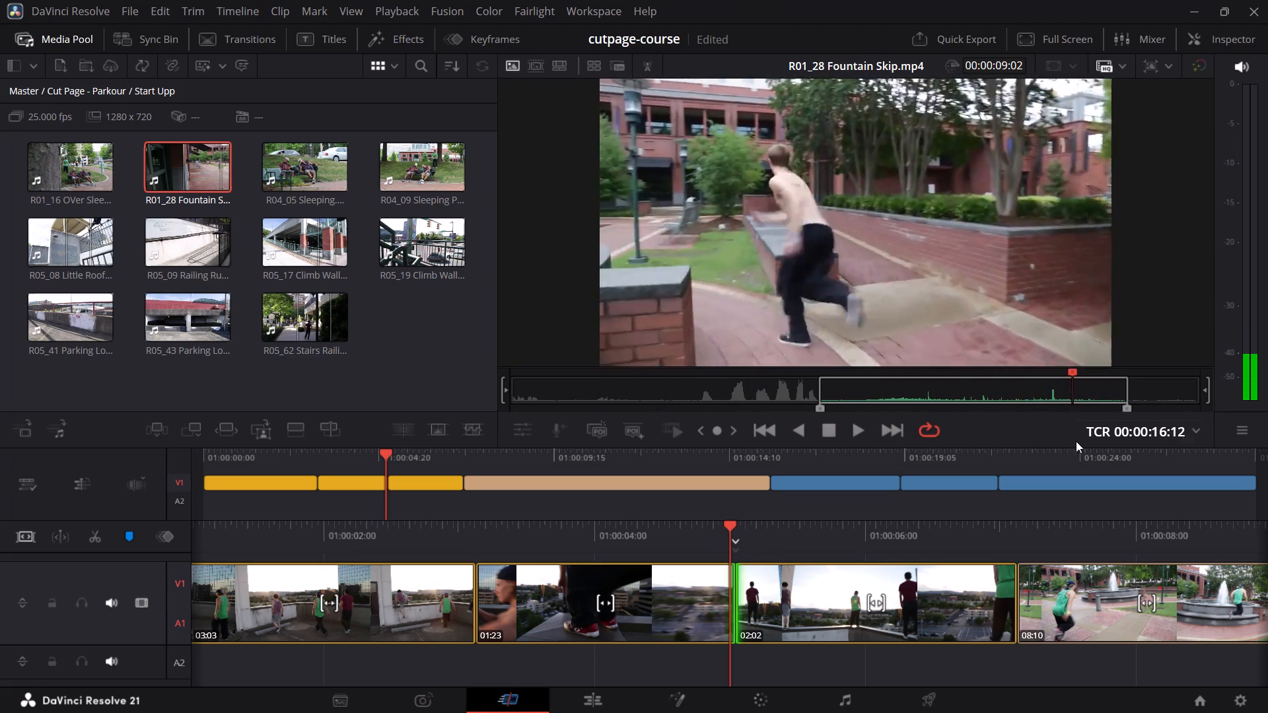
{"action": "left_click_drag", "start_coordinate": [1076, 441], "coordinate": [1130, 444]}
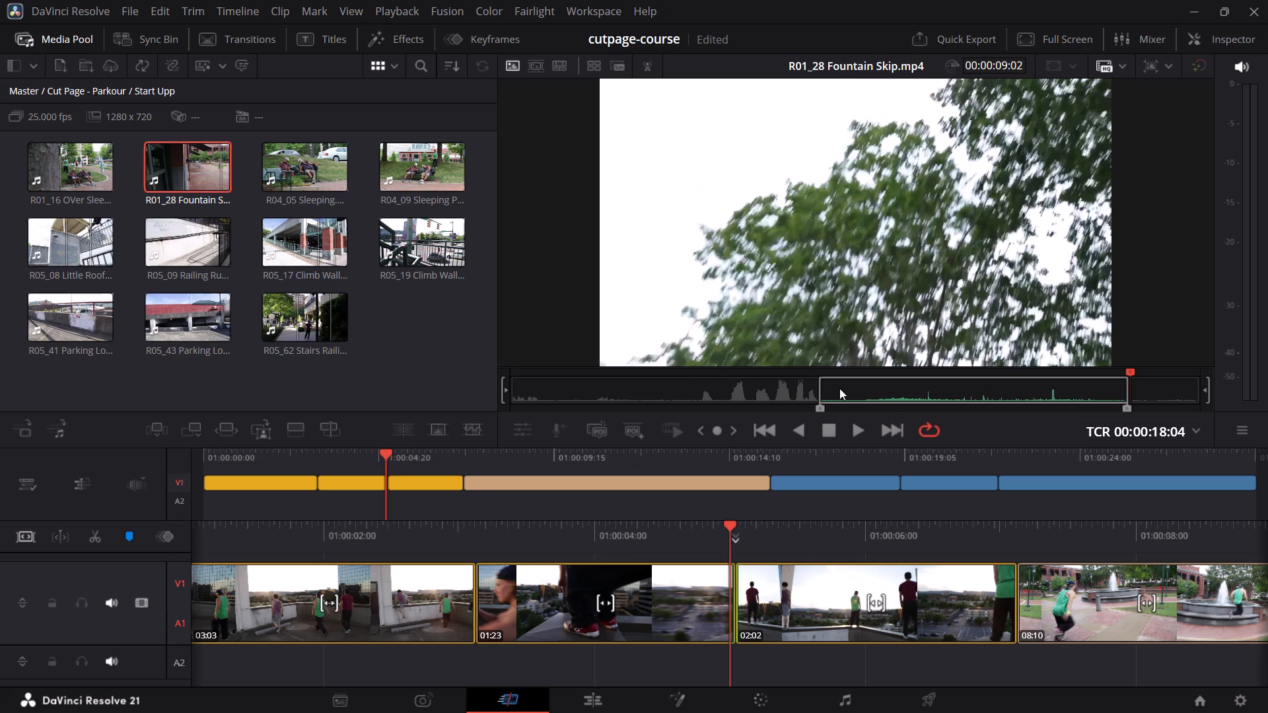
{"action": "left_click_drag", "start_coordinate": [919, 405], "coordinate": [861, 405]}
{"action": "left_click_drag", "start_coordinate": [861, 403], "coordinate": [824, 406]}
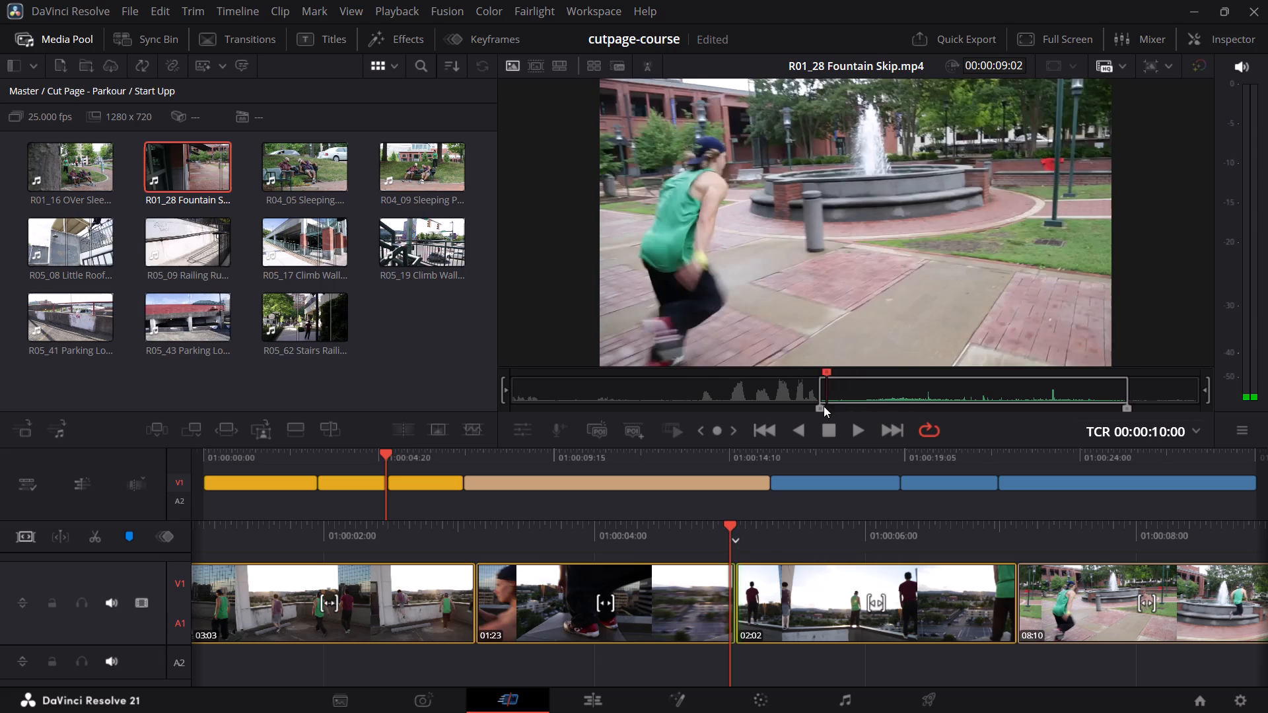
{"action": "left_click_drag", "start_coordinate": [824, 406], "coordinate": [964, 407]}
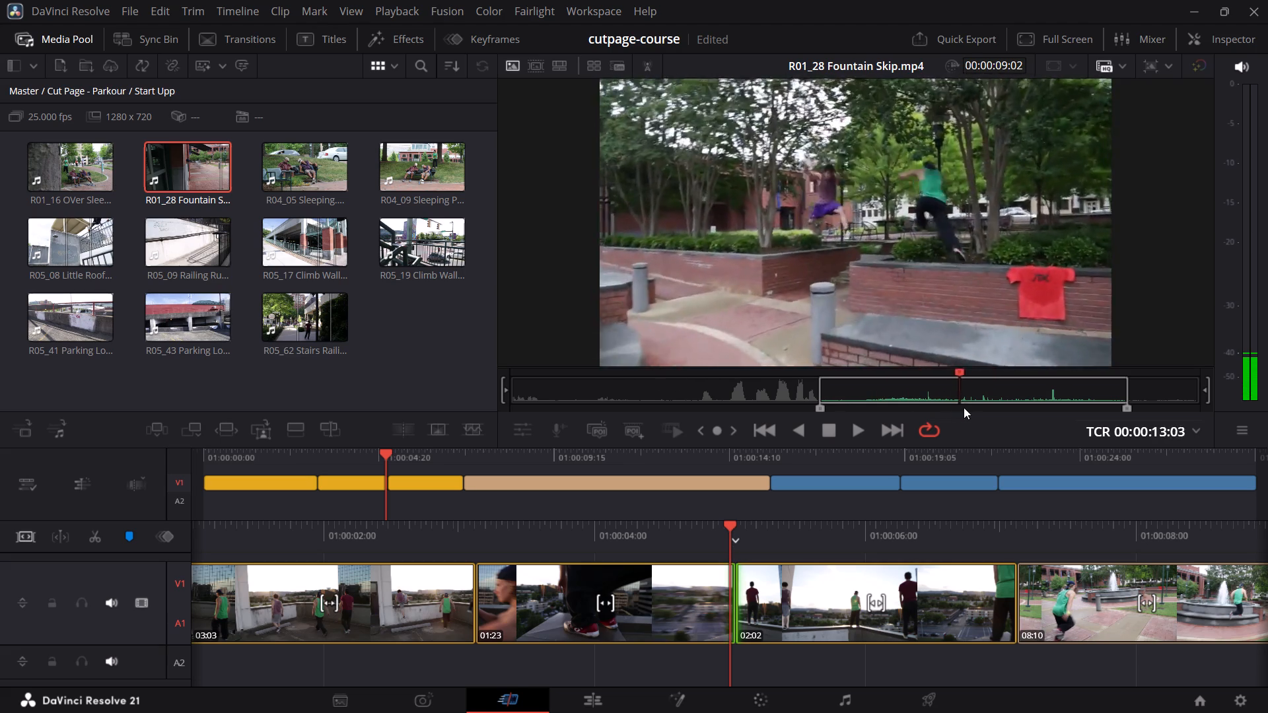
{"action": "left_click_drag", "start_coordinate": [964, 407], "coordinate": [1124, 413]}
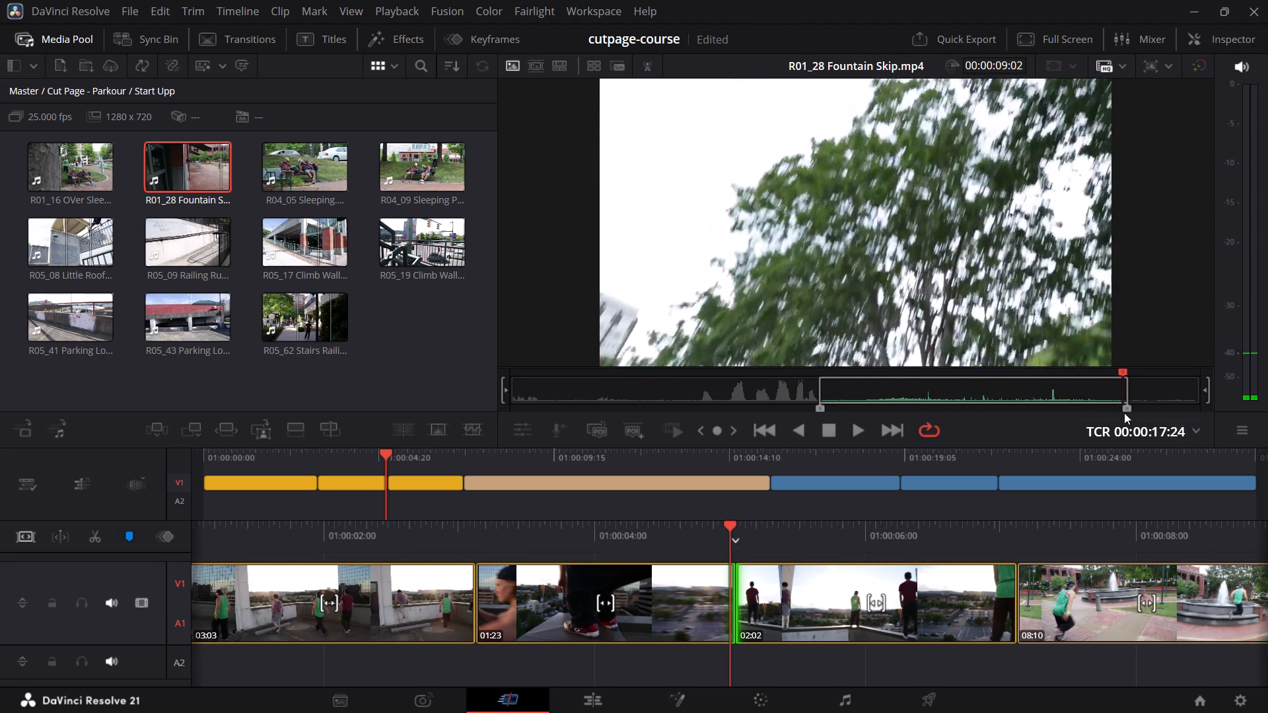
{"action": "left_click_drag", "start_coordinate": [1124, 413], "coordinate": [1129, 413]}
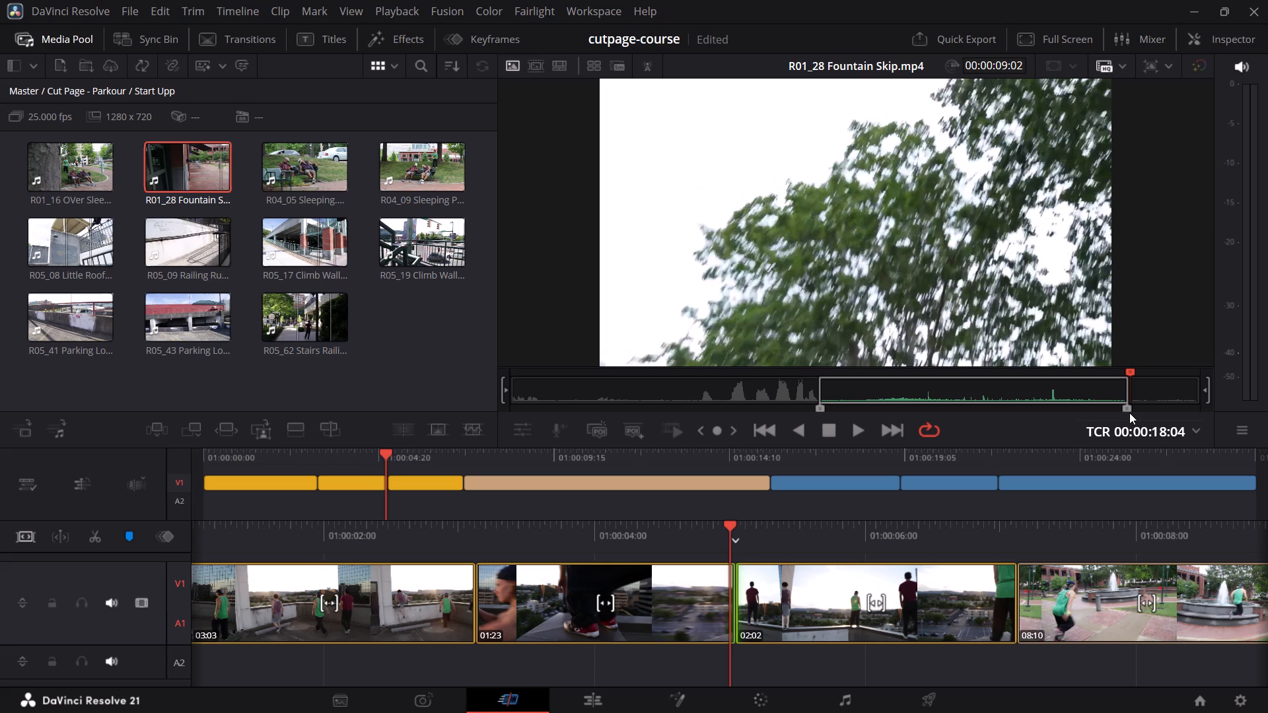
{"action": "left_click_drag", "start_coordinate": [1129, 413], "coordinate": [883, 411]}
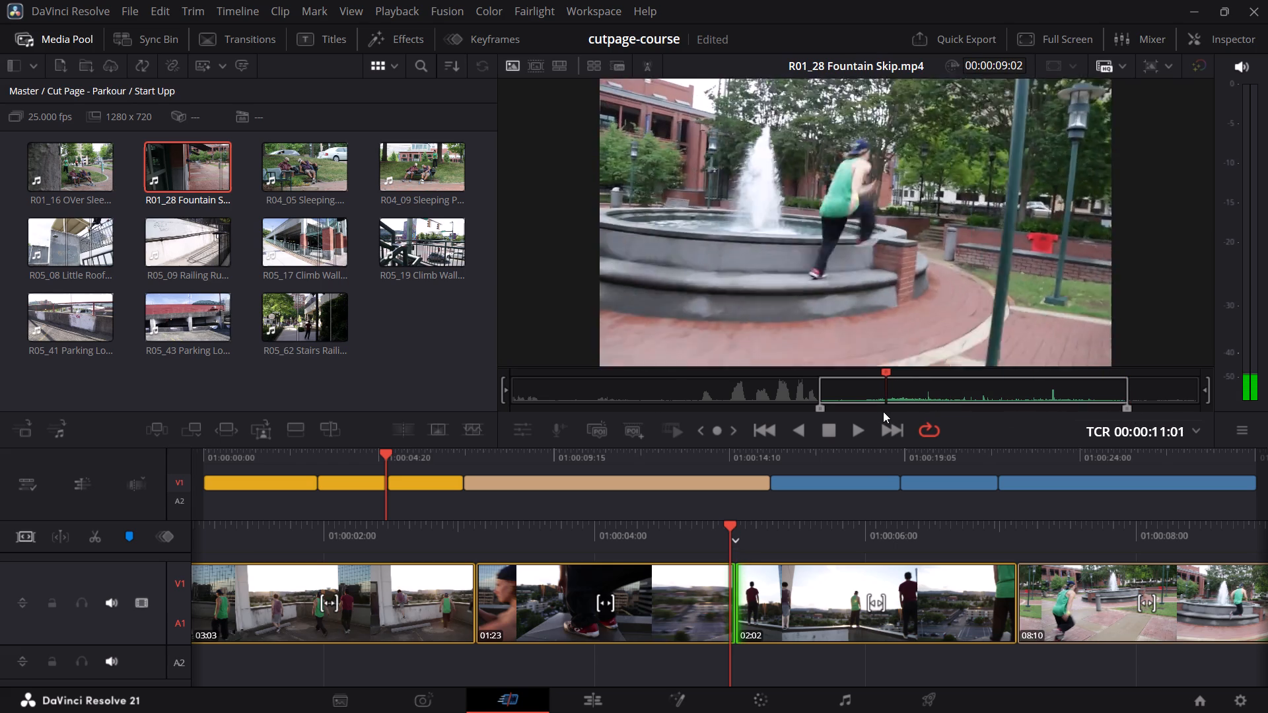
{"action": "left_click_drag", "start_coordinate": [883, 411], "coordinate": [880, 410]}
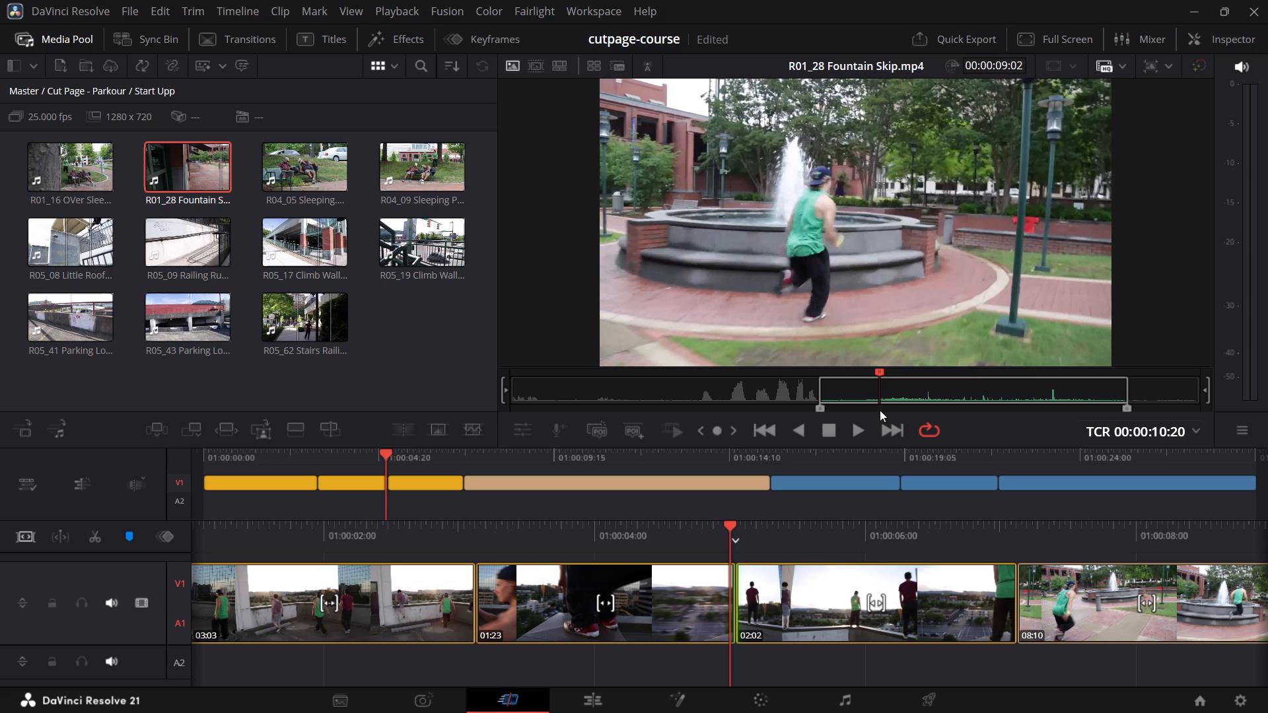
{"action": "left_click_drag", "start_coordinate": [880, 410], "coordinate": [870, 412]}
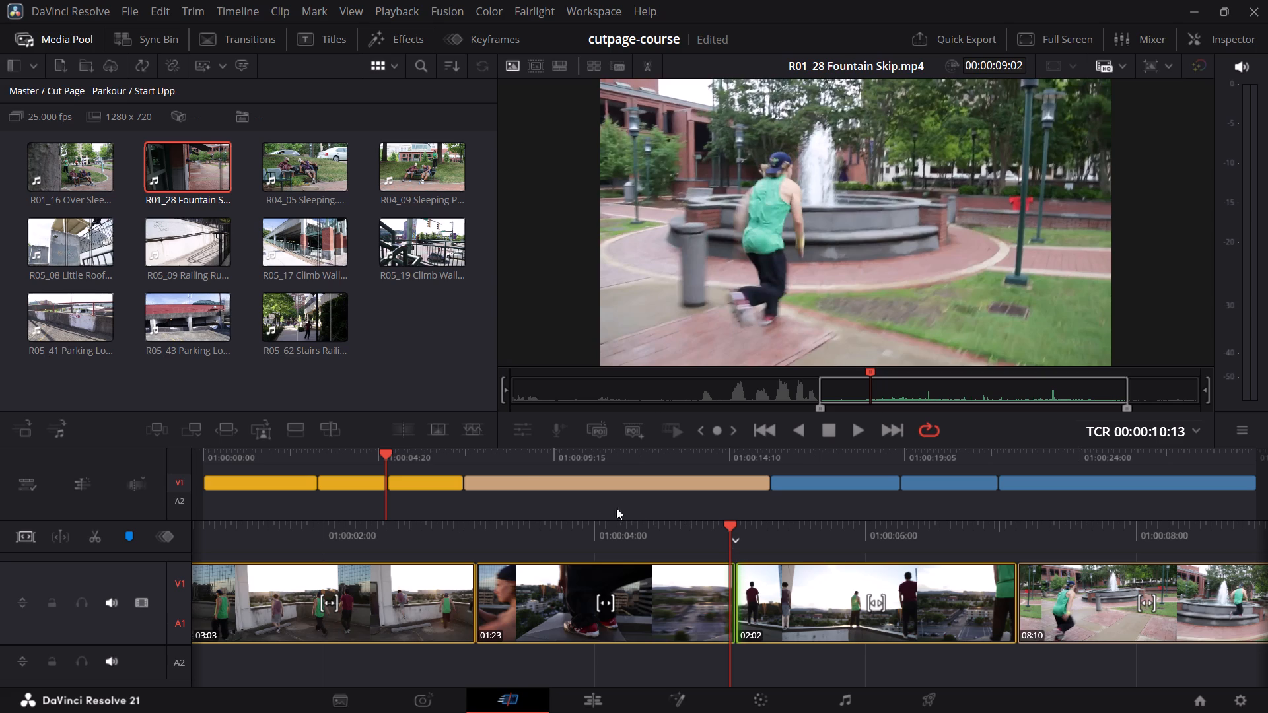
Check the fountain clip's start in Timeline 1, and return the playhead to 01:00:05:00 near the cut before the third rooftop clip.
{"action": "left_click", "coordinate": [468, 457]}
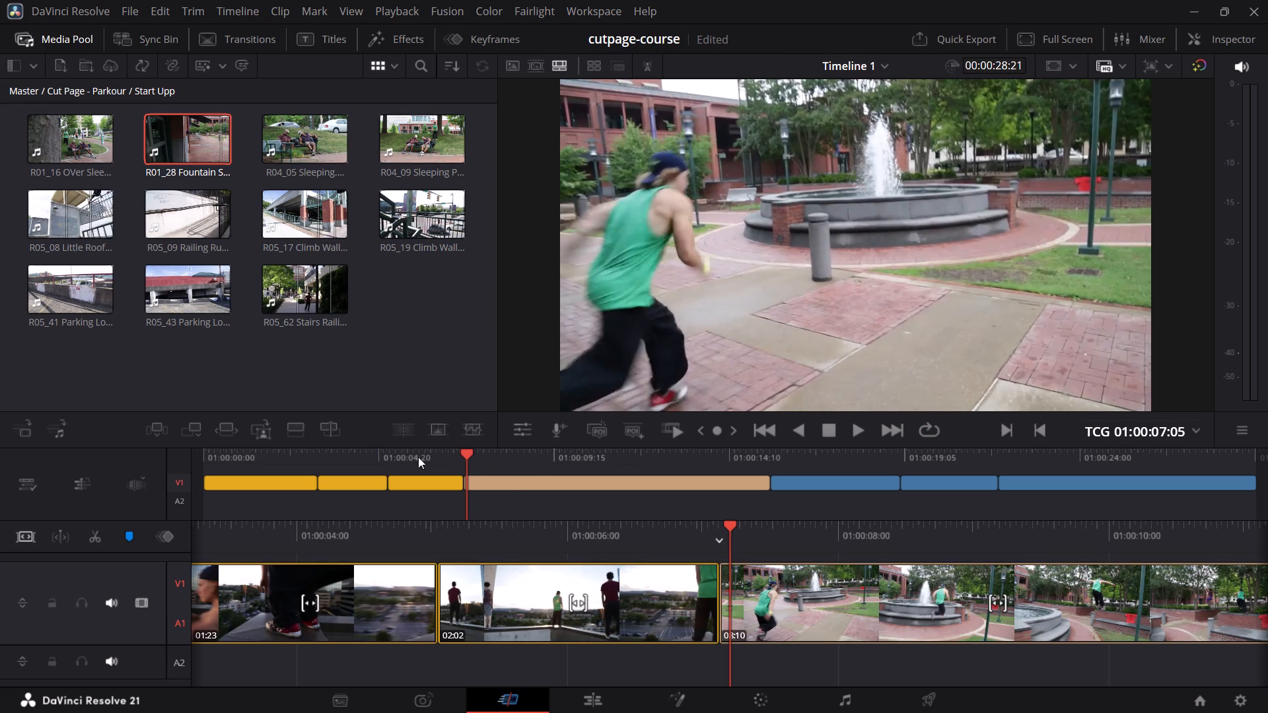
{"action": "left_click", "coordinate": [394, 454]}
{"action": "left_click_drag", "start_coordinate": [394, 454], "coordinate": [391, 454]}
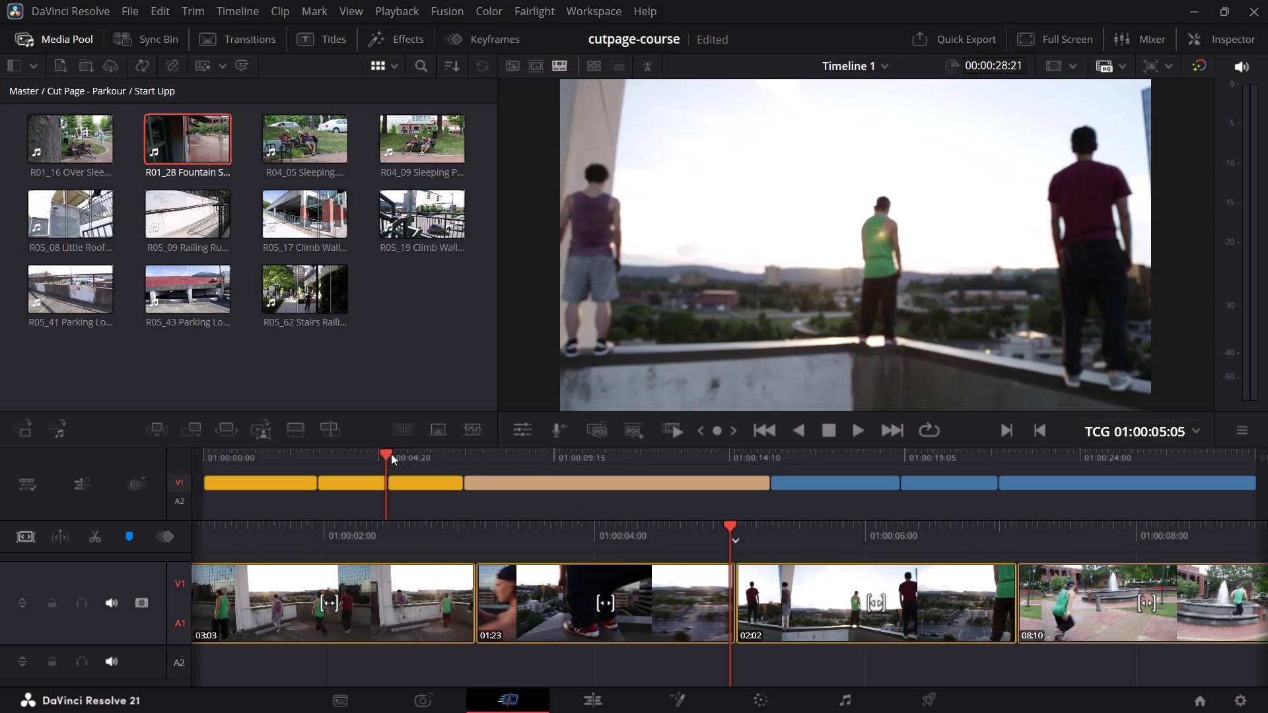
{"action": "left_click_drag", "start_coordinate": [391, 454], "coordinate": [384, 454]}
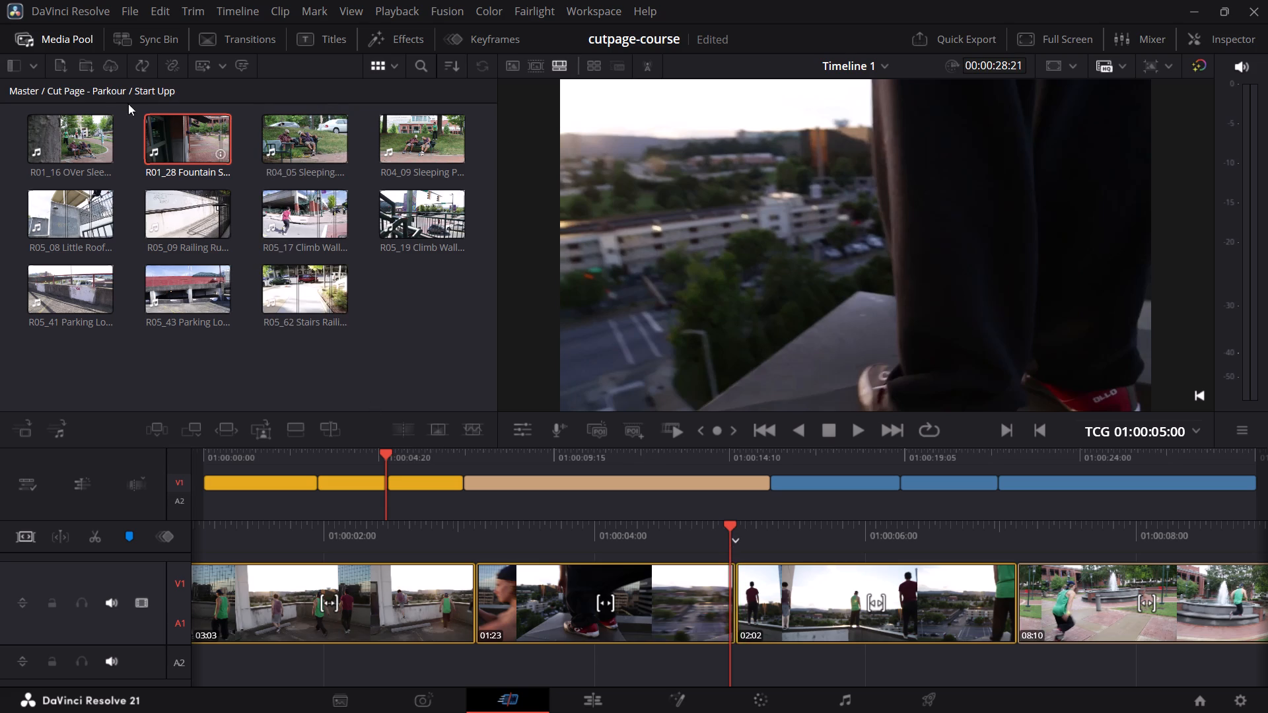
Preview the roof railing flip, roof backflip, fountain flips and roof climb clips in the SlowMotion bin, and return to the Cut Page - Parkour bin.
{"action": "left_click", "coordinate": [108, 90]}
{"action": "double_click", "coordinate": [425, 141]}
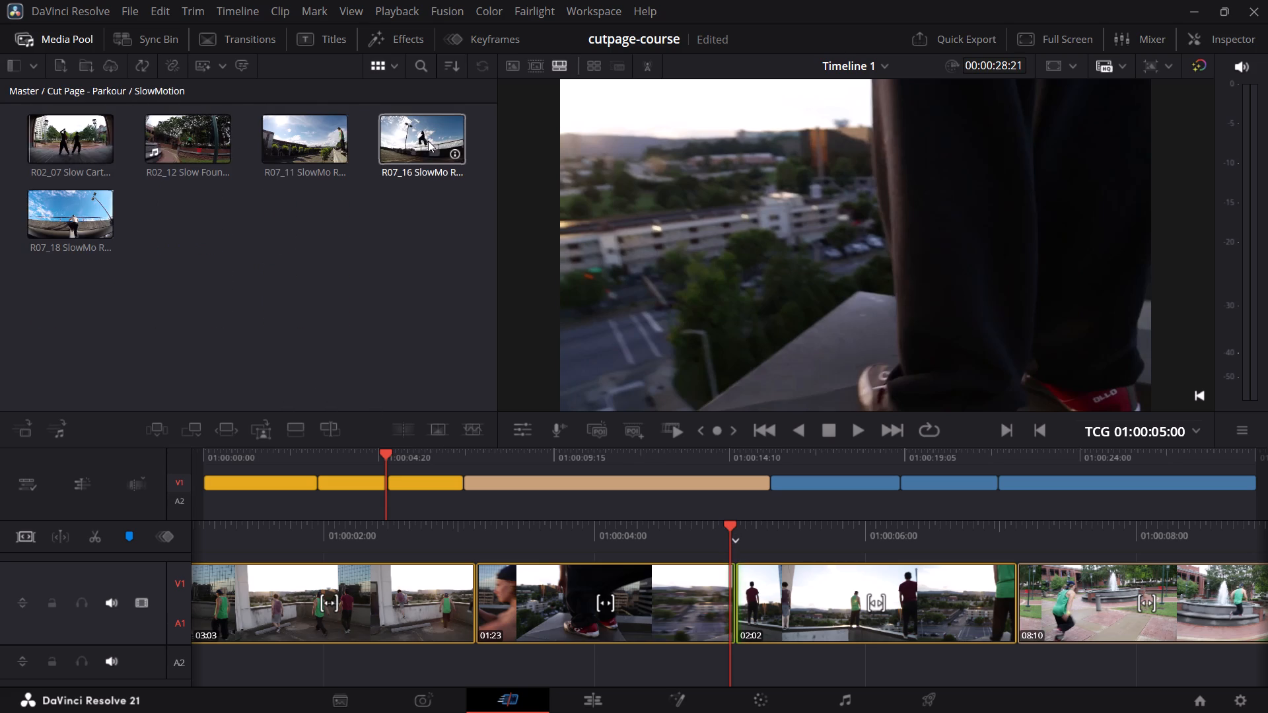
{"action": "double_click", "coordinate": [391, 149]}
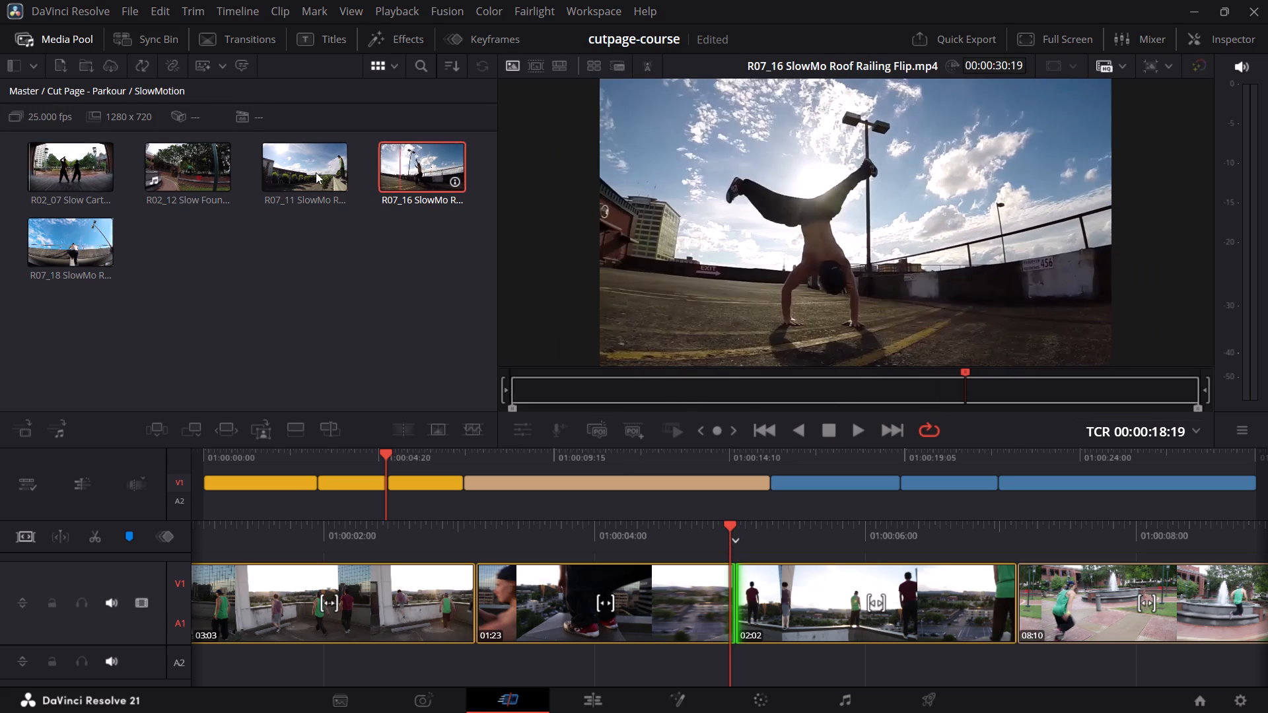
{"action": "double_click", "coordinate": [267, 171]}
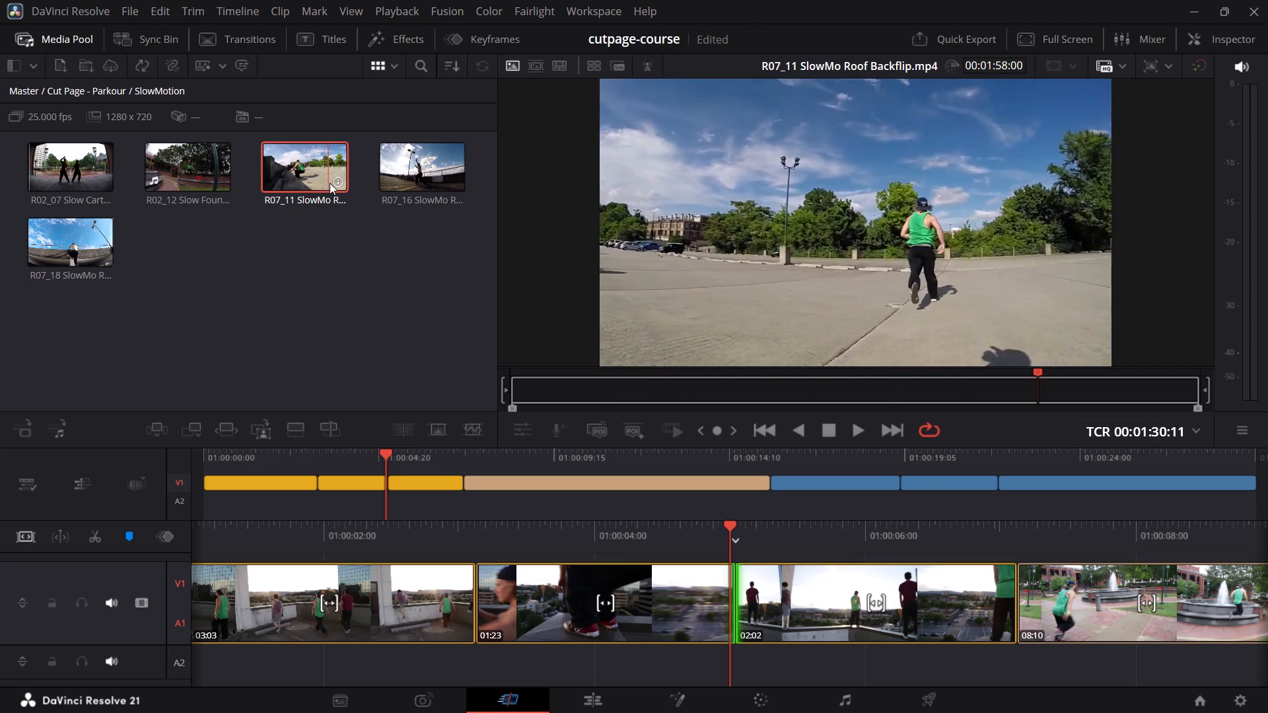
{"action": "double_click", "coordinate": [171, 181]}
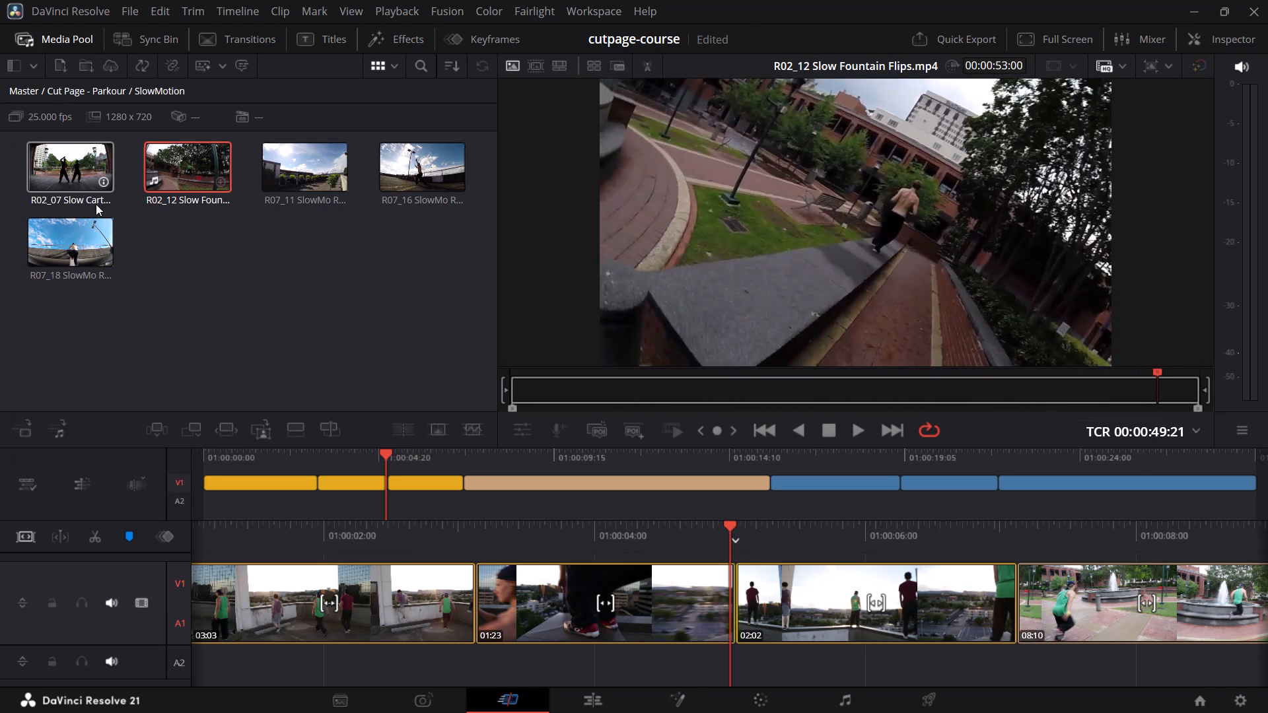
{"action": "left_click", "coordinate": [45, 238]}
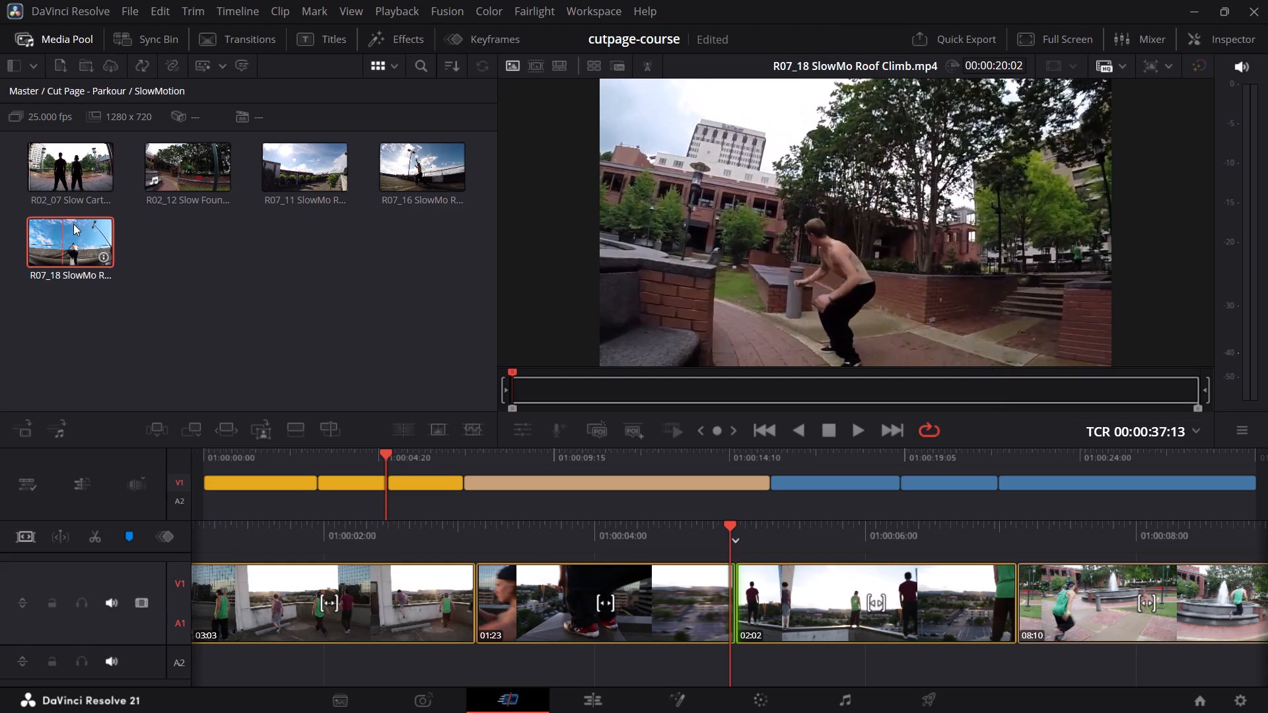
{"action": "left_click", "coordinate": [100, 90]}
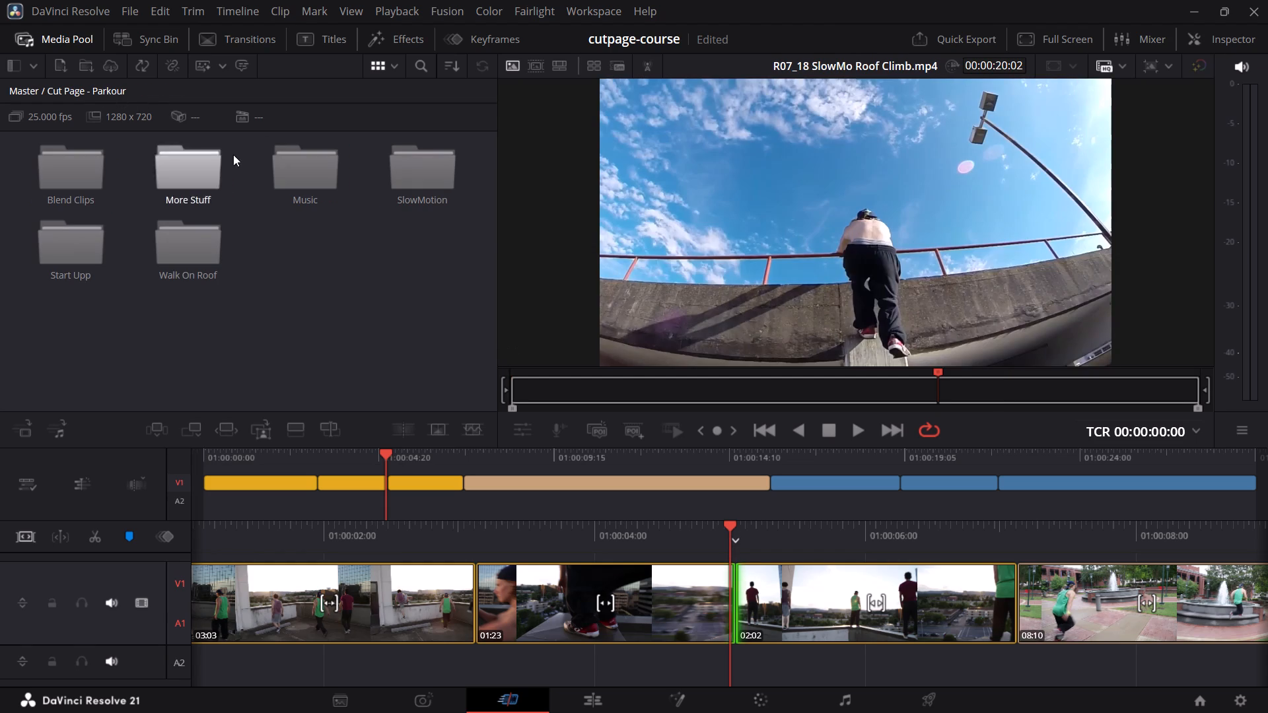
Load R01_26 Around Corner.mp4 from the More Stuff bin into the source viewer and enable video-only editing.
{"action": "double_click", "coordinate": [187, 178]}
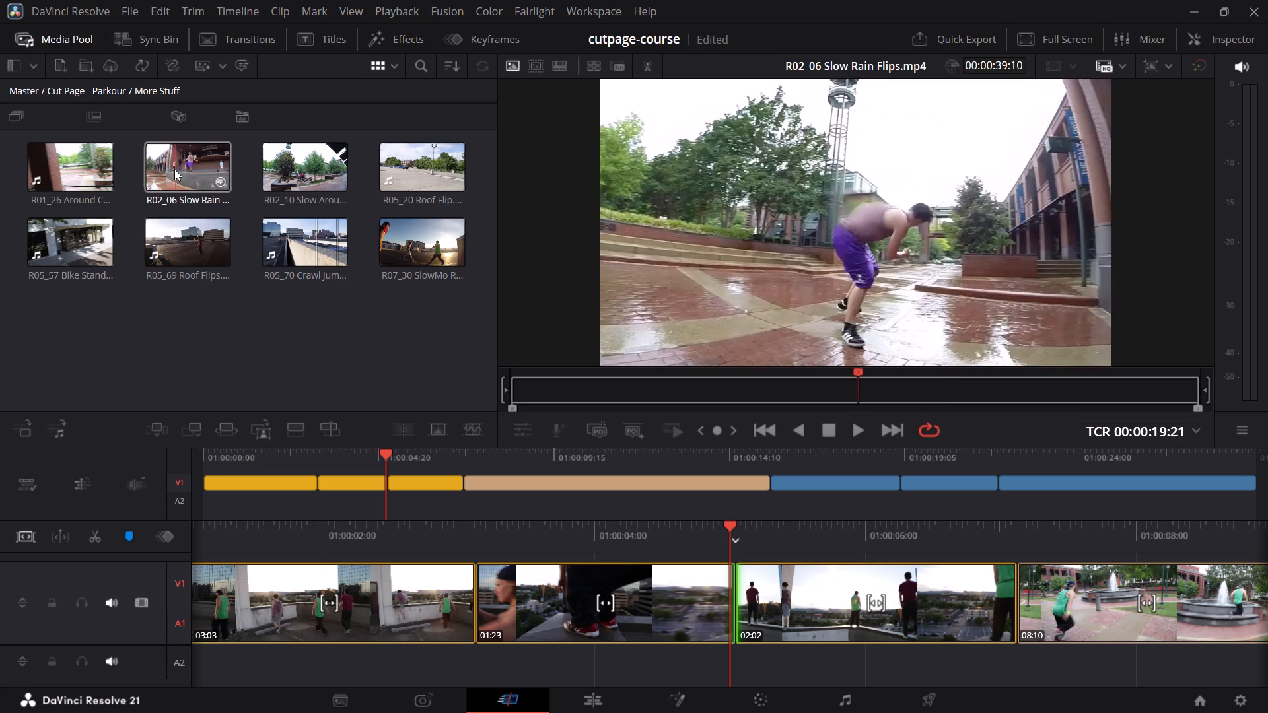
{"action": "double_click", "coordinate": [59, 162]}
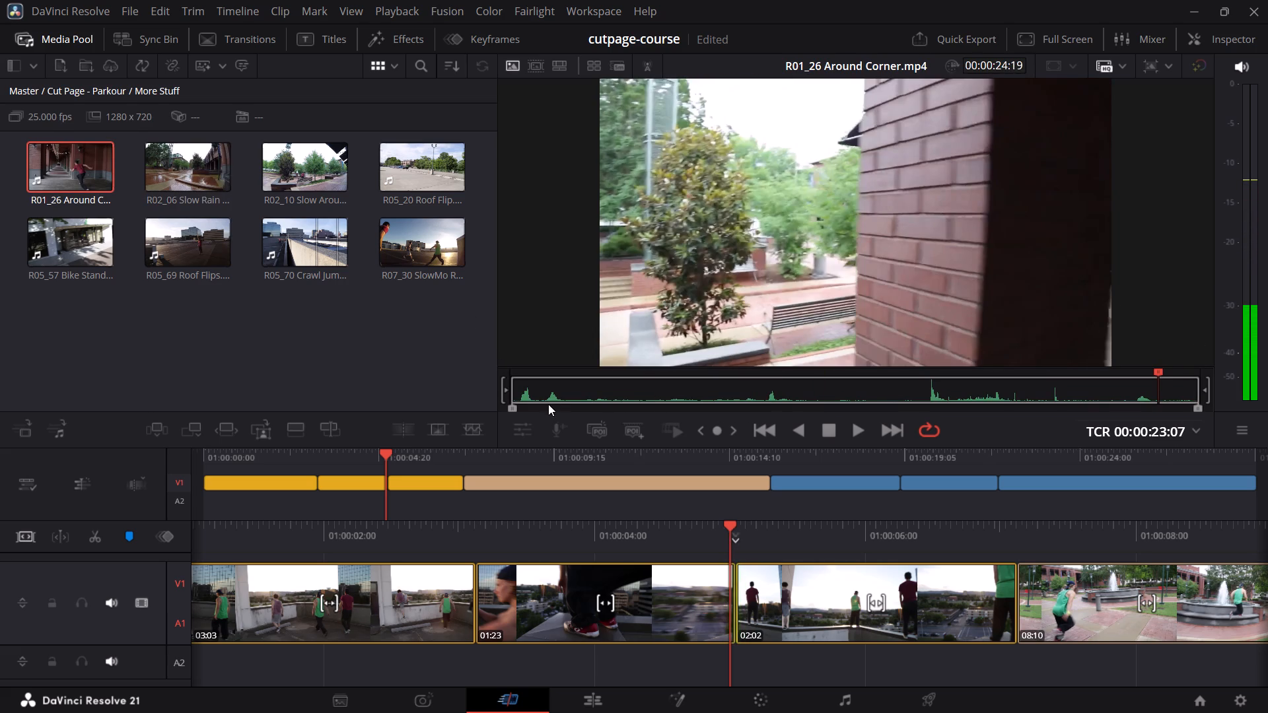
{"action": "left_click_drag", "start_coordinate": [549, 402], "coordinate": [540, 401]}
{"action": "left_click", "coordinate": [18, 426]}
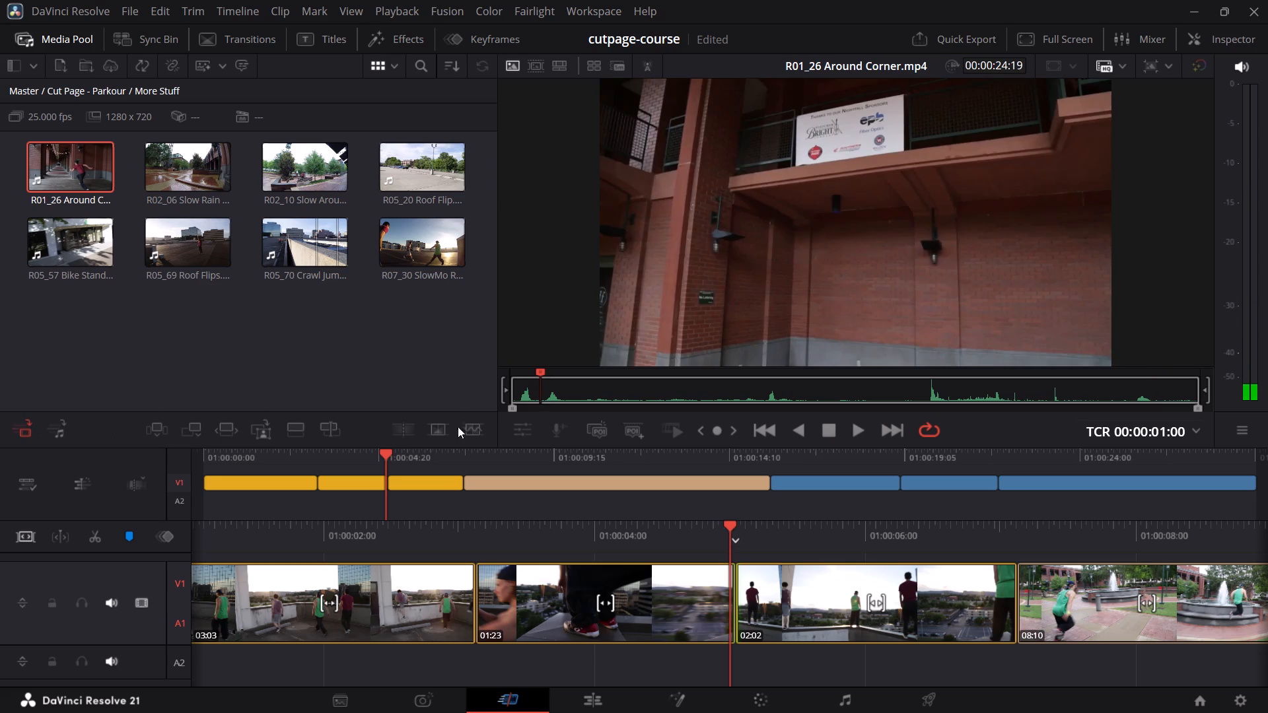
Find the moment the runner comes into view on the balcony in R01_26 Around Corner.mp4 and mark the in point at 00:00:11:17.
{"action": "left_click_drag", "start_coordinate": [592, 401], "coordinate": [763, 410]}
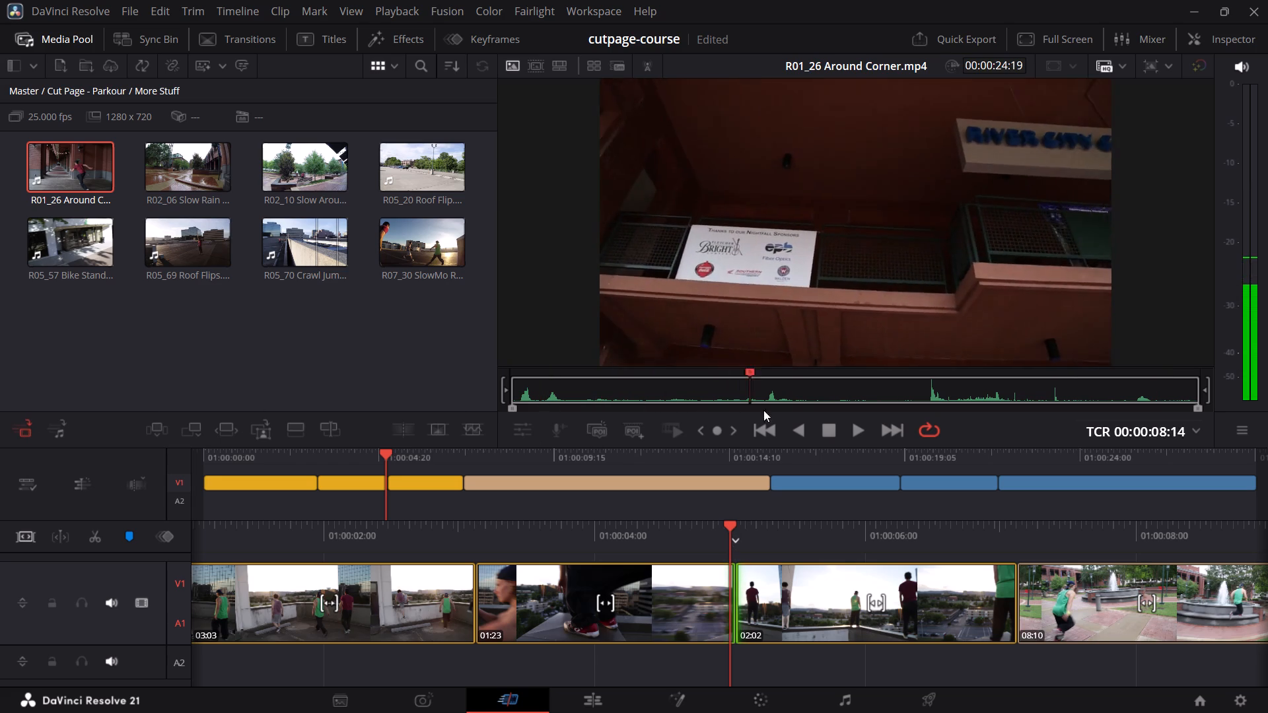
{"action": "left_click_drag", "start_coordinate": [763, 410], "coordinate": [850, 426]}
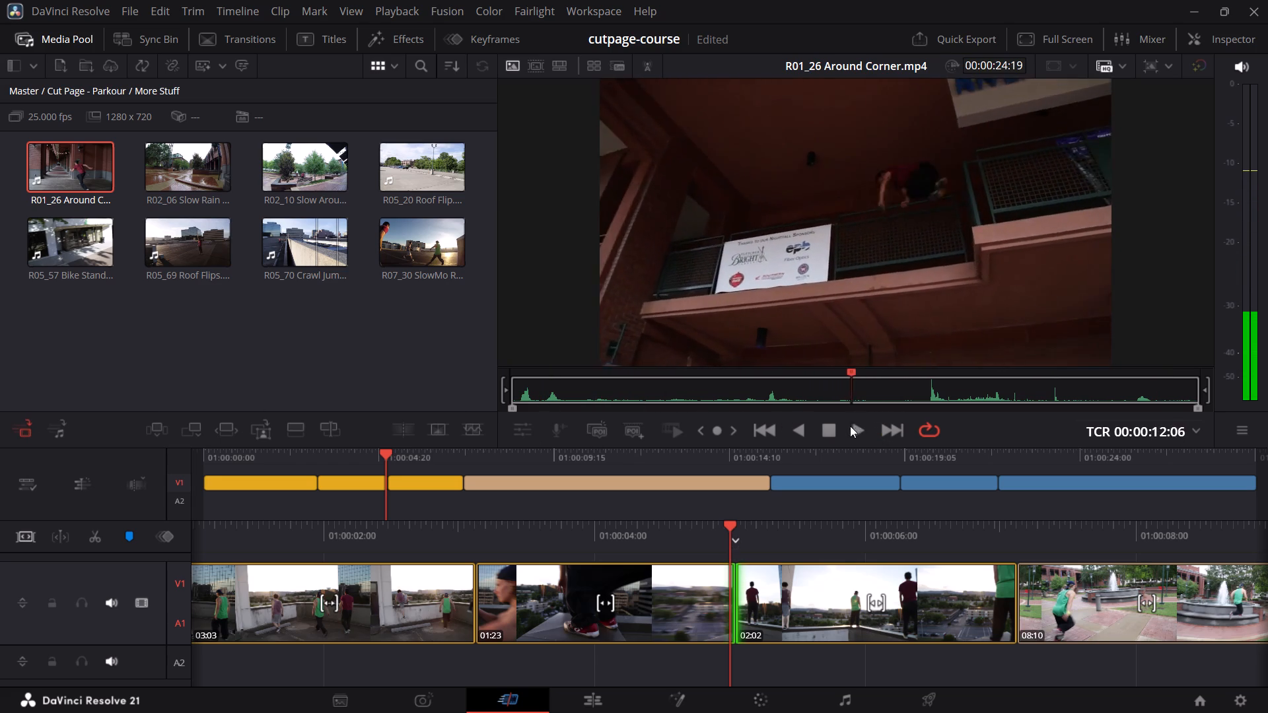
{"action": "left_click_drag", "start_coordinate": [850, 426], "coordinate": [814, 424]}
{"action": "key", "text": "space"}
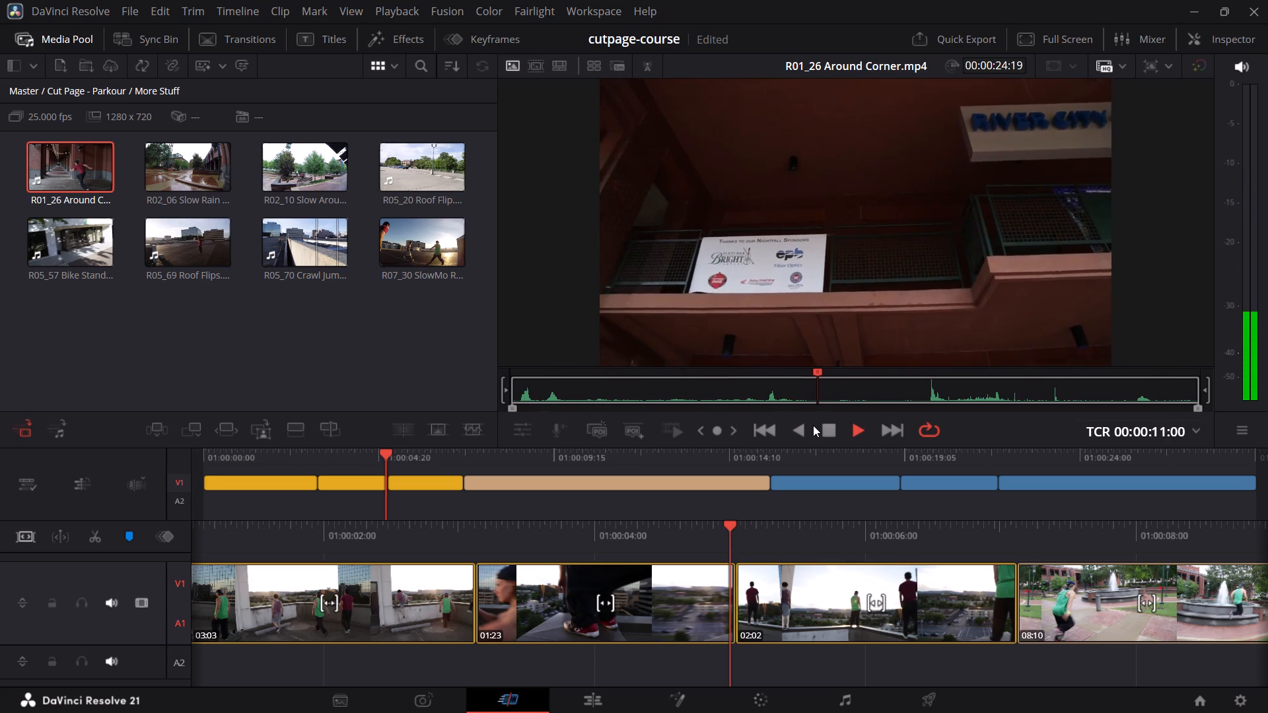
{"action": "key", "text": "space"}
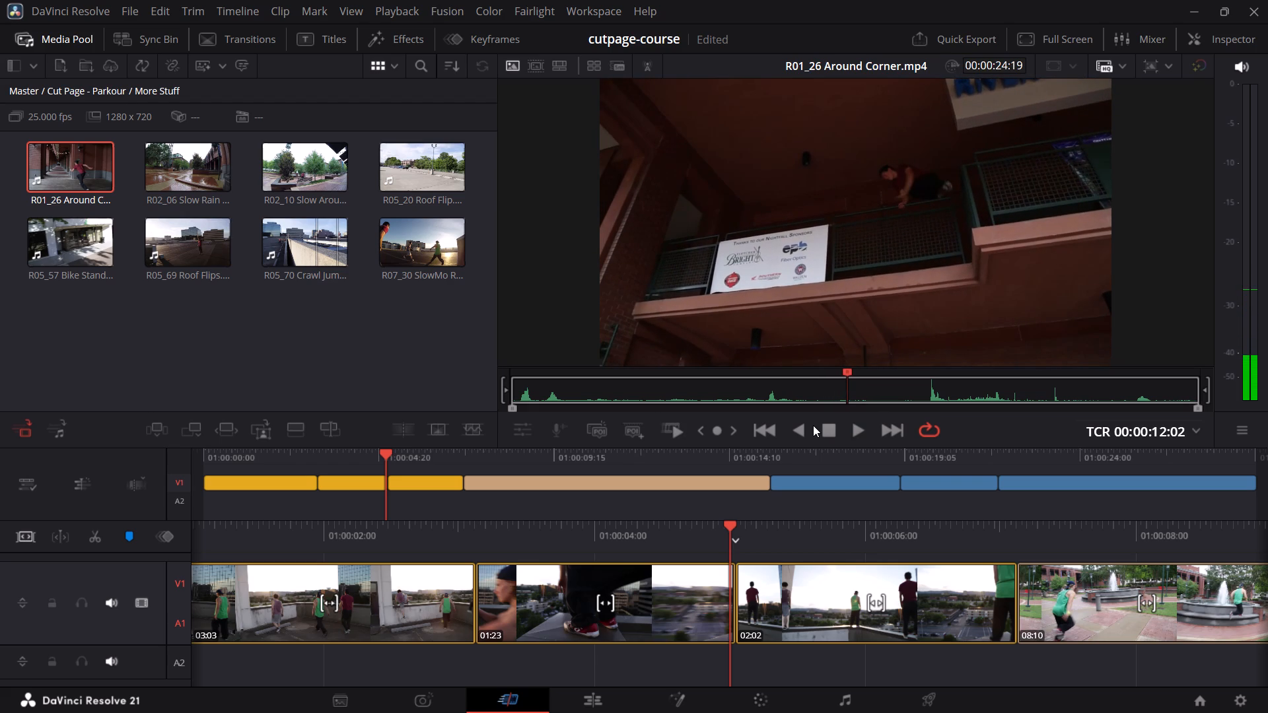
{"action": "key", "text": "Left"}
{"action": "key", "text": "Left"}
{"action": "key", "text": "Left"}
{"action": "key", "text": "Left"}
{"action": "key", "text": "Left"}
{"action": "key", "text": "Left"}
{"action": "key", "text": "Left"}
{"action": "key", "text": "Left"}
{"action": "key", "text": "Left"}
{"action": "key", "text": "Left"}
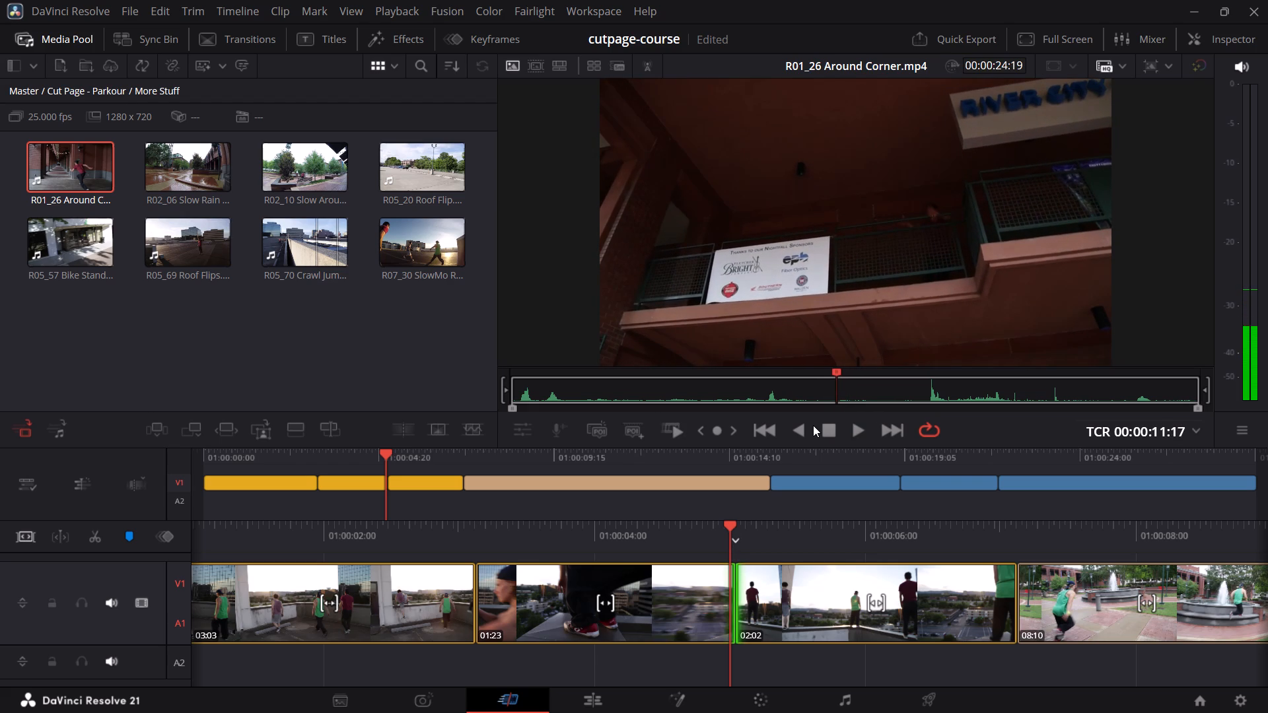
{"action": "type", "text": "i"}
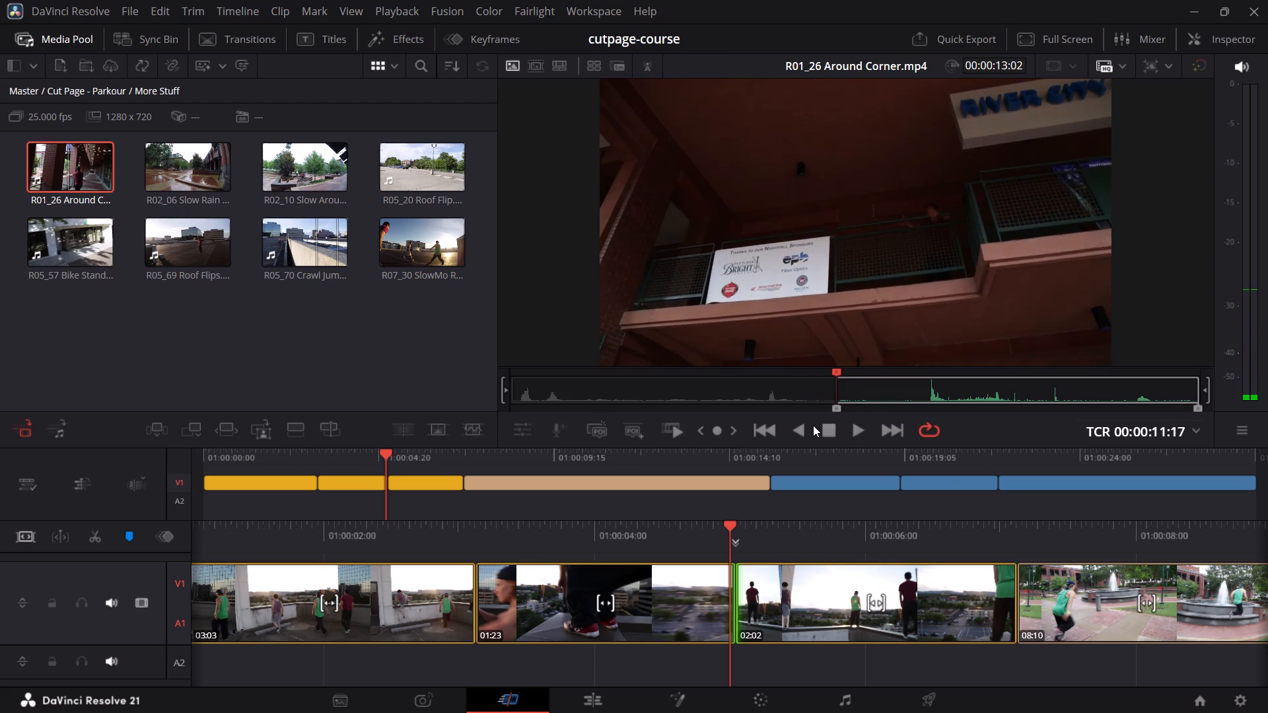
Play R01_26 Around Corner.mp4 from its in point and mark the out point at 00:00:23:17.
{"action": "key", "text": "space"}
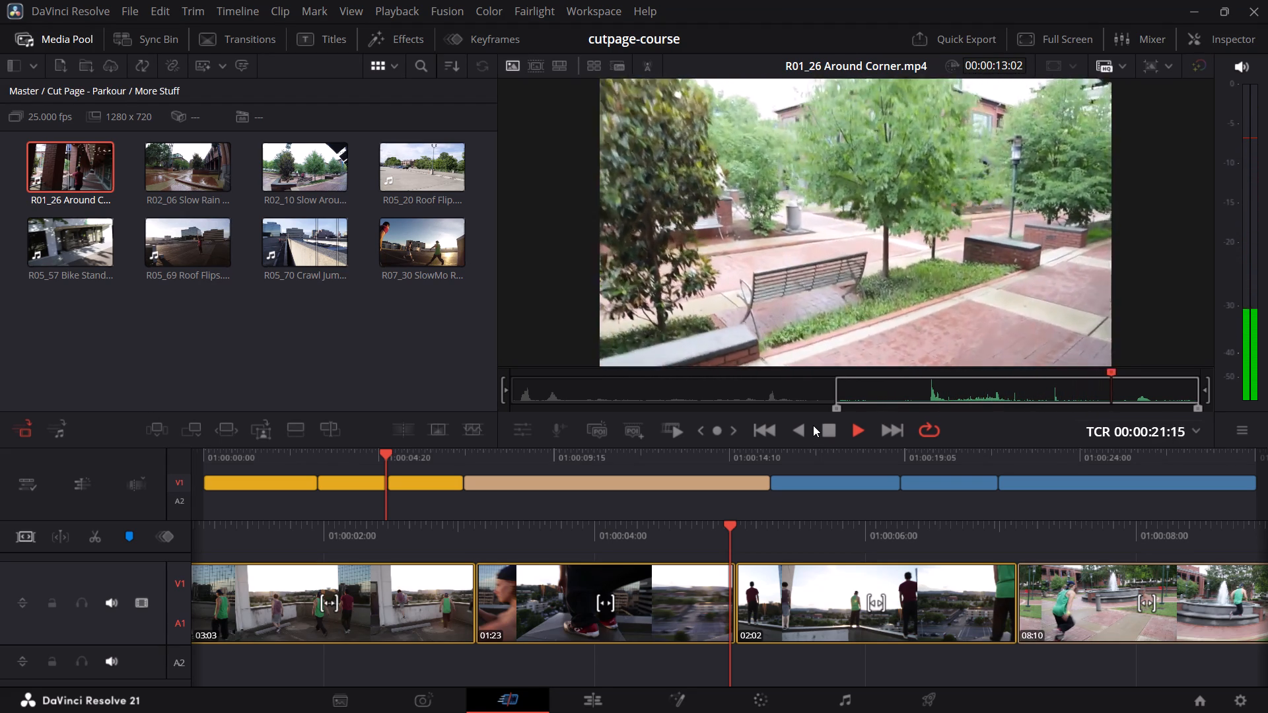
{"action": "key", "text": "space"}
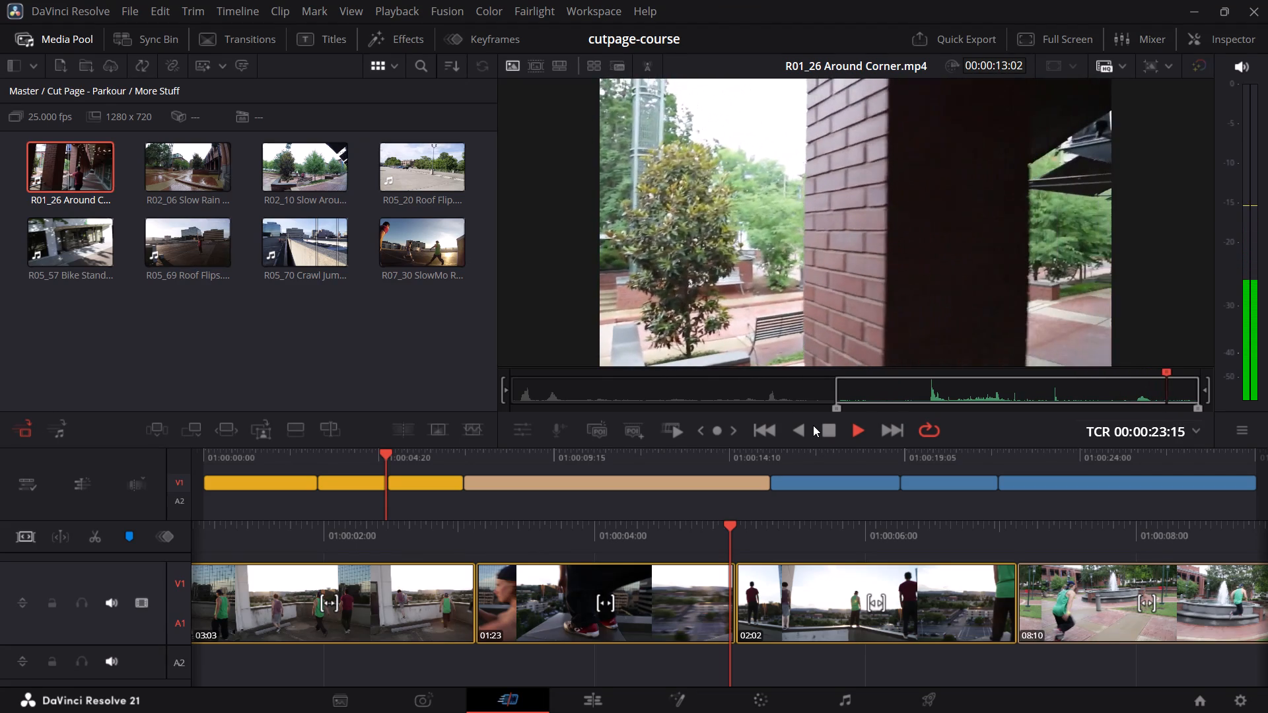
{"action": "key", "text": "o"}
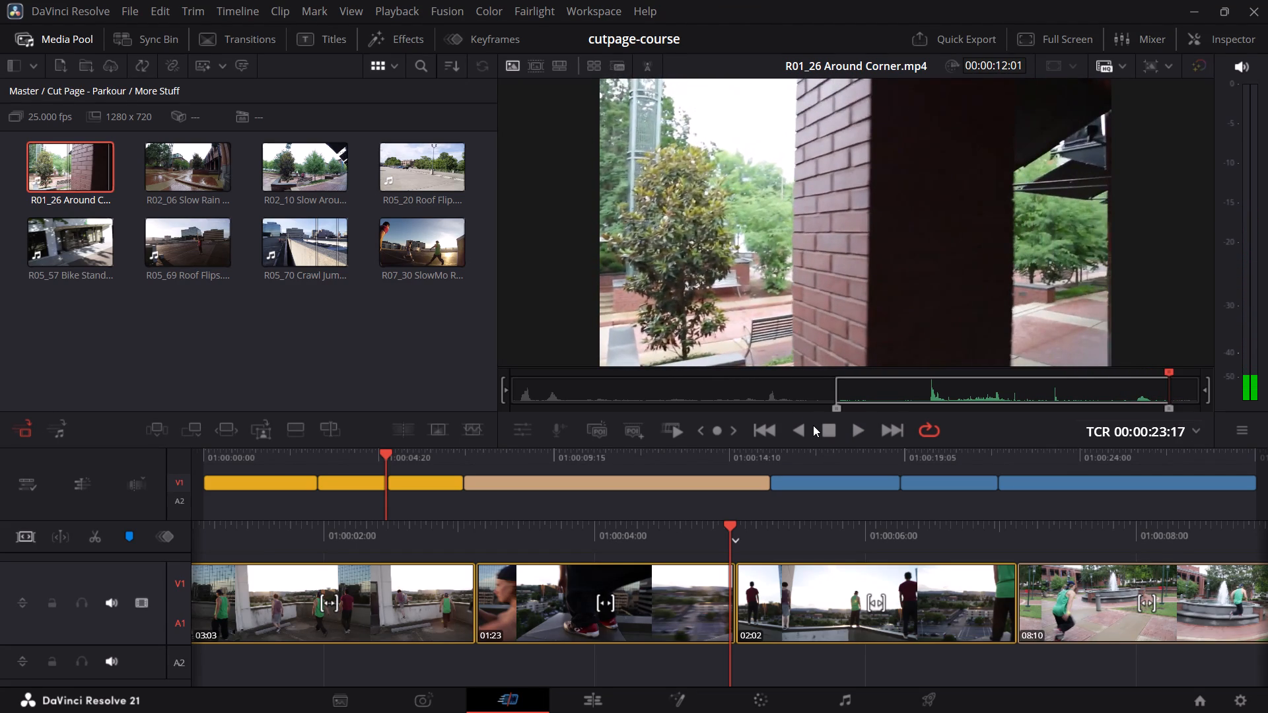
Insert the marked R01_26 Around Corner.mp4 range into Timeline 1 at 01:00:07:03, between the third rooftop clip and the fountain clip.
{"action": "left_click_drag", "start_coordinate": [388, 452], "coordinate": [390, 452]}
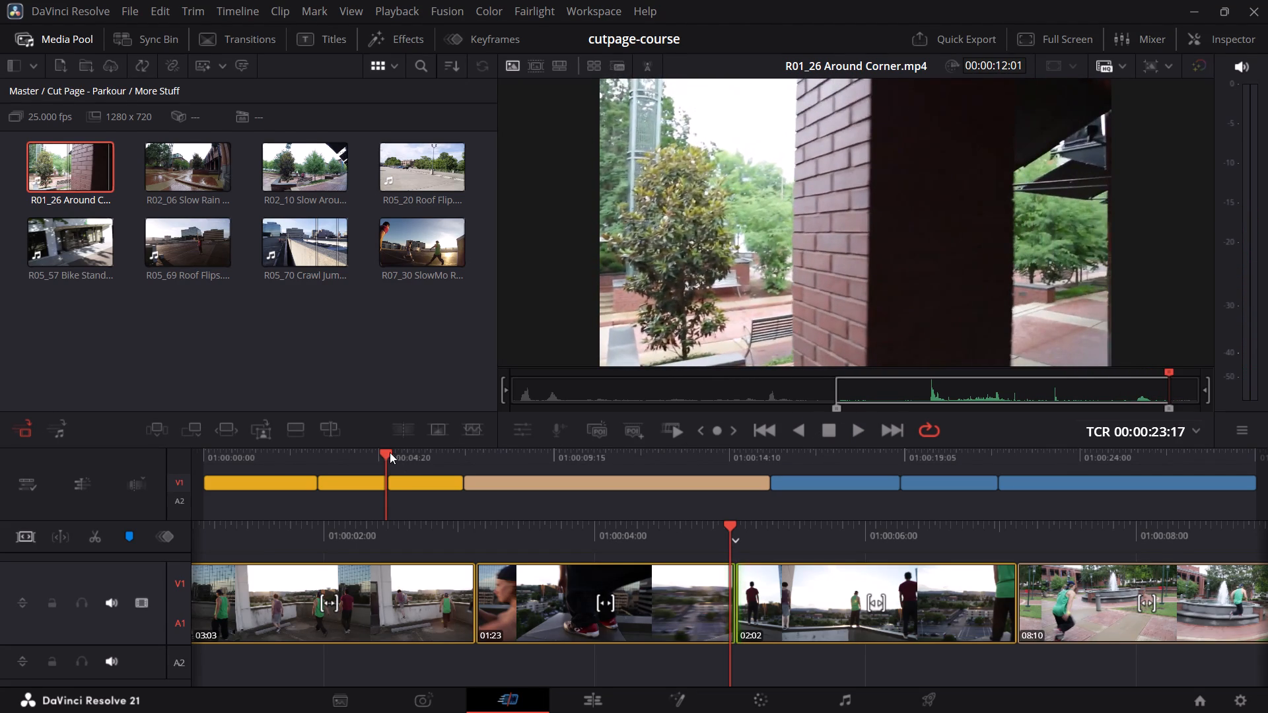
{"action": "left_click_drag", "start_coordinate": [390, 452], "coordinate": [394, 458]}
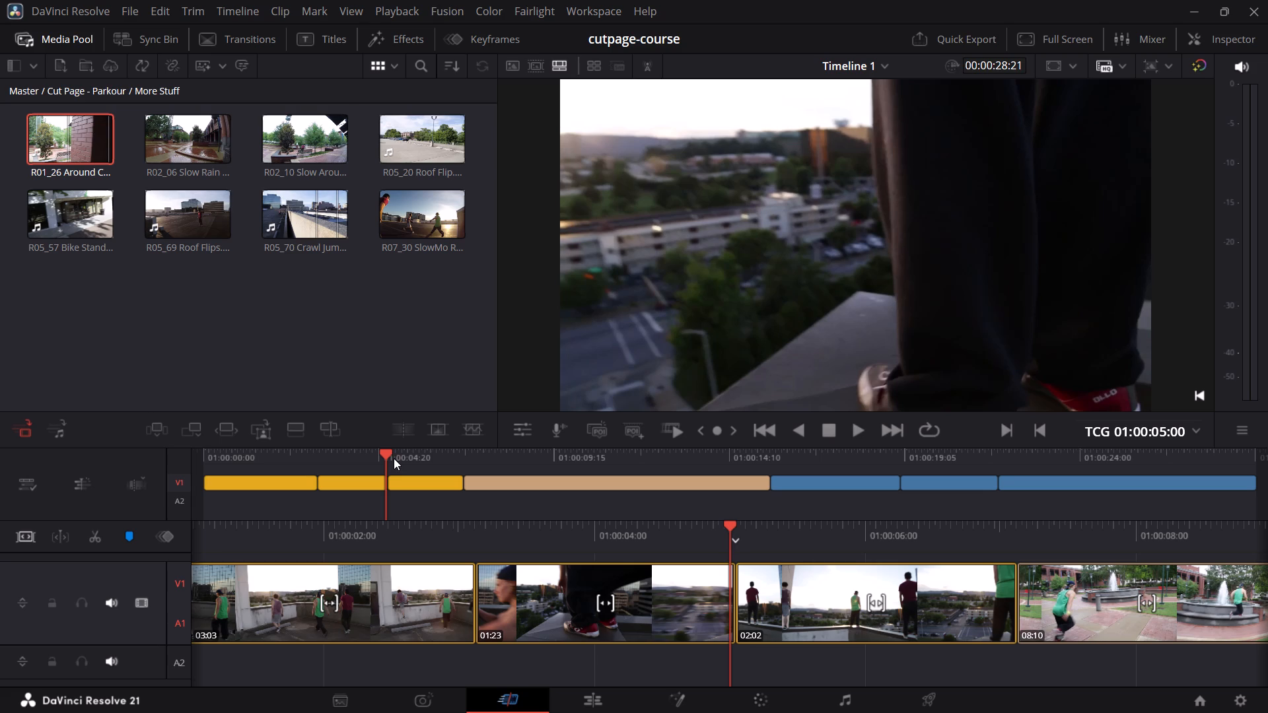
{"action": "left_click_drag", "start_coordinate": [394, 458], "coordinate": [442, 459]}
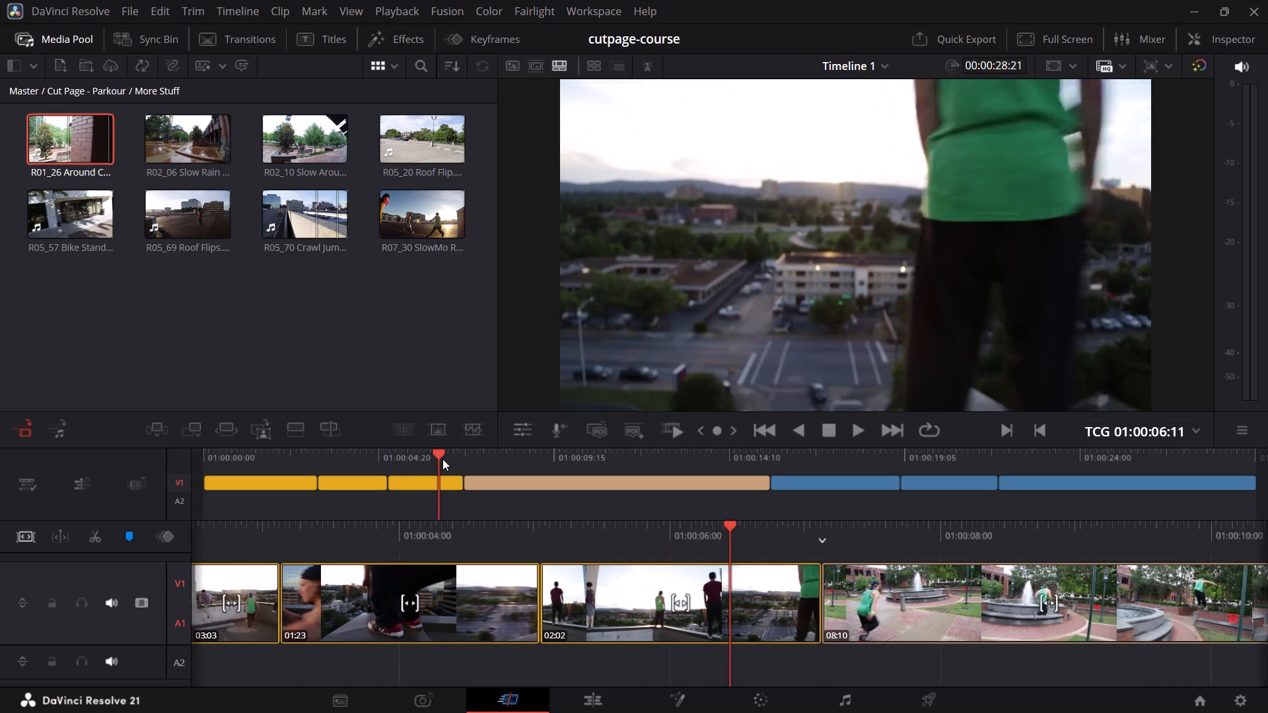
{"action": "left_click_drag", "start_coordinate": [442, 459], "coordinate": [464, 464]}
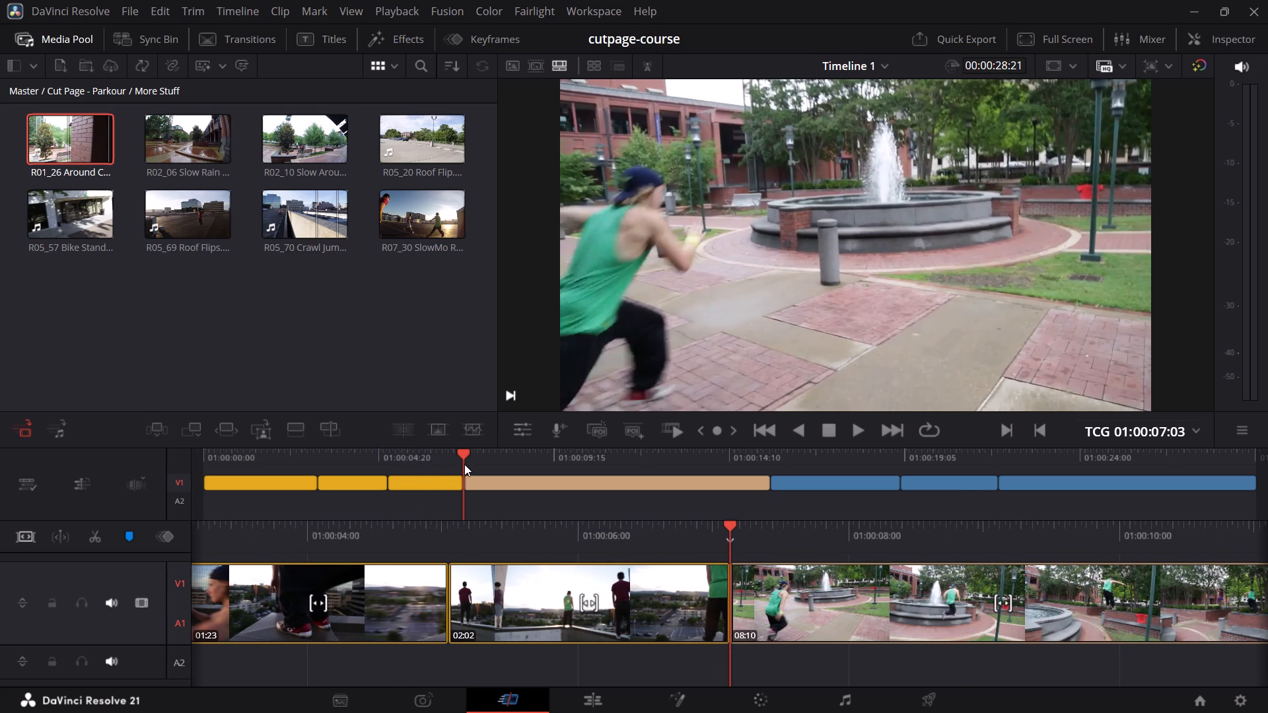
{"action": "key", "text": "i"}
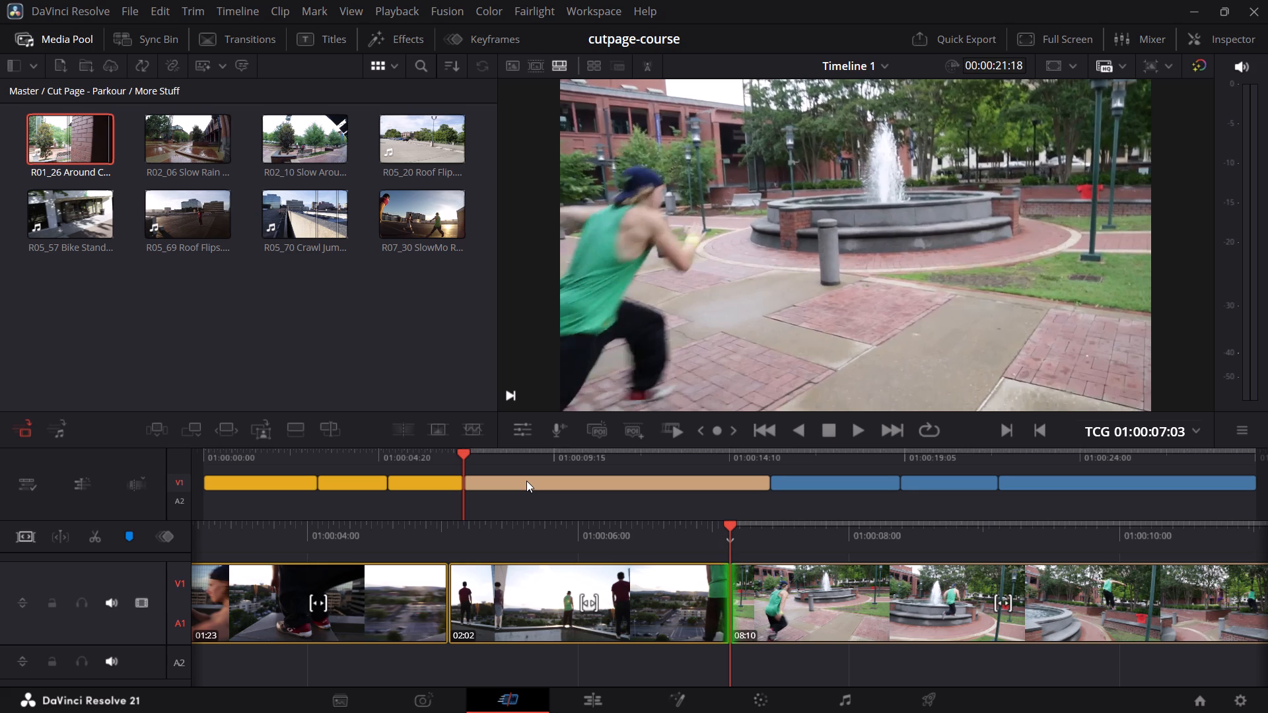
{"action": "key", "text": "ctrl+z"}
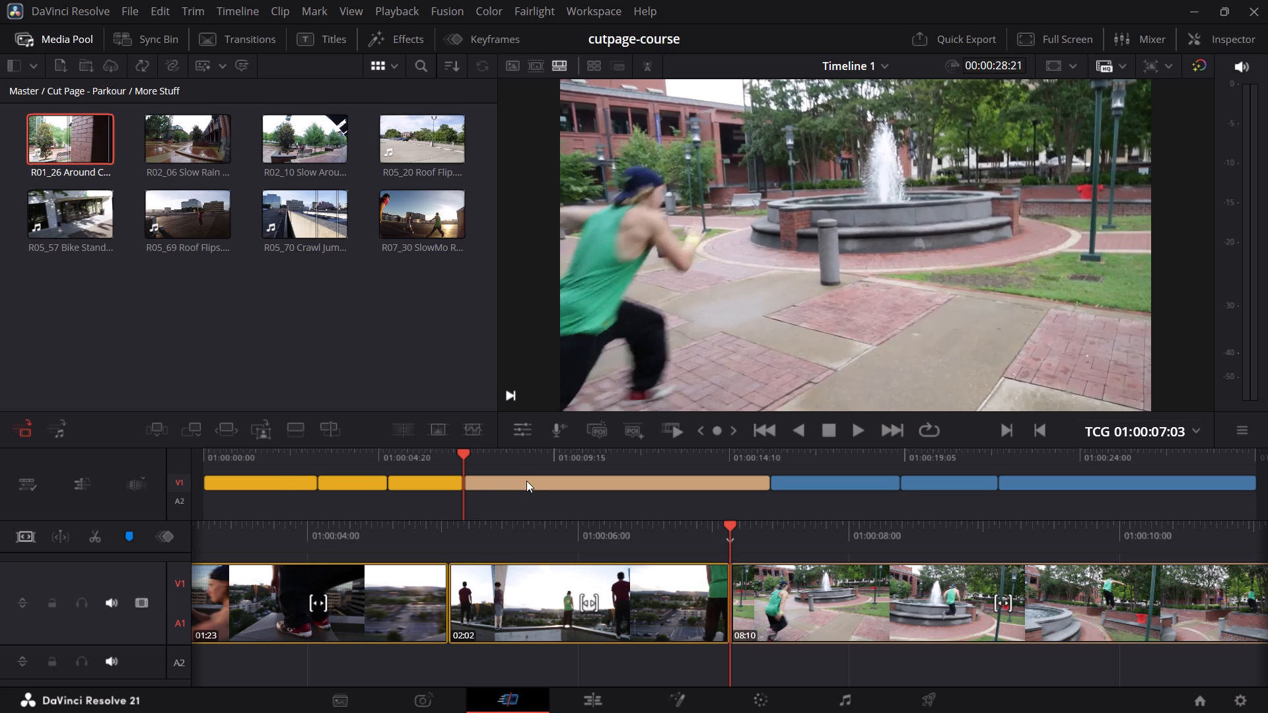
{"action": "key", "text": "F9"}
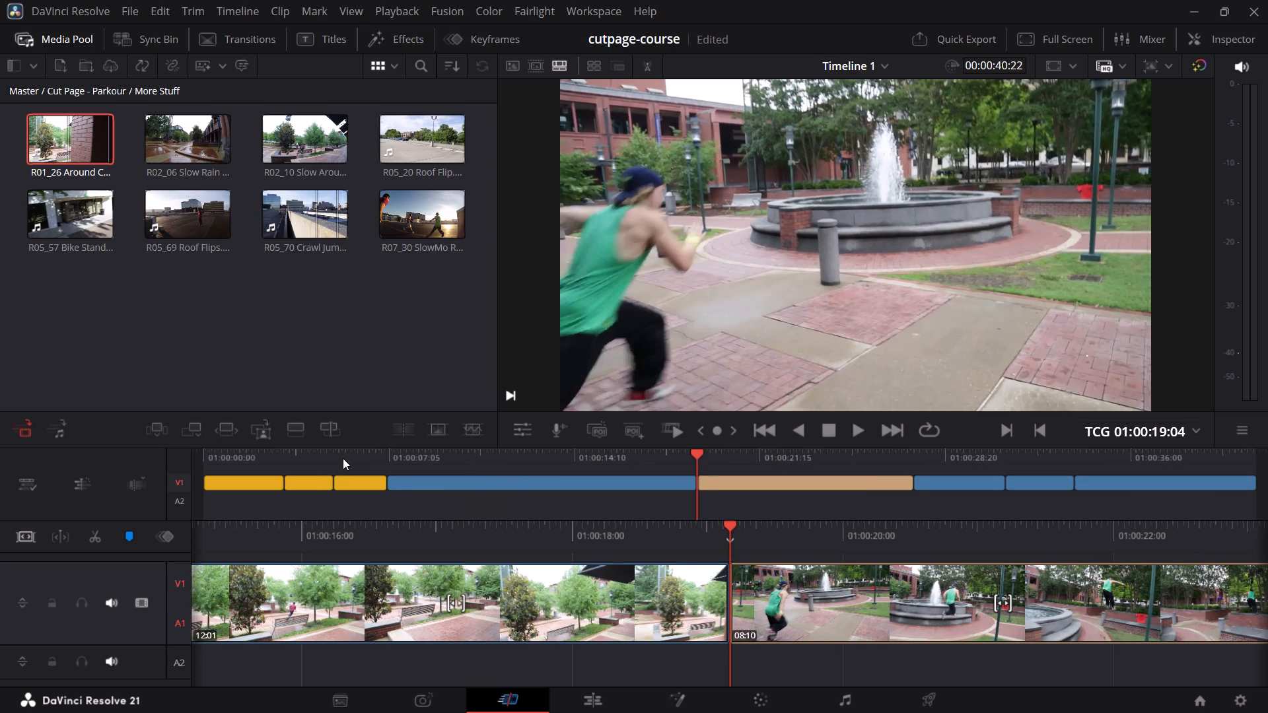
Play Timeline 1 from around the second rooftop clip into the inserted Around Corner clip to review the edit.
{"action": "left_click_drag", "start_coordinate": [343, 458], "coordinate": [325, 457]}
{"action": "key", "text": "space"}
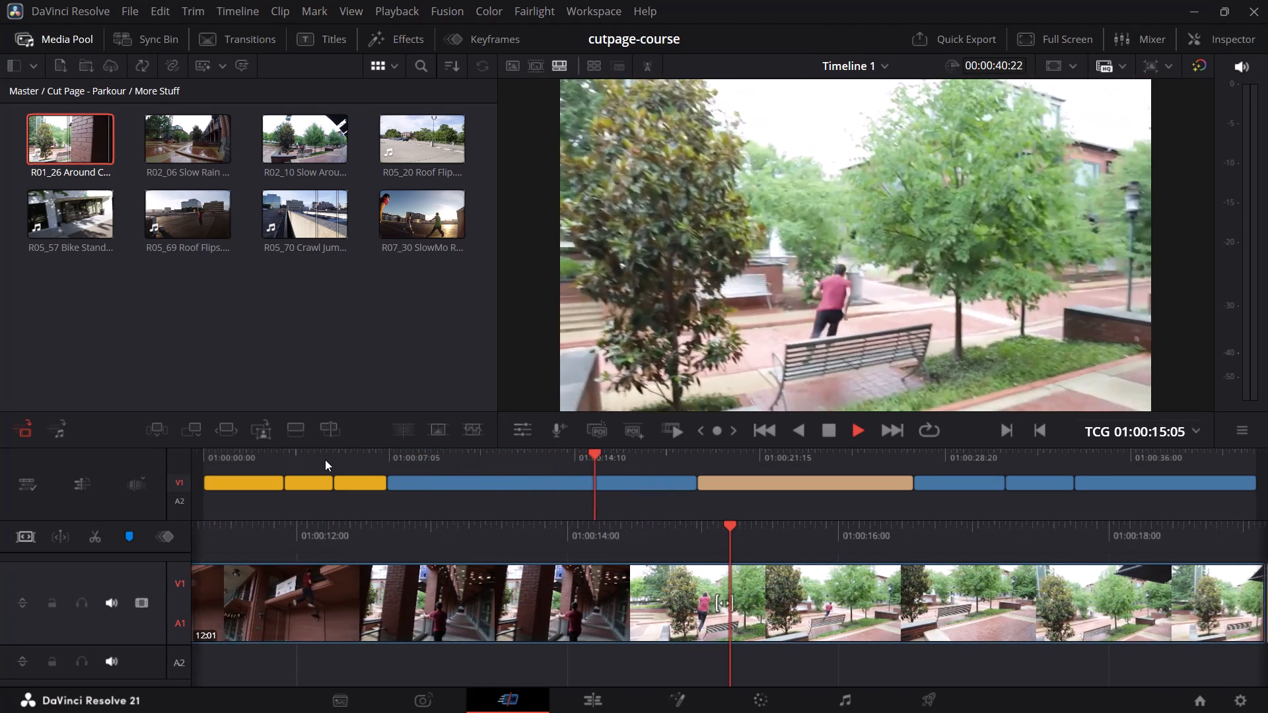
{"action": "key", "text": "space"}
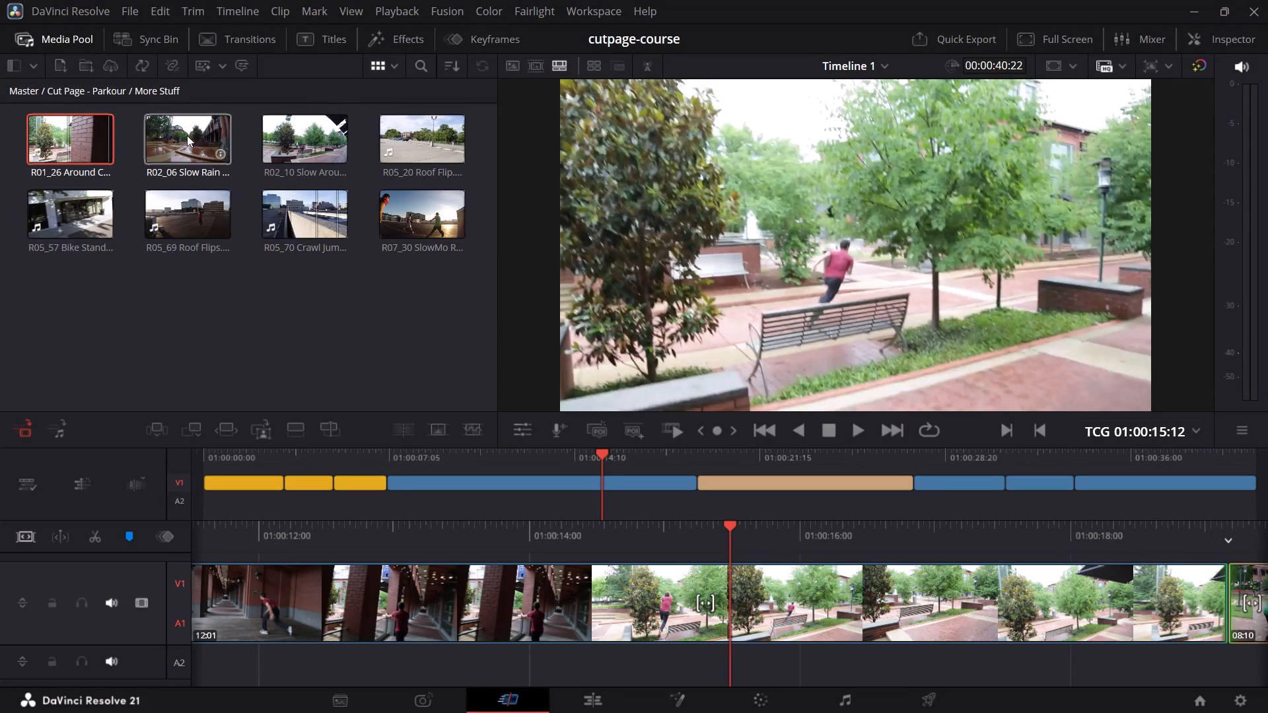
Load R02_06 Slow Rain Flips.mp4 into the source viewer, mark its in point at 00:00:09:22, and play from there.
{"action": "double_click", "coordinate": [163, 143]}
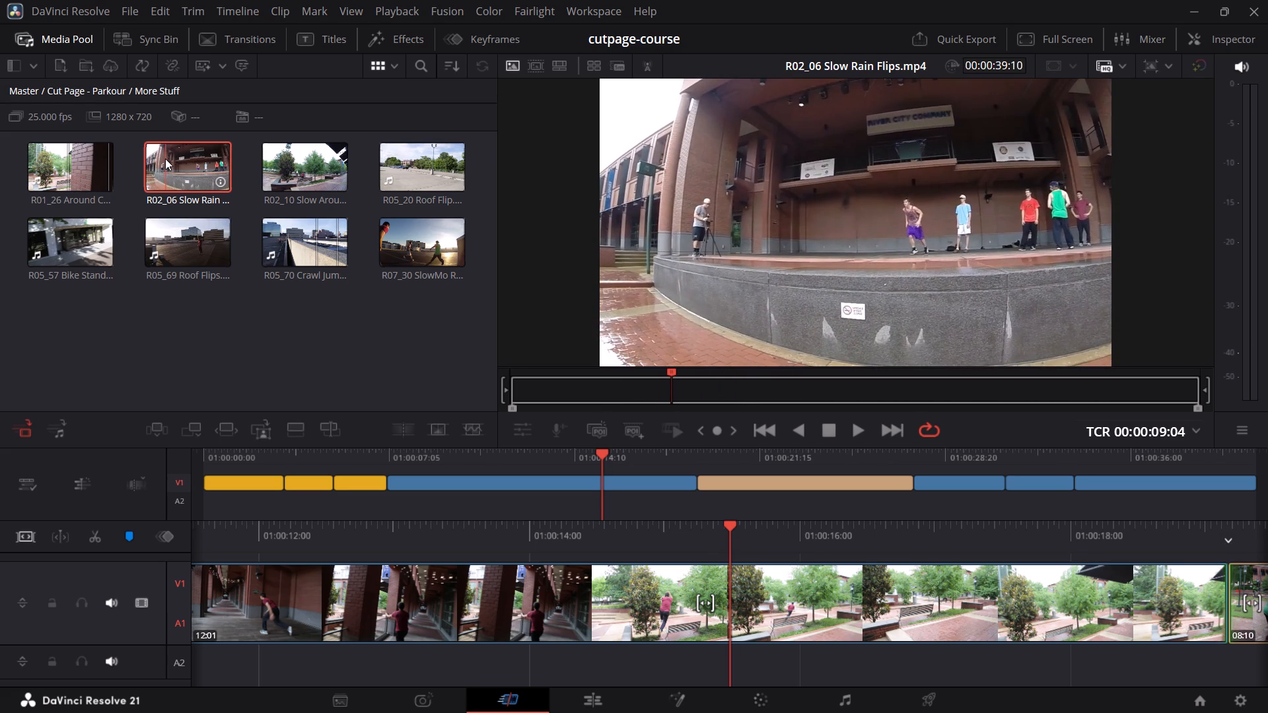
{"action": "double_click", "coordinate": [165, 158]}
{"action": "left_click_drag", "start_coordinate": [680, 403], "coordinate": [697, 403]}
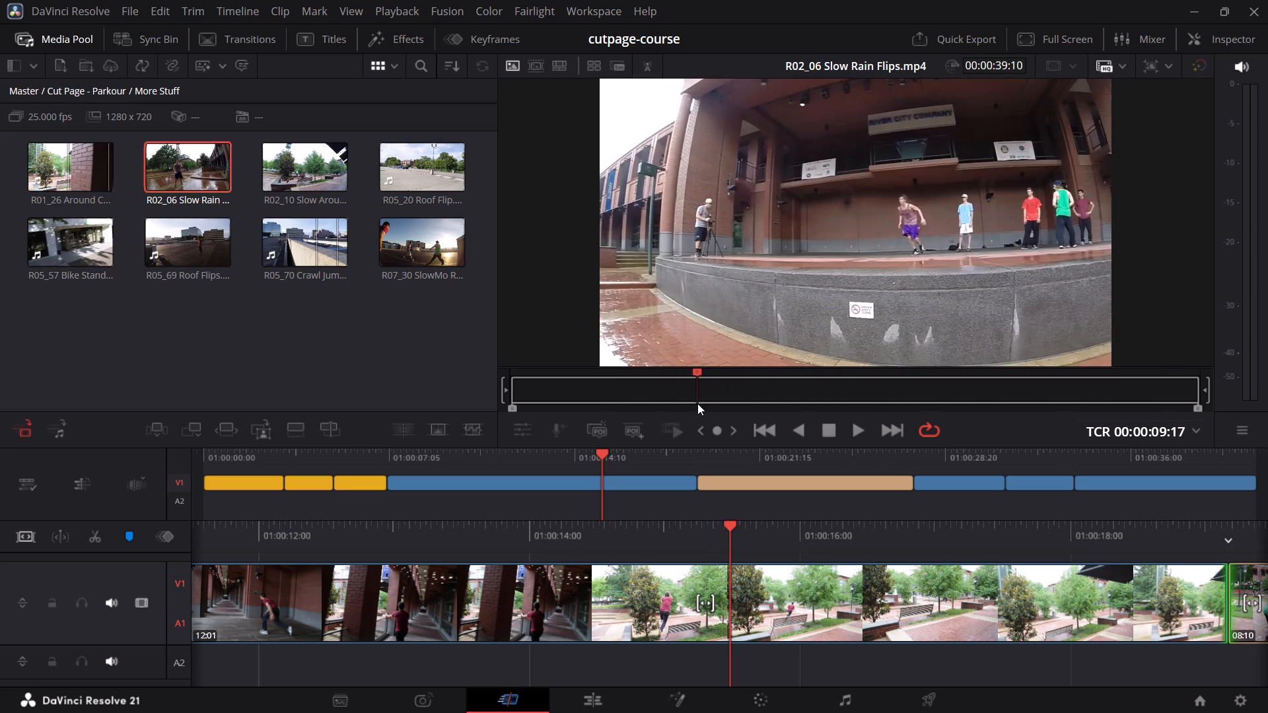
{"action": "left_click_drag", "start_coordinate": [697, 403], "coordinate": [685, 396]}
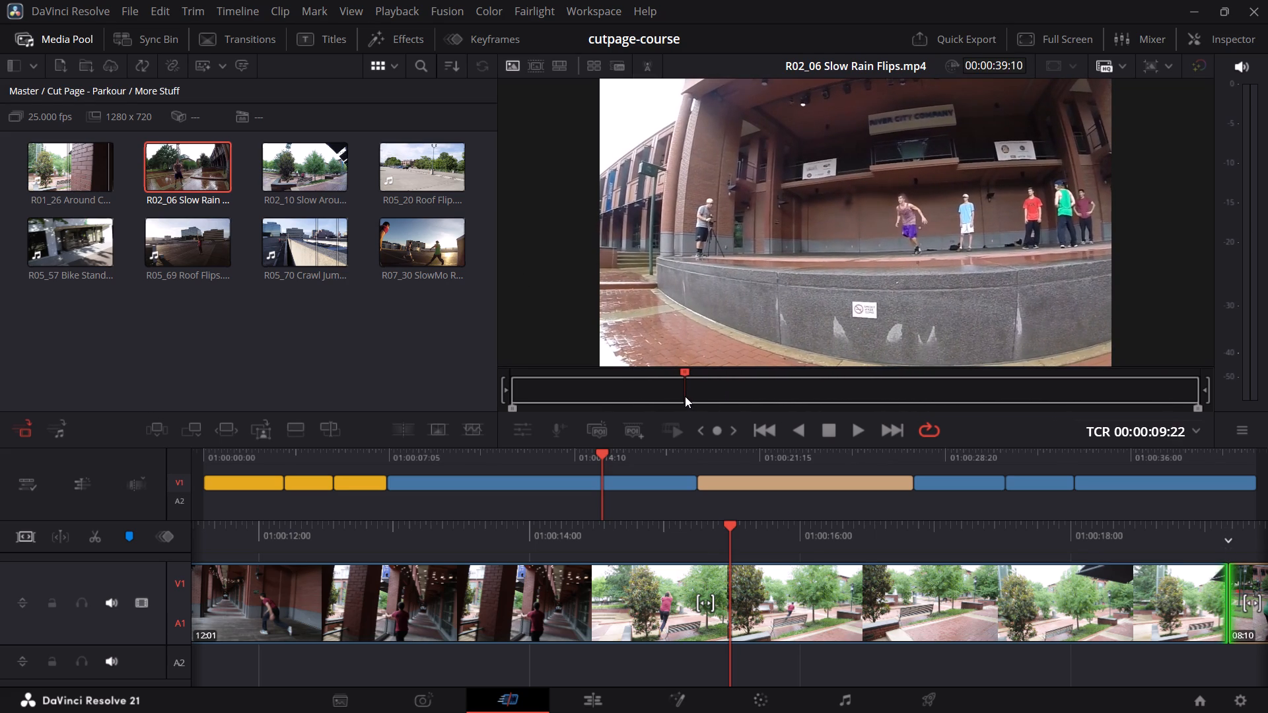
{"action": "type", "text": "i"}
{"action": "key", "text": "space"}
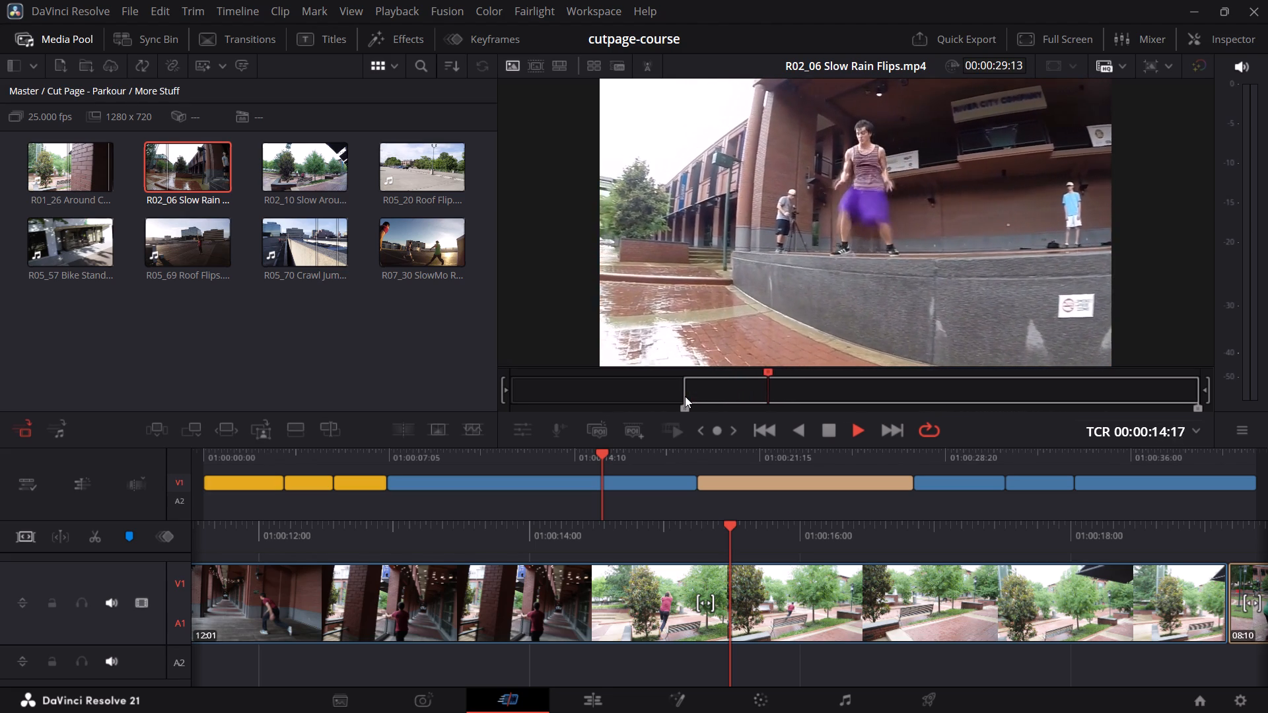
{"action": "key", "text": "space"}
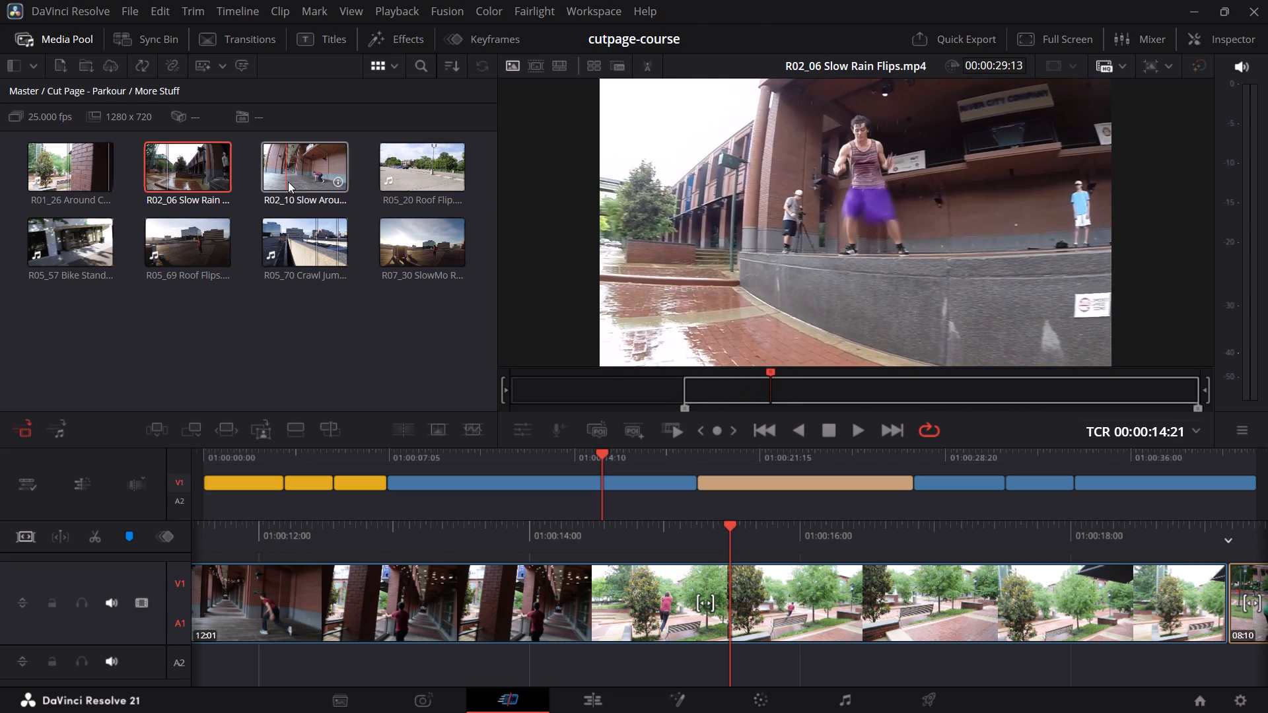
Open R02_10 Slow Around Corner.mp4 in the source viewer to check its footage.
{"action": "double_click", "coordinate": [314, 175]}
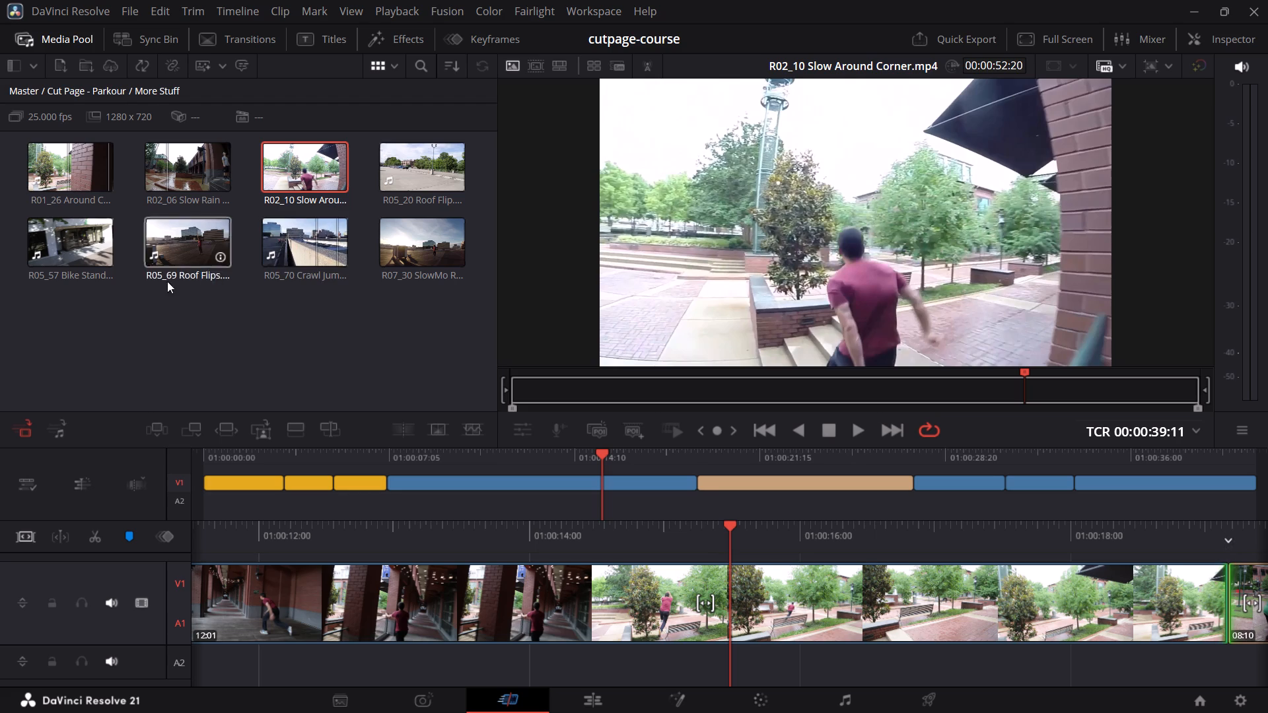
Load R05_69 Roof Flips.mp4 from the More Stuff bin into the source viewer and undo the last edit.
{"action": "double_click", "coordinate": [158, 234]}
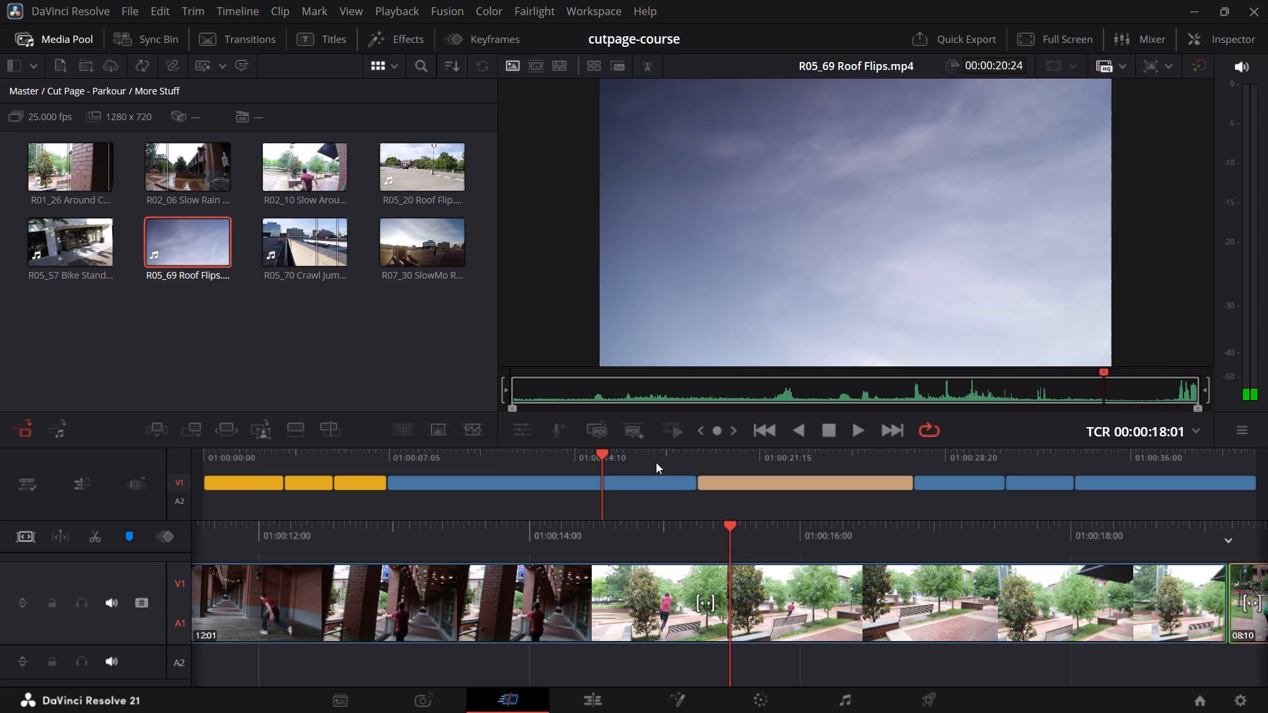
{"action": "key", "text": "ctrl+z"}
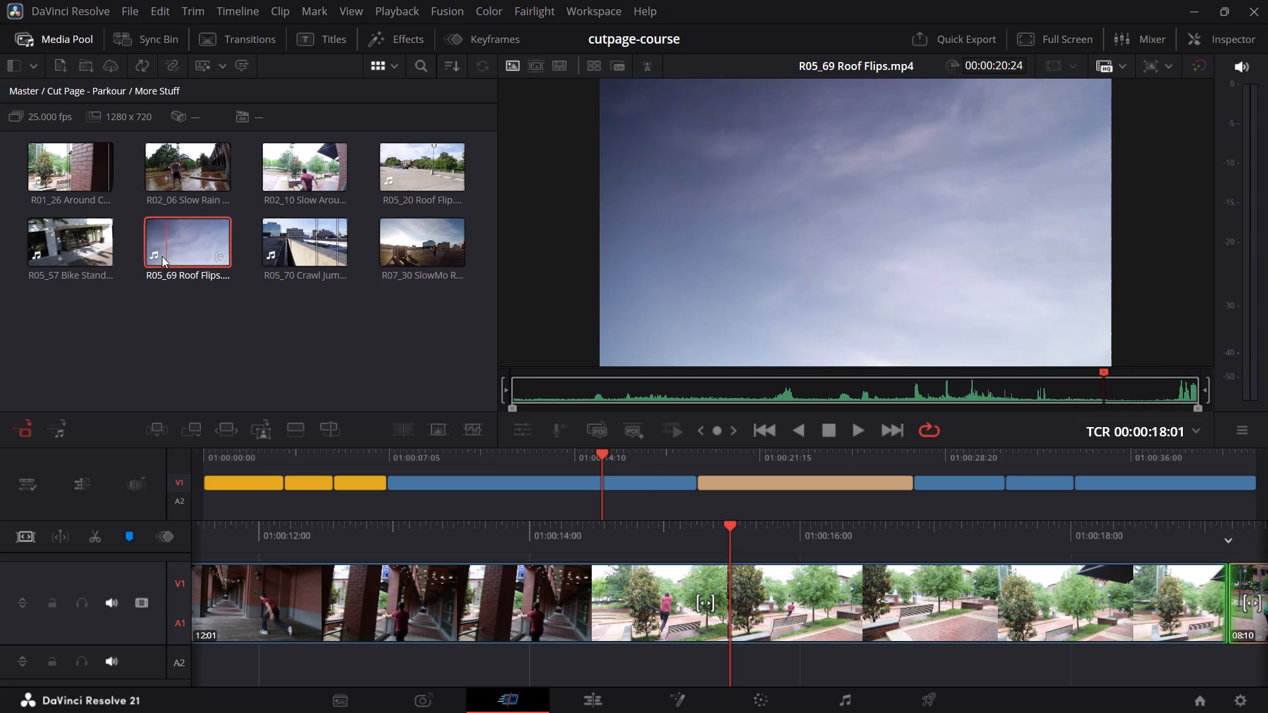
Find the moment just before the runner takes off in R05_69 Roof Flips.mp4 and mark the in point at 00:00:10:20.
{"action": "left_click_drag", "start_coordinate": [600, 399], "coordinate": [594, 399]}
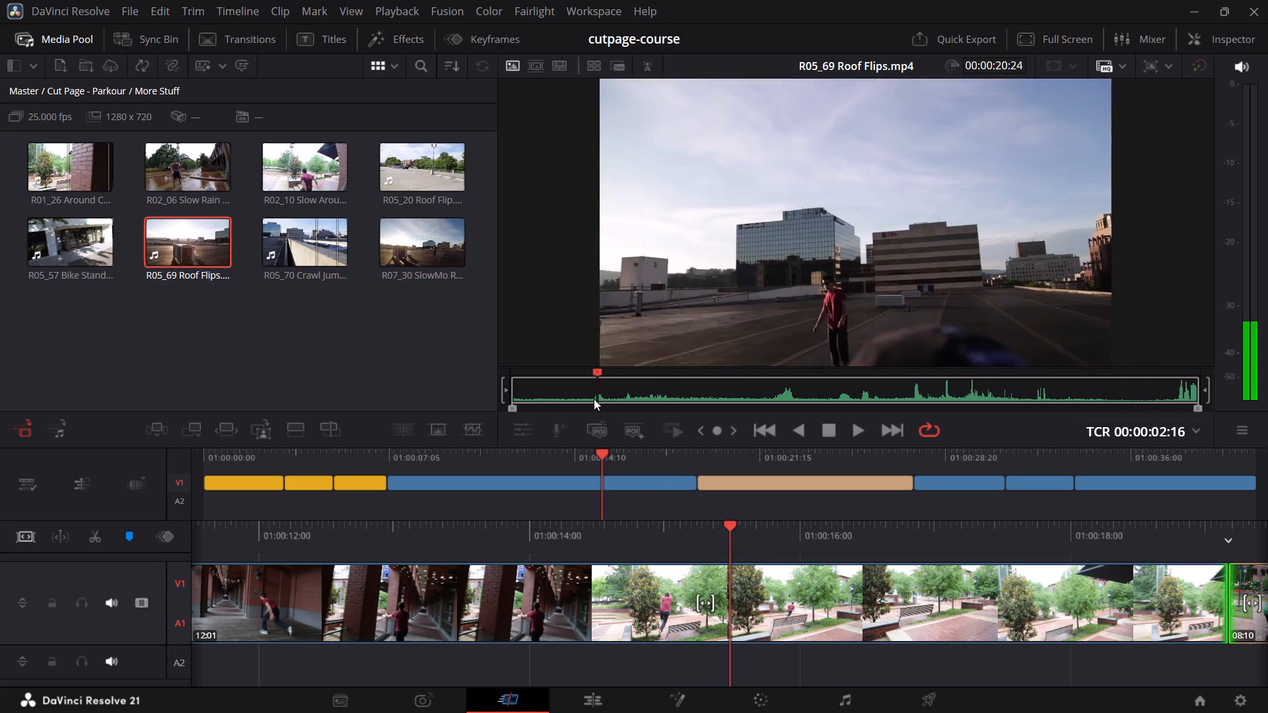
{"action": "left_click_drag", "start_coordinate": [594, 399], "coordinate": [671, 400]}
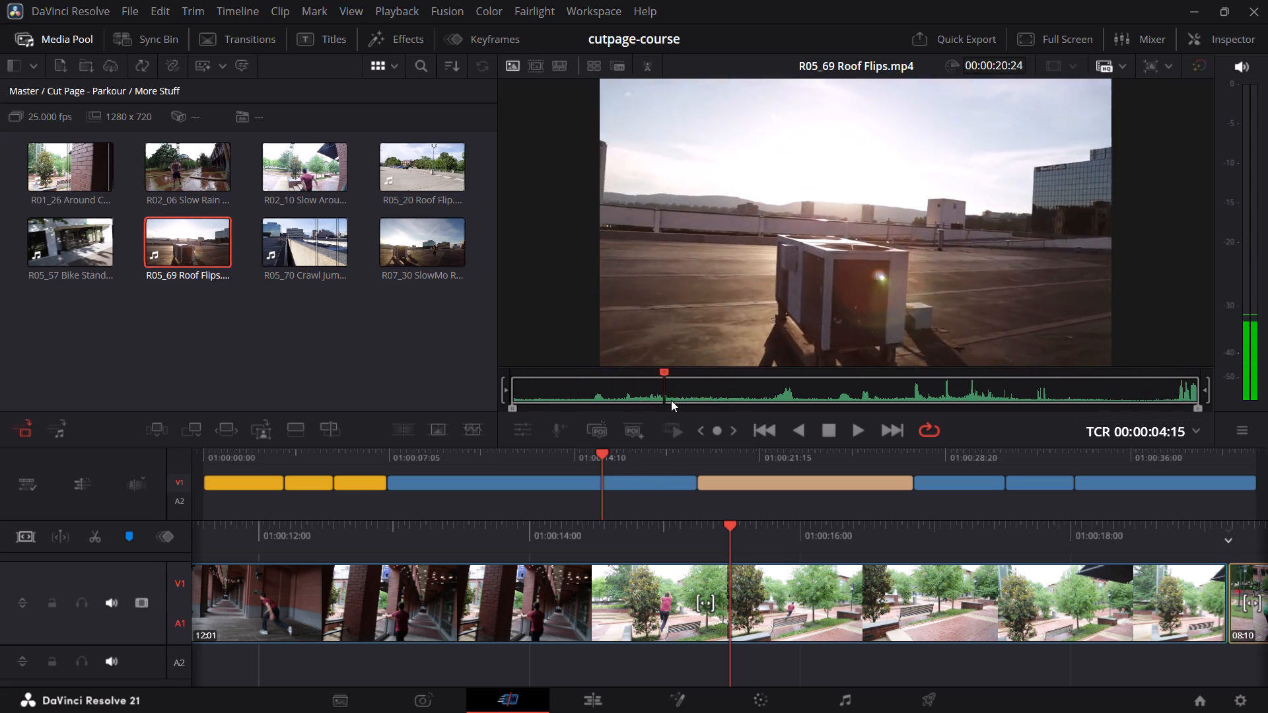
{"action": "left_click_drag", "start_coordinate": [671, 400], "coordinate": [824, 405]}
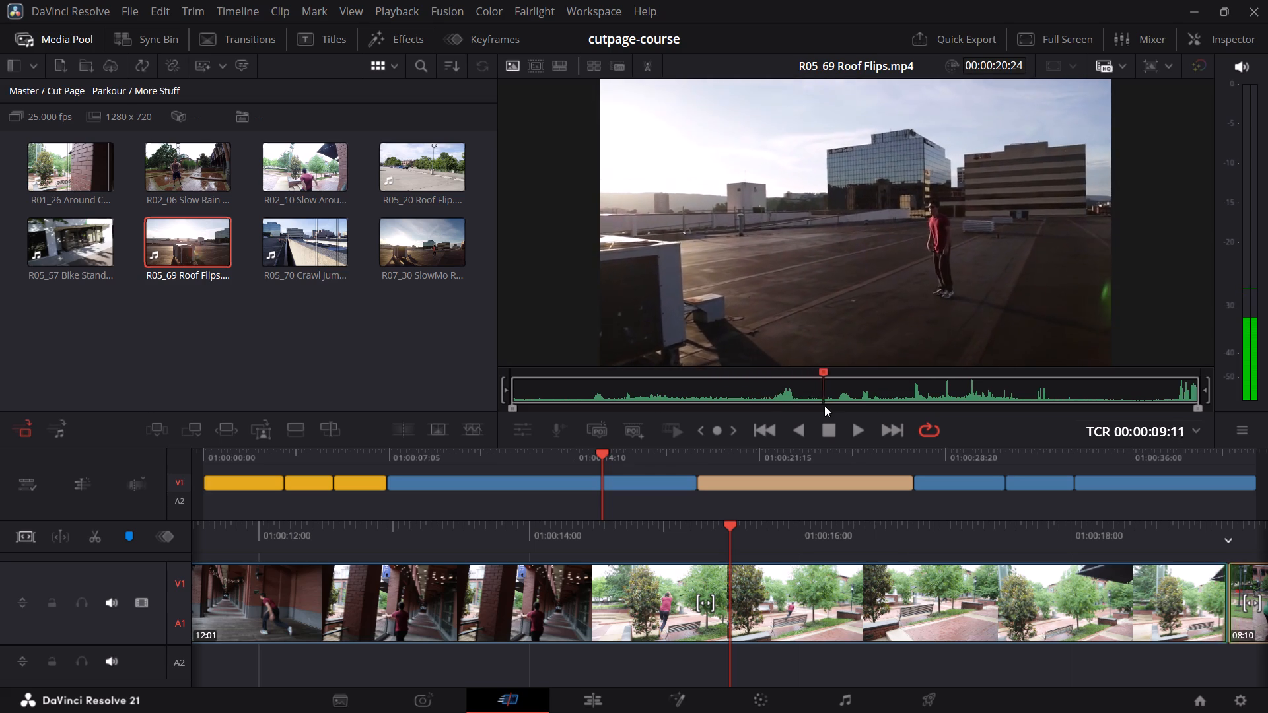
{"action": "left_click_drag", "start_coordinate": [824, 405], "coordinate": [881, 401]}
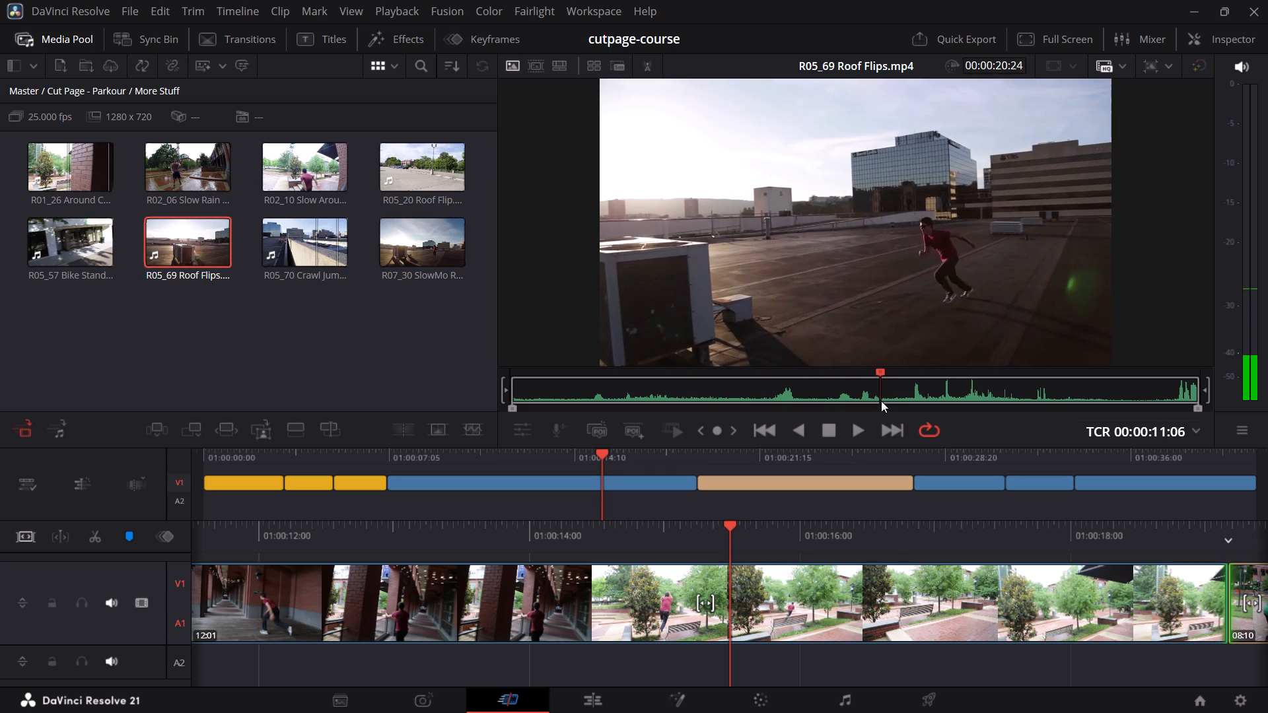
{"action": "left_click_drag", "start_coordinate": [881, 401], "coordinate": [862, 391]}
{"action": "key", "text": "Right"}
{"action": "key", "text": "Right"}
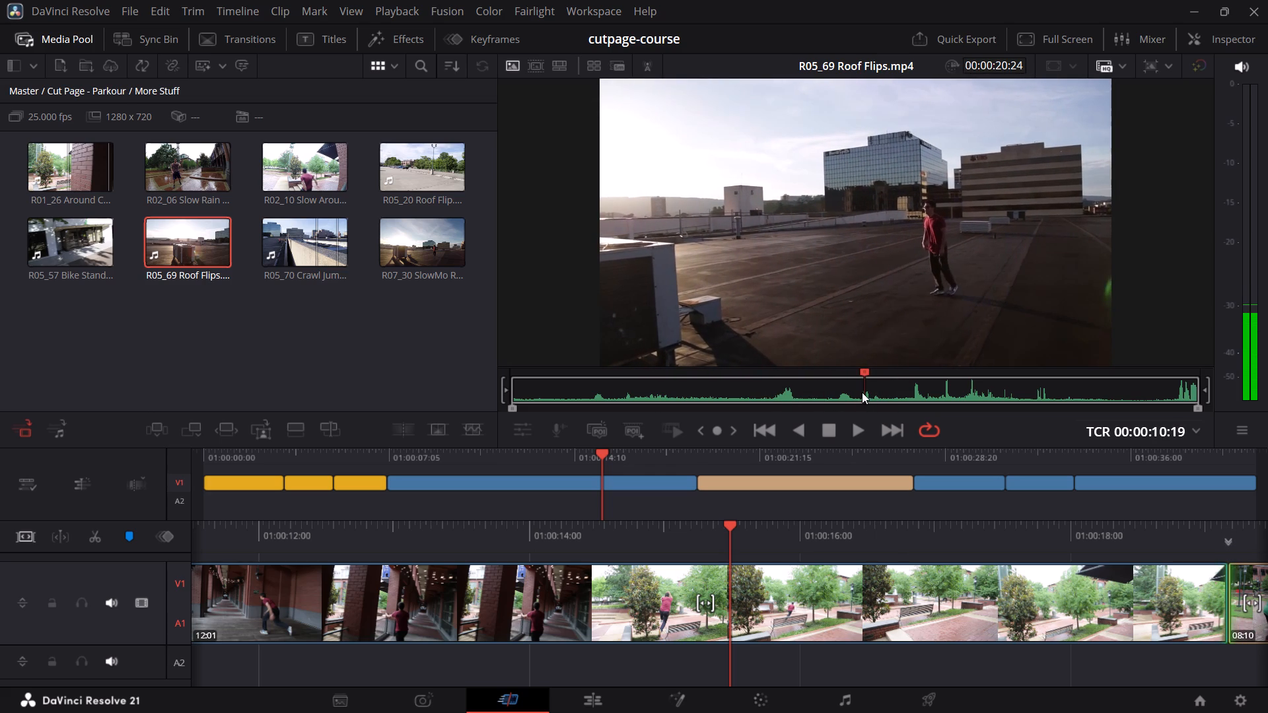
{"action": "key", "text": "Right"}
{"action": "type", "text": "i"}
Play R05_69 Roof Flips.mp4 from its in point and mark the out point at 00:00:18:19, where the camera points at the sky.
{"action": "key", "text": "space"}
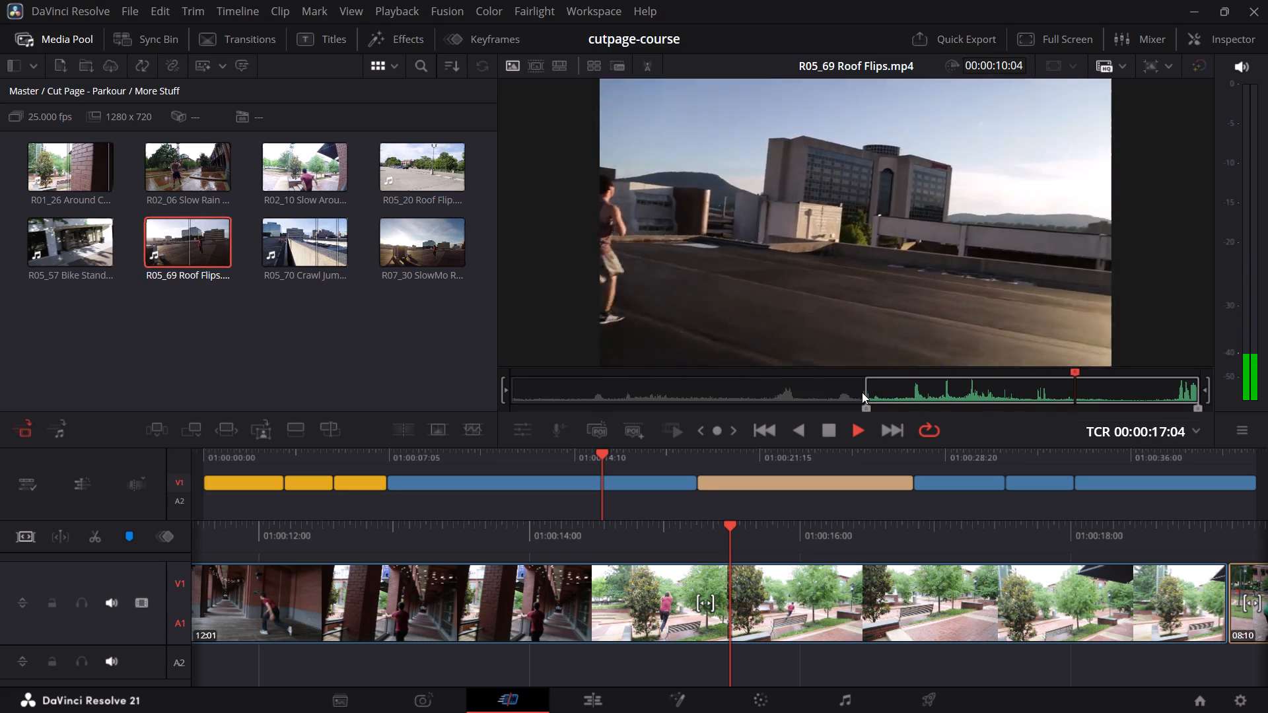
{"action": "key", "text": "space"}
{"action": "key", "text": "space"}
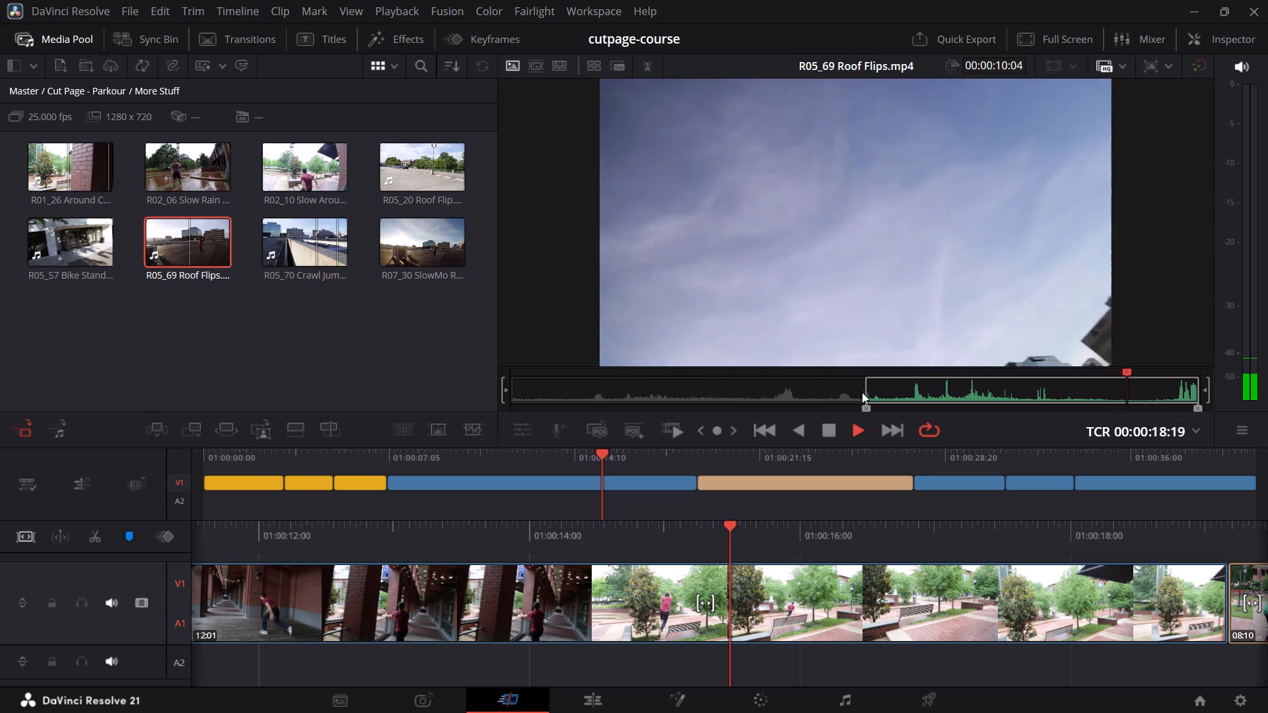
{"action": "key", "text": "space"}
{"action": "key", "text": "Left"}
{"action": "key", "text": "Left"}
{"action": "key", "text": "Left"}
{"action": "key", "text": "Left"}
{"action": "key", "text": "Left"}
{"action": "key", "text": "Left"}
{"action": "key", "text": "Left"}
{"action": "key", "text": "Left"}
{"action": "key", "text": "Left"}
{"action": "key", "text": "Left"}
{"action": "key", "text": "Left"}
{"action": "key", "text": "Left"}
{"action": "key", "text": "Left"}
{"action": "key", "text": "Left"}
{"action": "key", "text": "Left"}
{"action": "key", "text": "Left"}
{"action": "key", "text": "Left"}
{"action": "key", "text": "Left"}
{"action": "key", "text": "Left"}
{"action": "key", "text": "Left"}
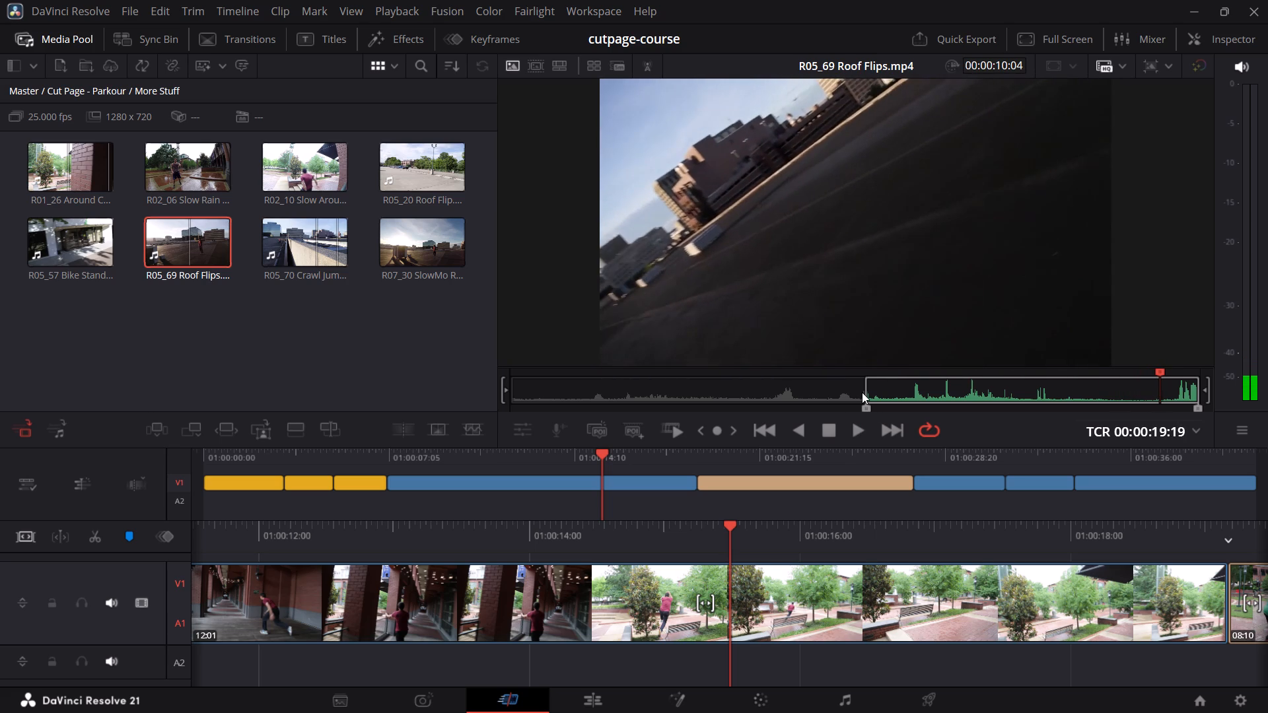
{"action": "key", "text": "Left"}
{"action": "key", "text": "Left"}
{"action": "key", "text": "Left"}
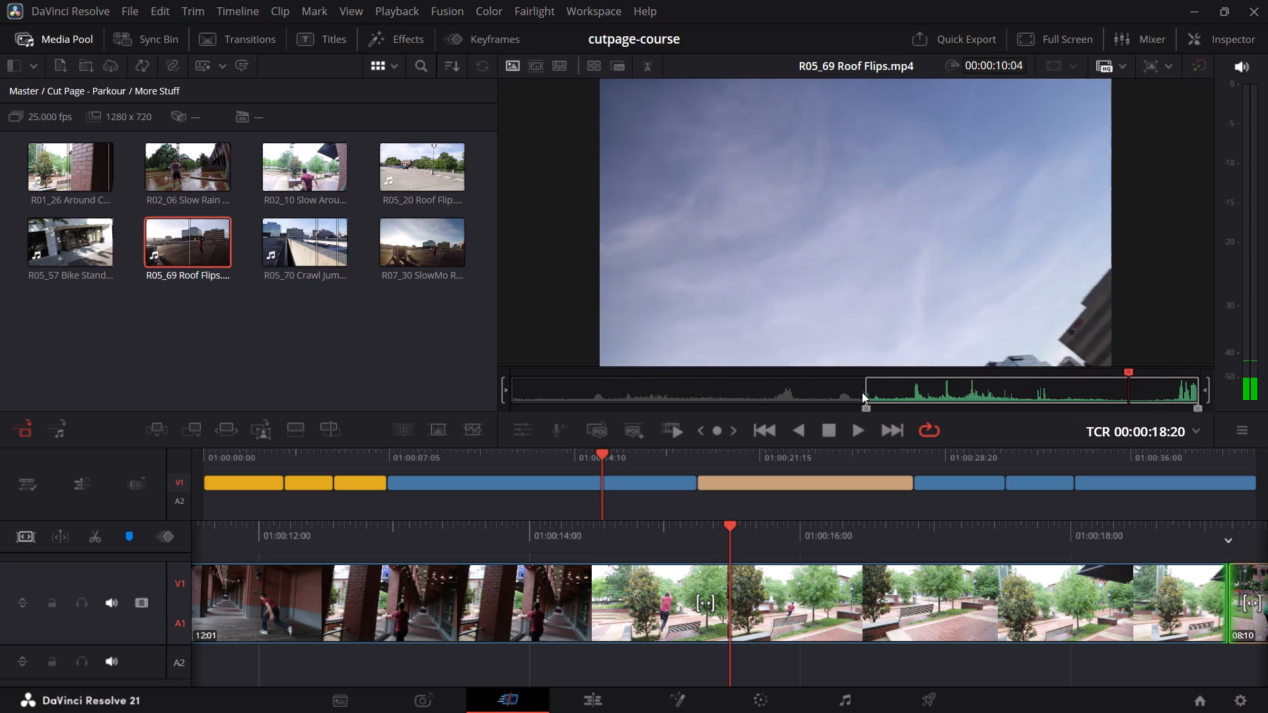
{"action": "key", "text": "Left"}
{"action": "key", "text": "o"}
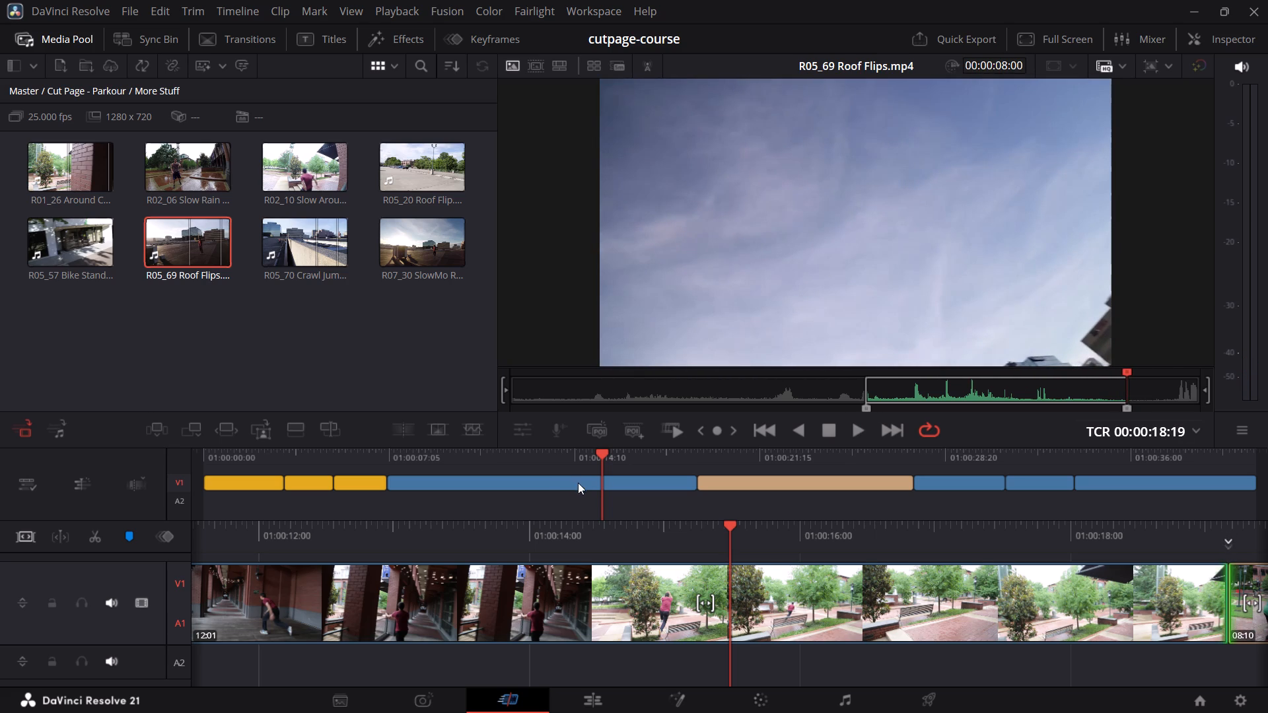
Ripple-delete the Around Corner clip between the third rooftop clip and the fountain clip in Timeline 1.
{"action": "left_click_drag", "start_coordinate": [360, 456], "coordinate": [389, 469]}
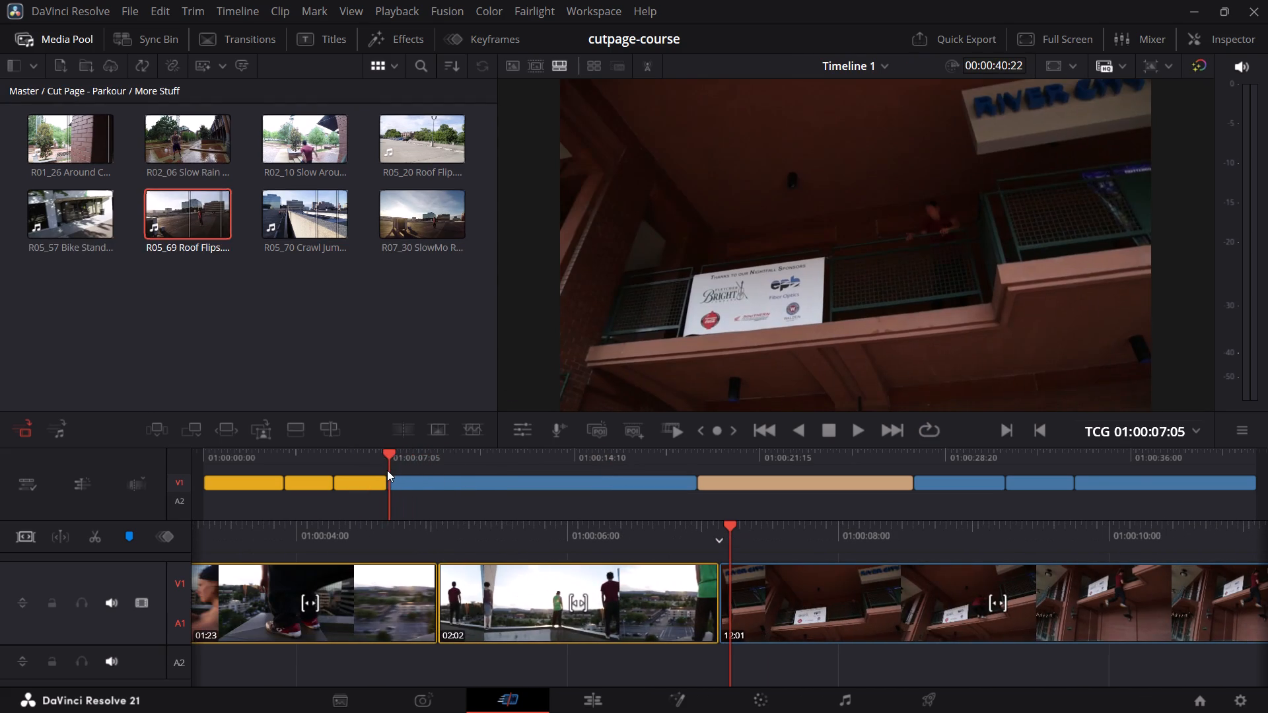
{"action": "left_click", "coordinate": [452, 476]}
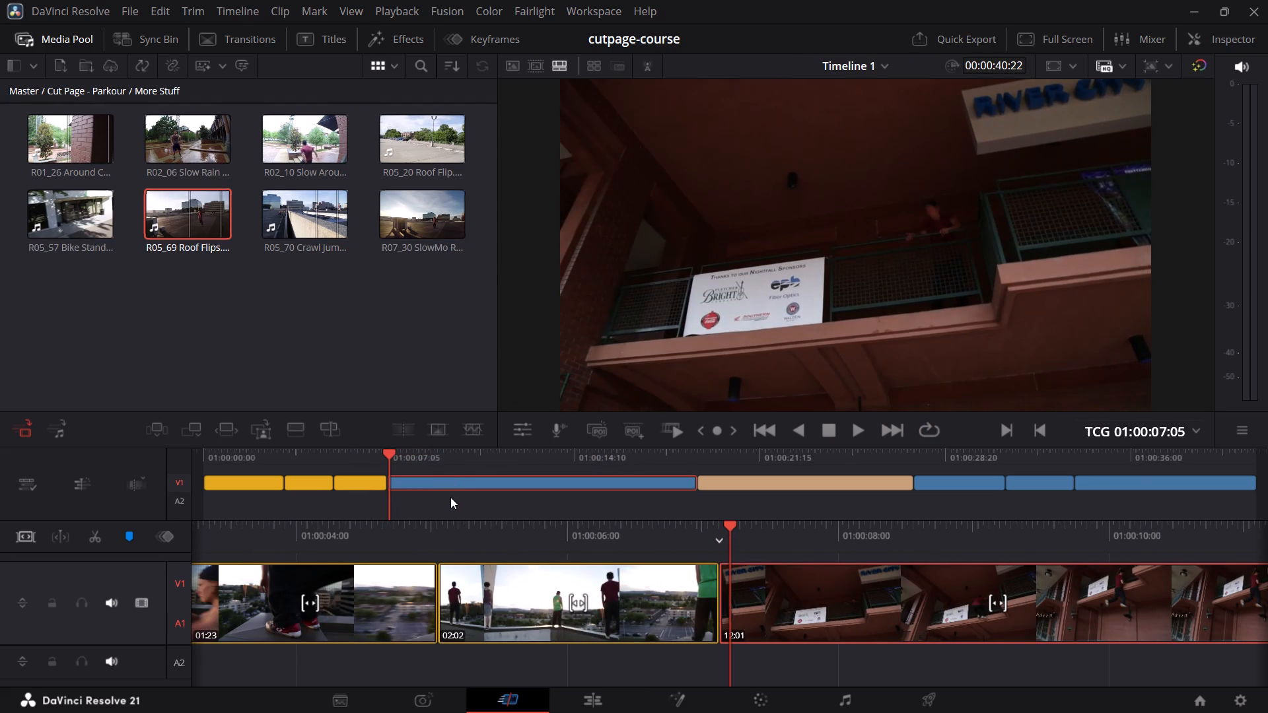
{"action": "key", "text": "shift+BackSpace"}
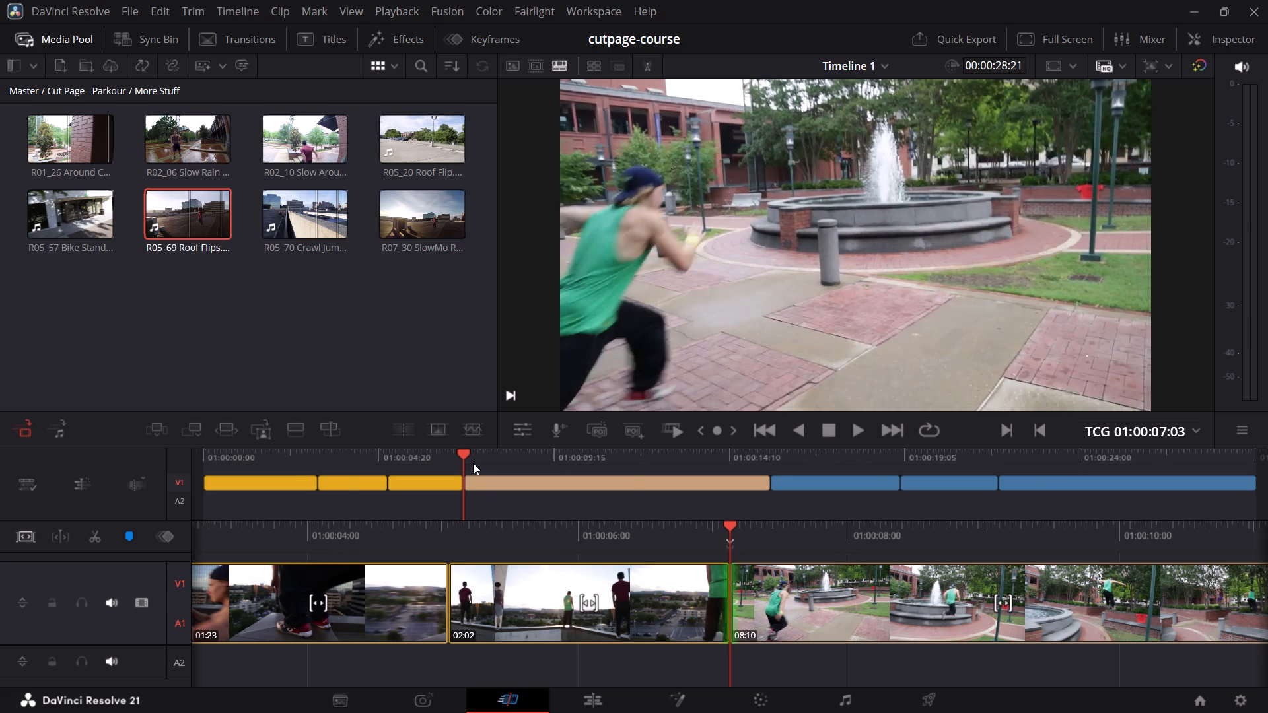
Insert the marked R05_69 Roof Flips.mp4 range into Timeline 1 at 01:00:07:03, between the third rooftop clip and the fountain clip.
{"action": "key", "text": "F9"}
Play Timeline 1 from the third rooftop clip into the inserted R05_69 Roof Flips clip to review the cut.
{"action": "left_click_drag", "start_coordinate": [377, 450], "coordinate": [394, 452]}
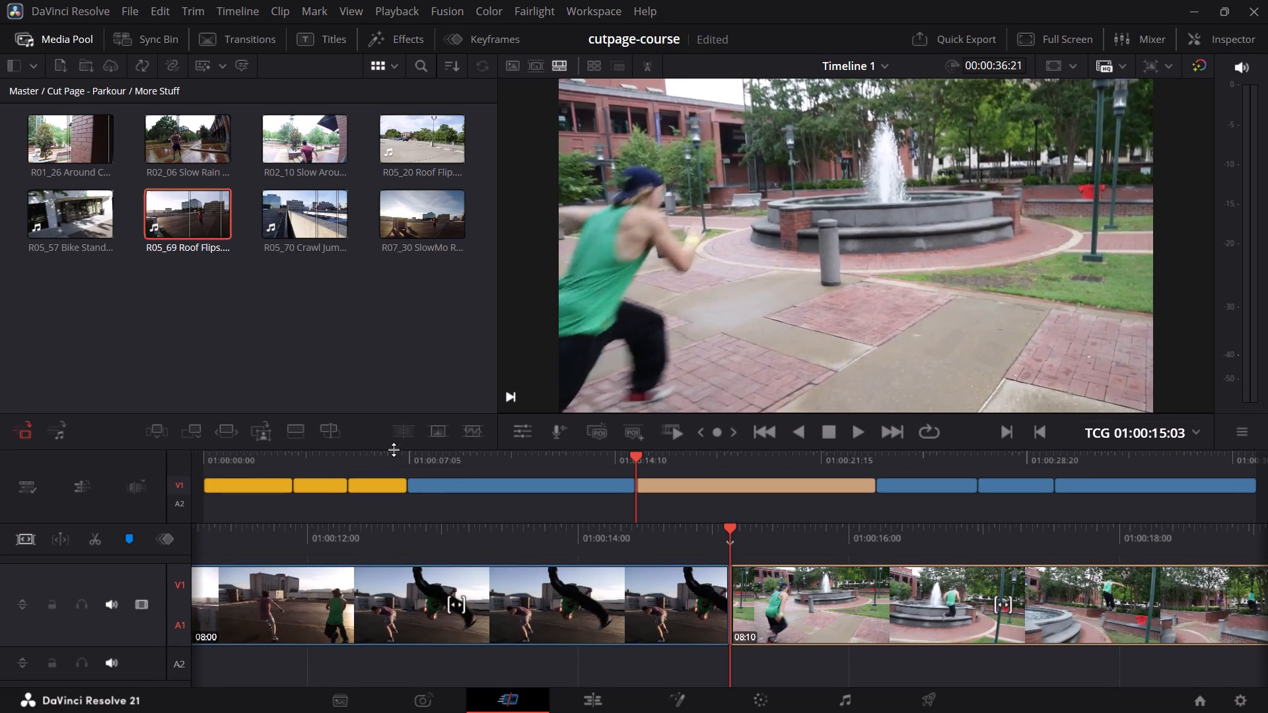
{"action": "left_click", "coordinate": [378, 454]}
{"action": "left_click", "coordinate": [345, 463]}
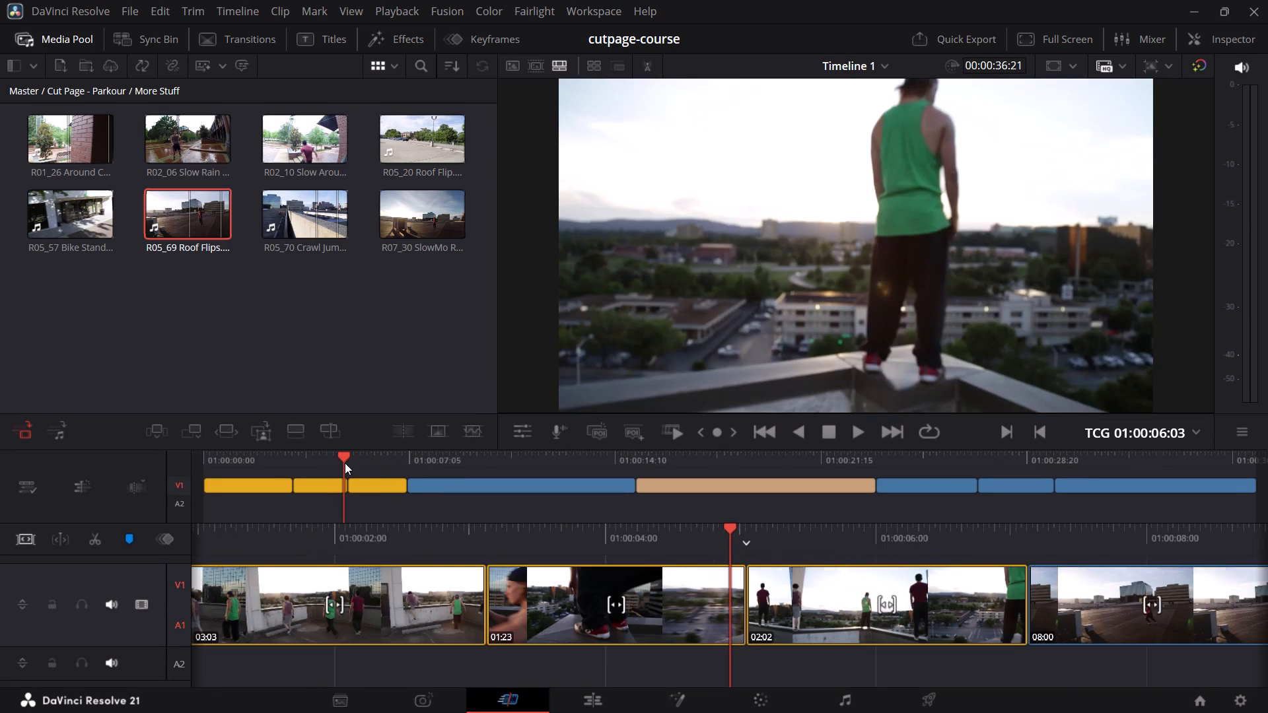
{"action": "key", "text": "space"}
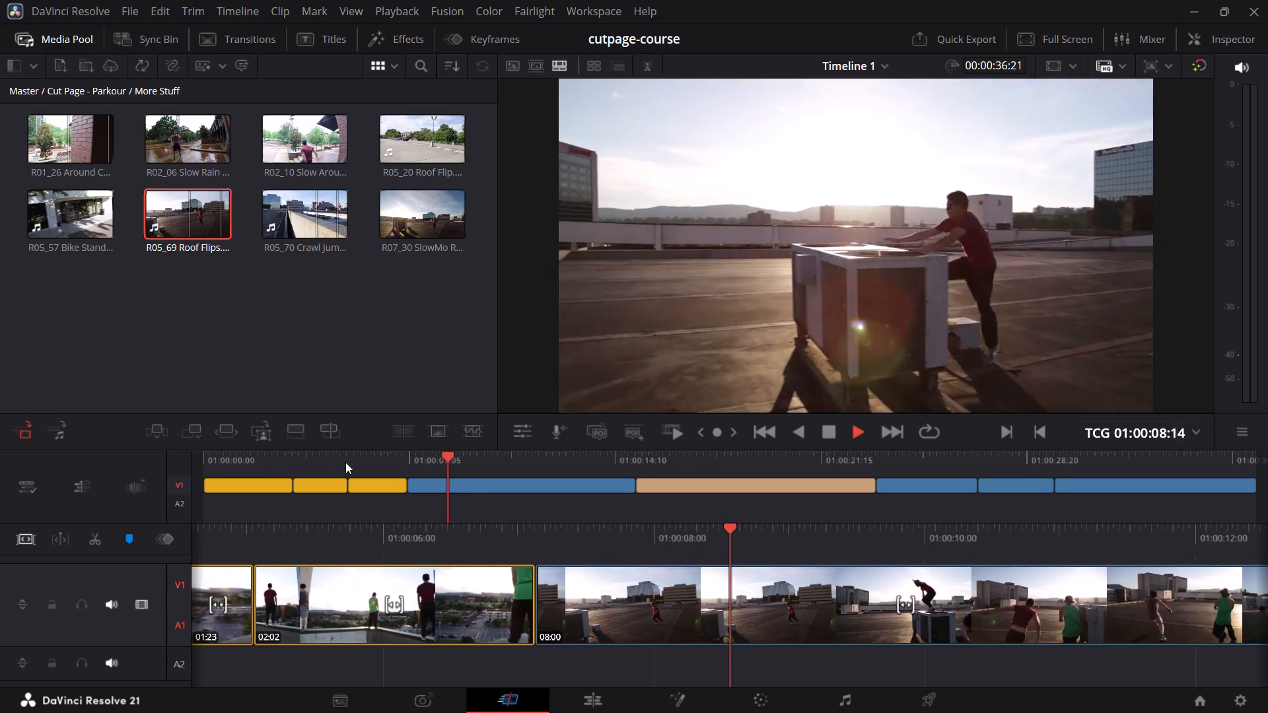
{"action": "key", "text": "space"}
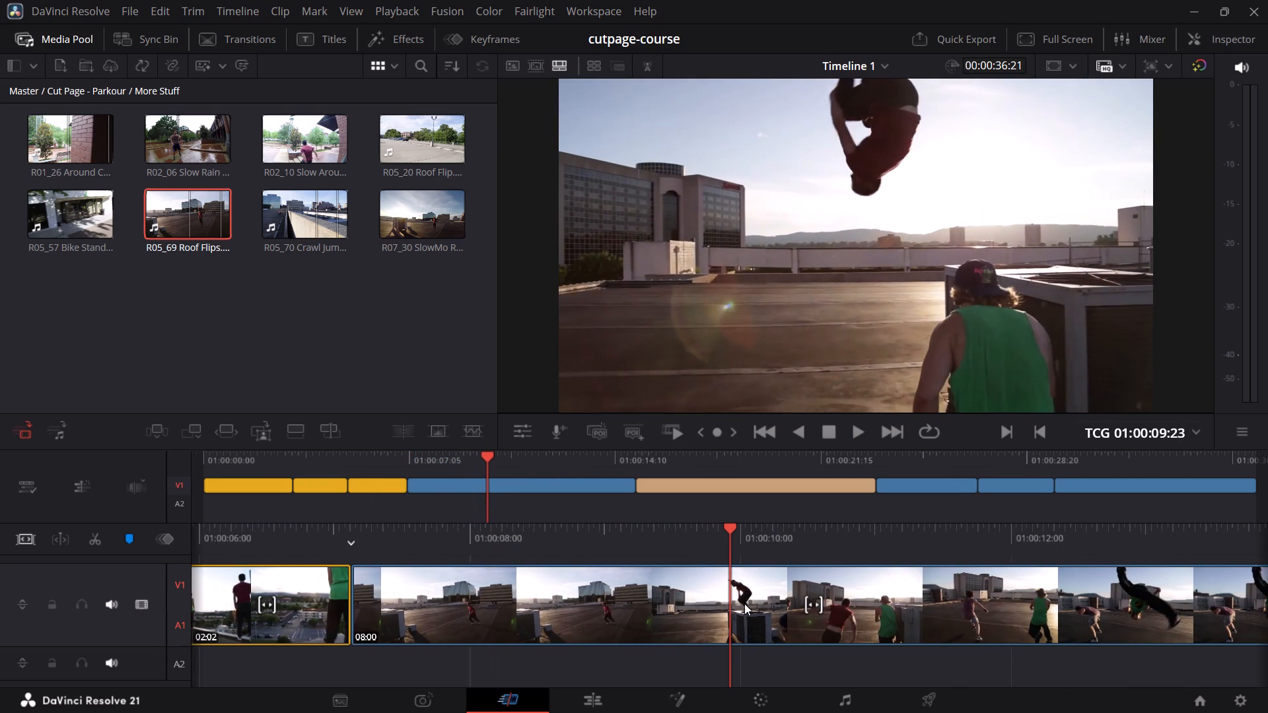
Trim the end of the third rooftop clip, before the Roof Flips clip, by one frame to a length of 02:01.
{"action": "left_click_drag", "start_coordinate": [435, 454], "coordinate": [405, 465]}
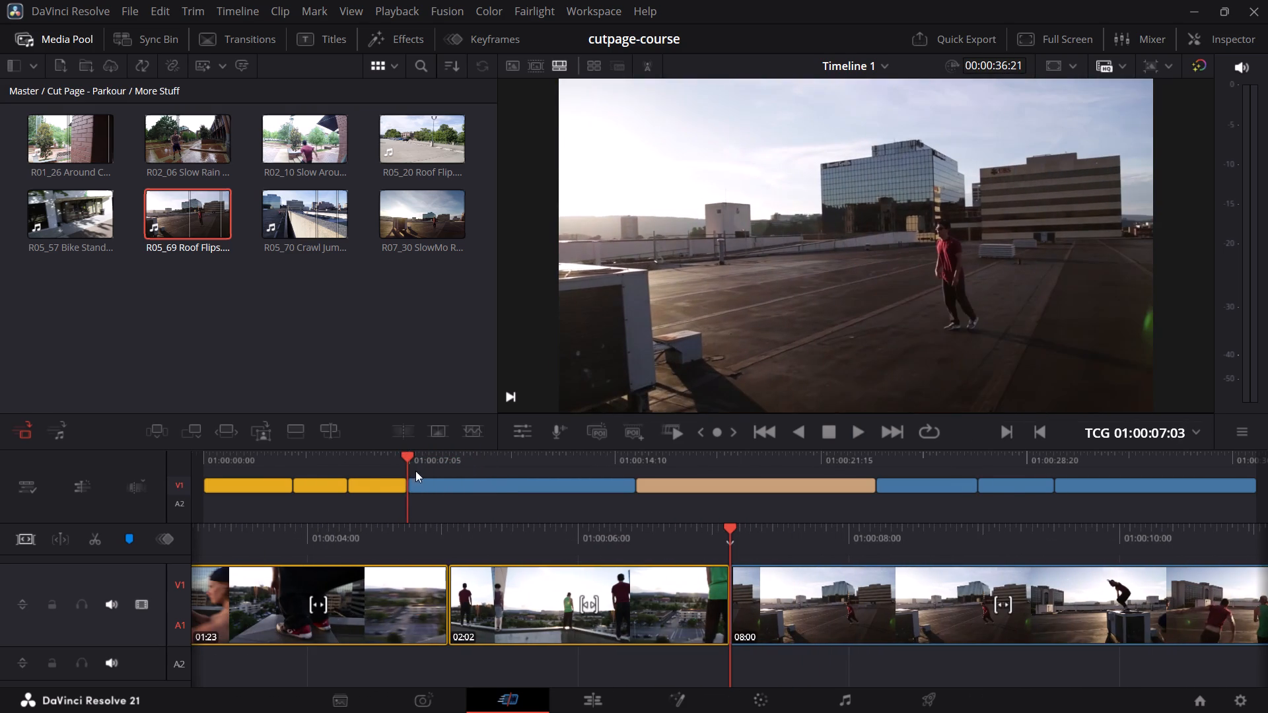
{"action": "left_click", "coordinate": [722, 594]}
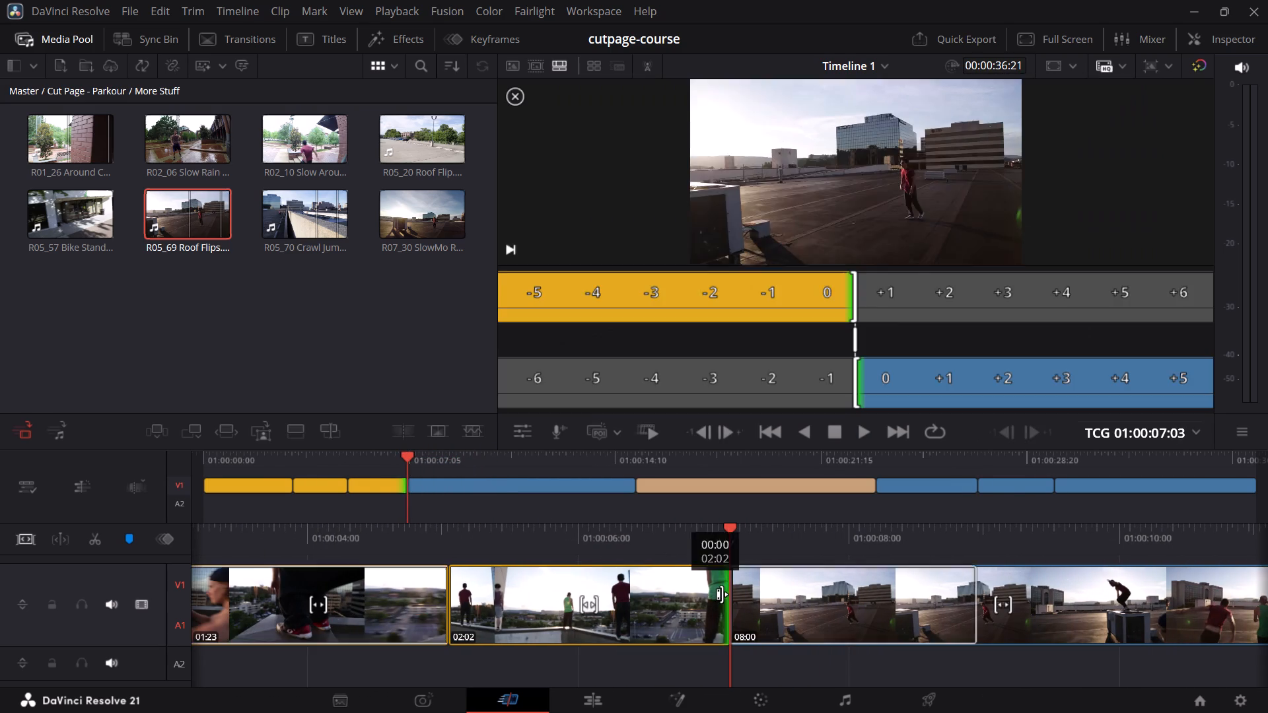
{"action": "triple_click", "coordinate": [697, 430]}
{"action": "left_click", "coordinate": [700, 428]}
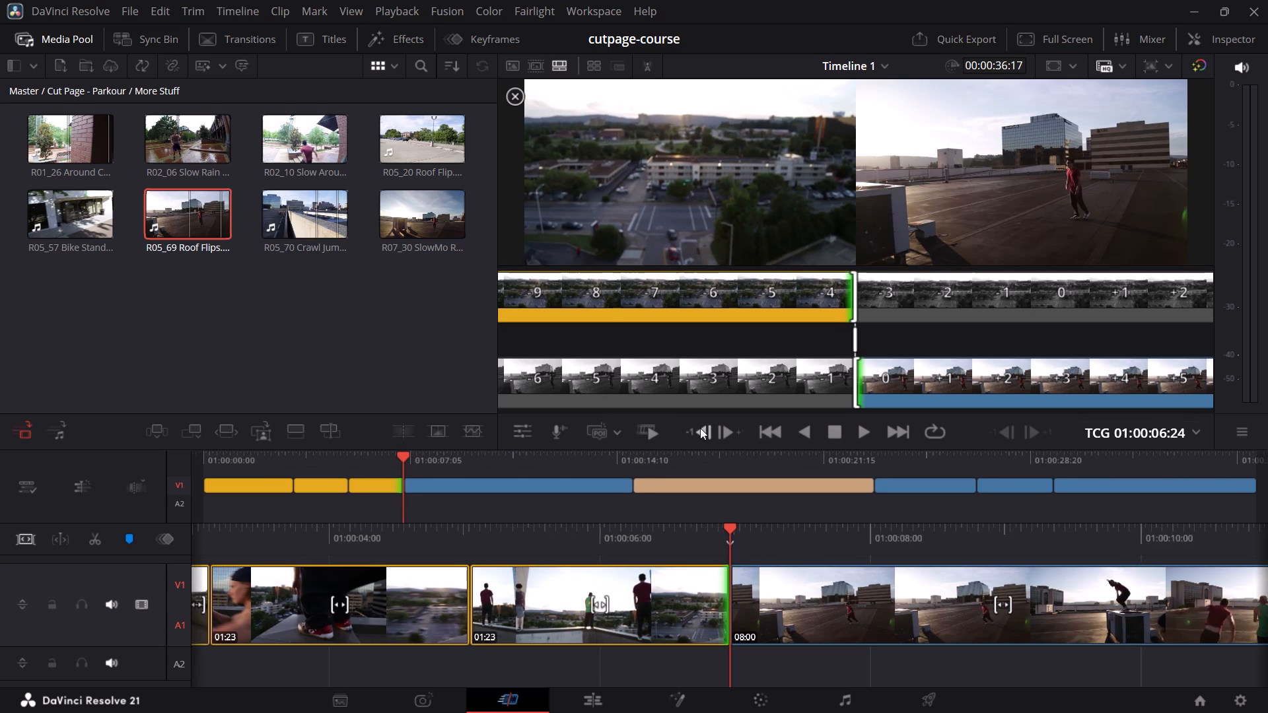
{"action": "triple_click", "coordinate": [731, 434]}
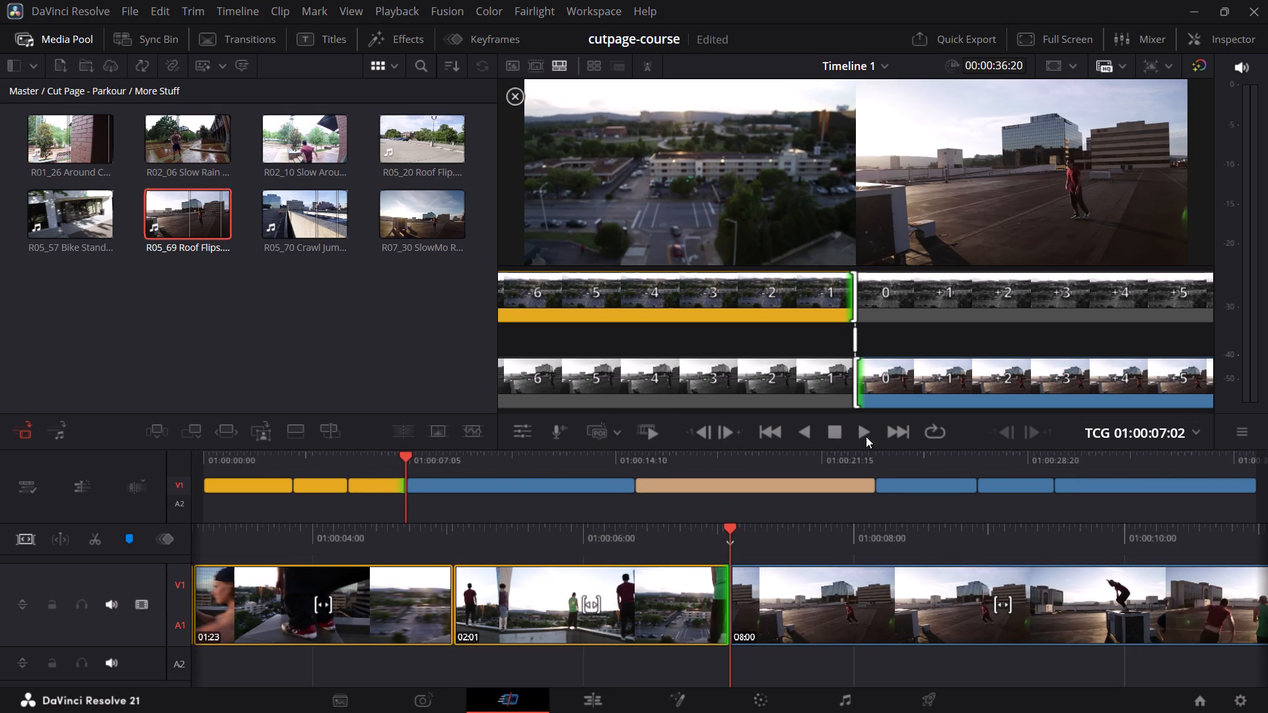
Trim seven frames off the start of the R05_69 Roof Flips clip in Timeline 1, giving it a length of 07:18.
{"action": "left_click", "coordinate": [741, 600]}
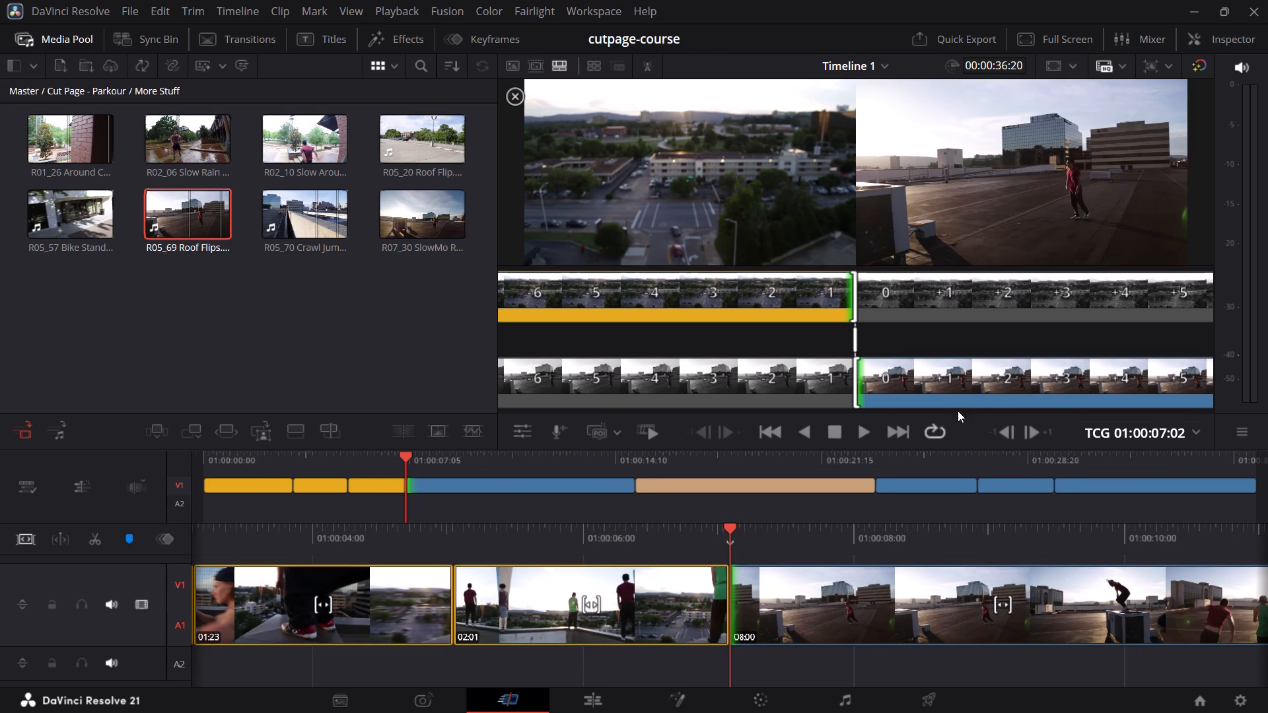
{"action": "triple_click", "coordinate": [1010, 438]}
{"action": "triple_click", "coordinate": [1036, 437]}
{"action": "triple_click", "coordinate": [1036, 437]}
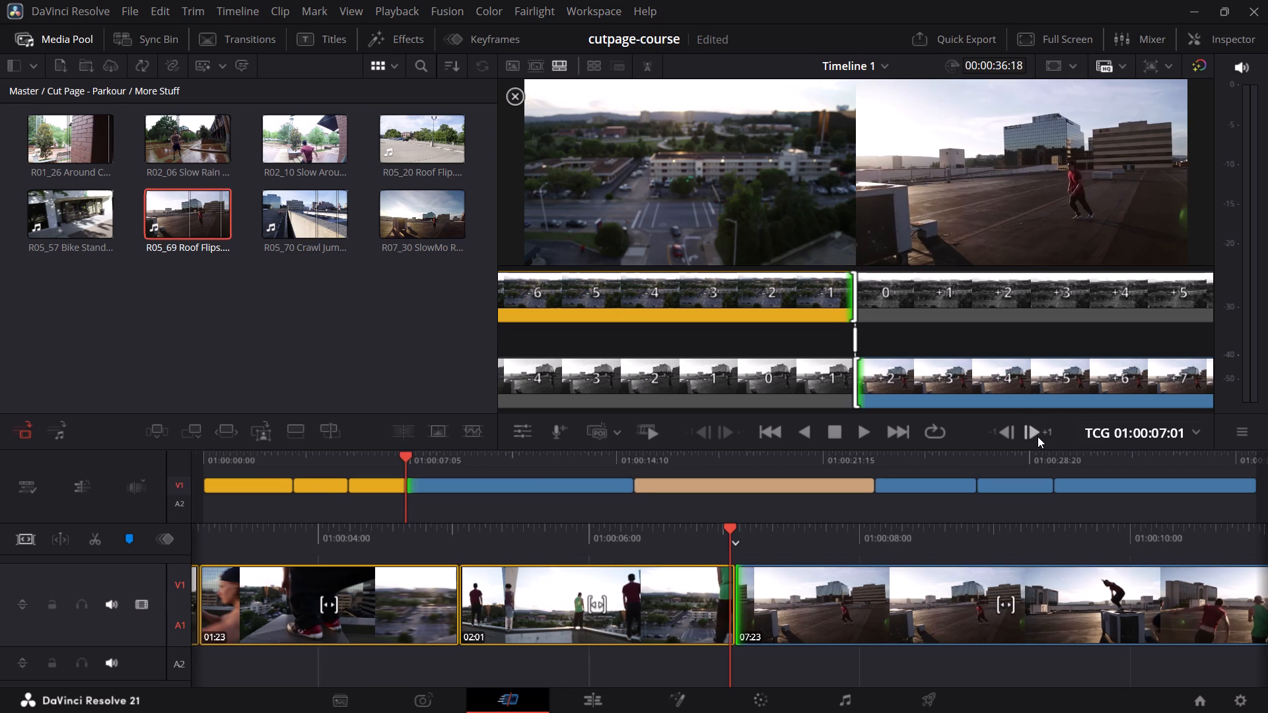
{"action": "triple_click", "coordinate": [1038, 436]}
{"action": "left_click", "coordinate": [1038, 436]}
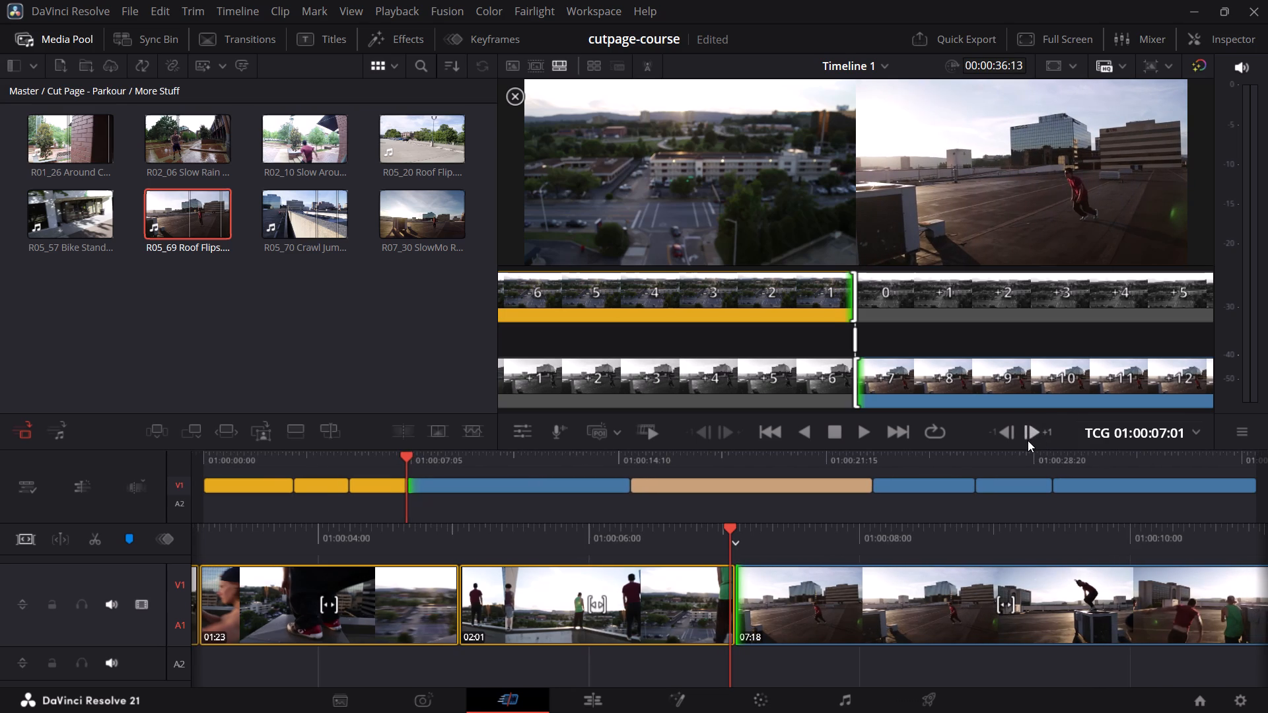
Play Timeline 1 from the end of the second rooftop clip through the Roof Flips clip into the fountain clip.
{"action": "key", "text": "slash"}
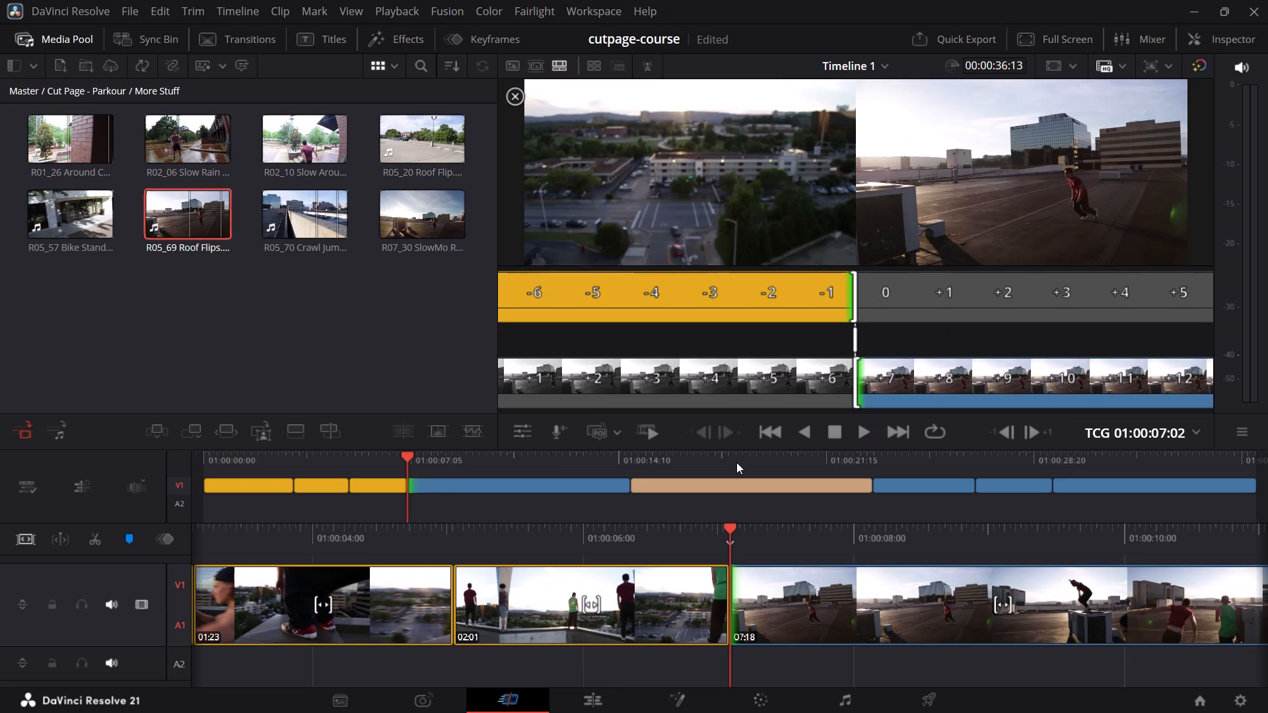
{"action": "left_click", "coordinate": [345, 465]}
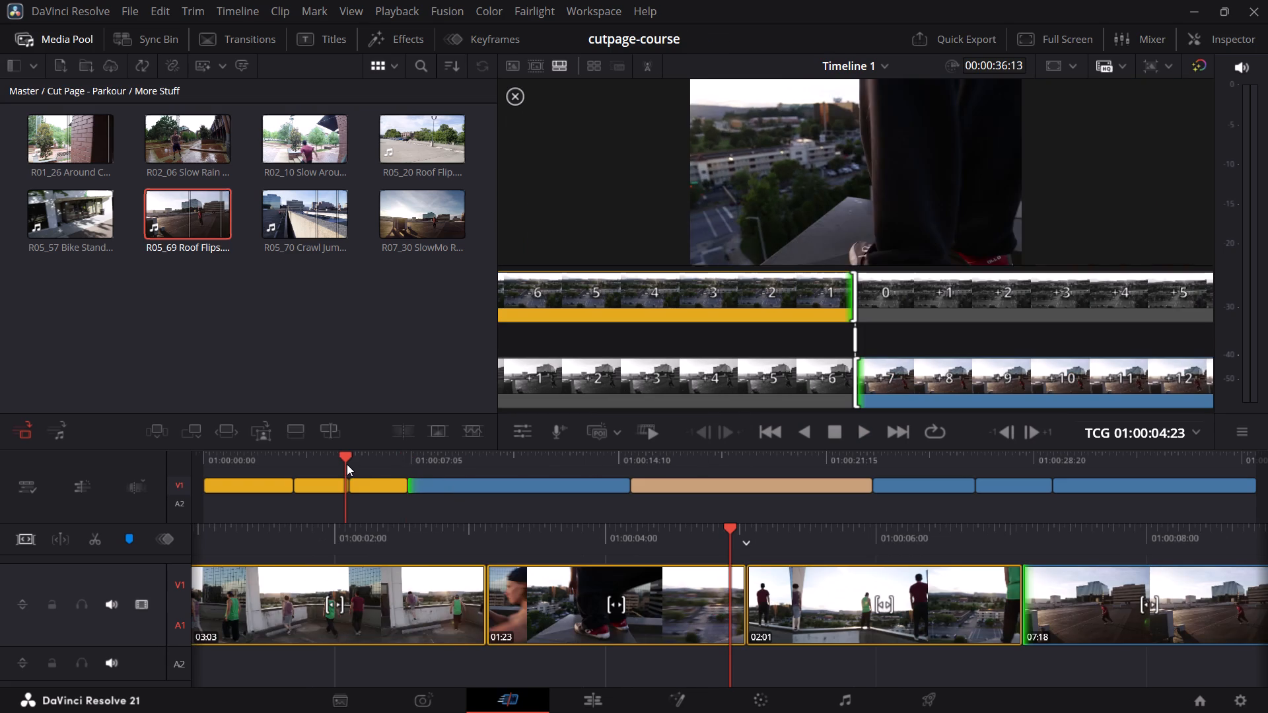
{"action": "key", "text": "space"}
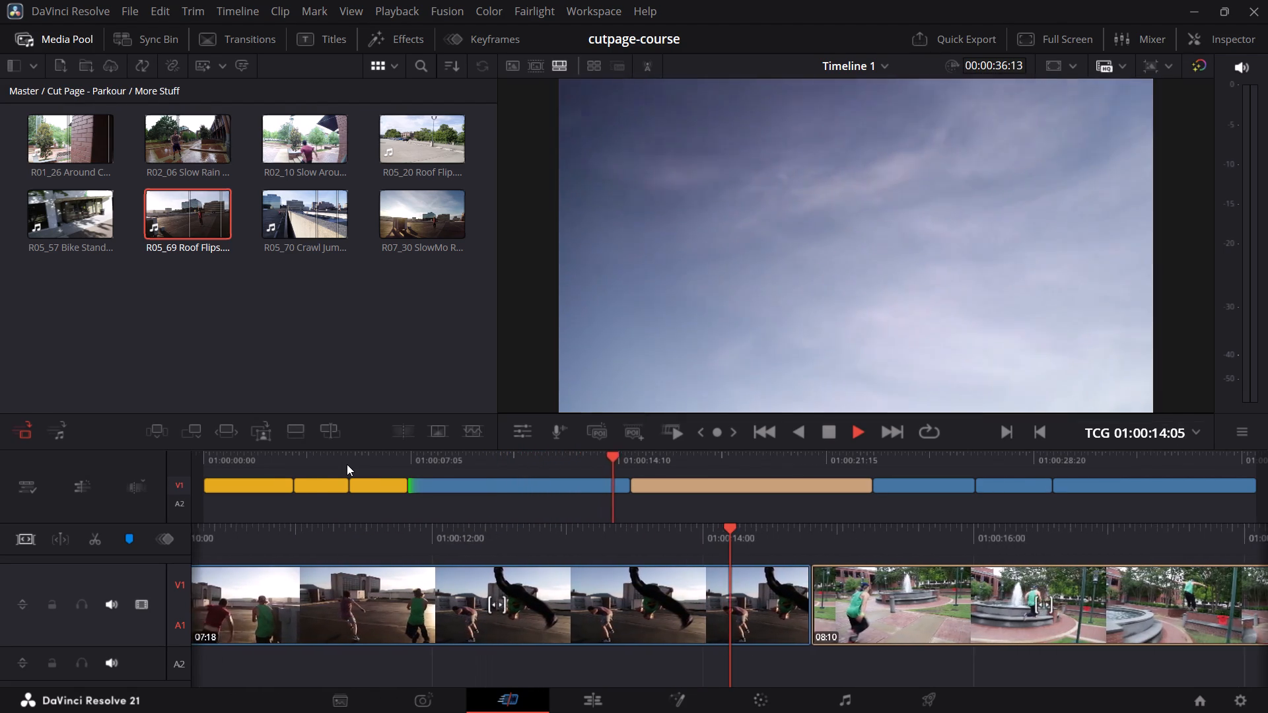
{"action": "key", "text": "space"}
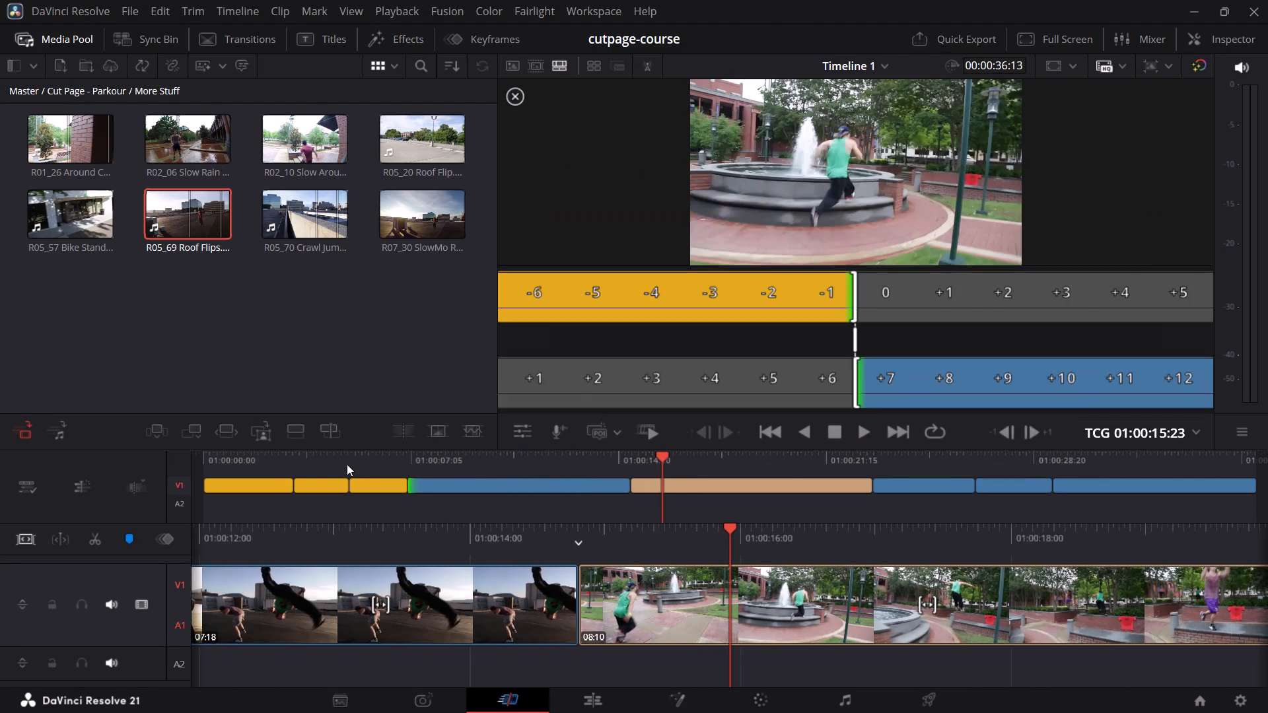
Find the frame after the second flip at 01:00:13:11 and ripple-trim the end of the Roof Flips clip to it, leaving 06:09.
{"action": "left_click", "coordinate": [415, 454]}
{"action": "left_click_drag", "start_coordinate": [415, 454], "coordinate": [413, 454]}
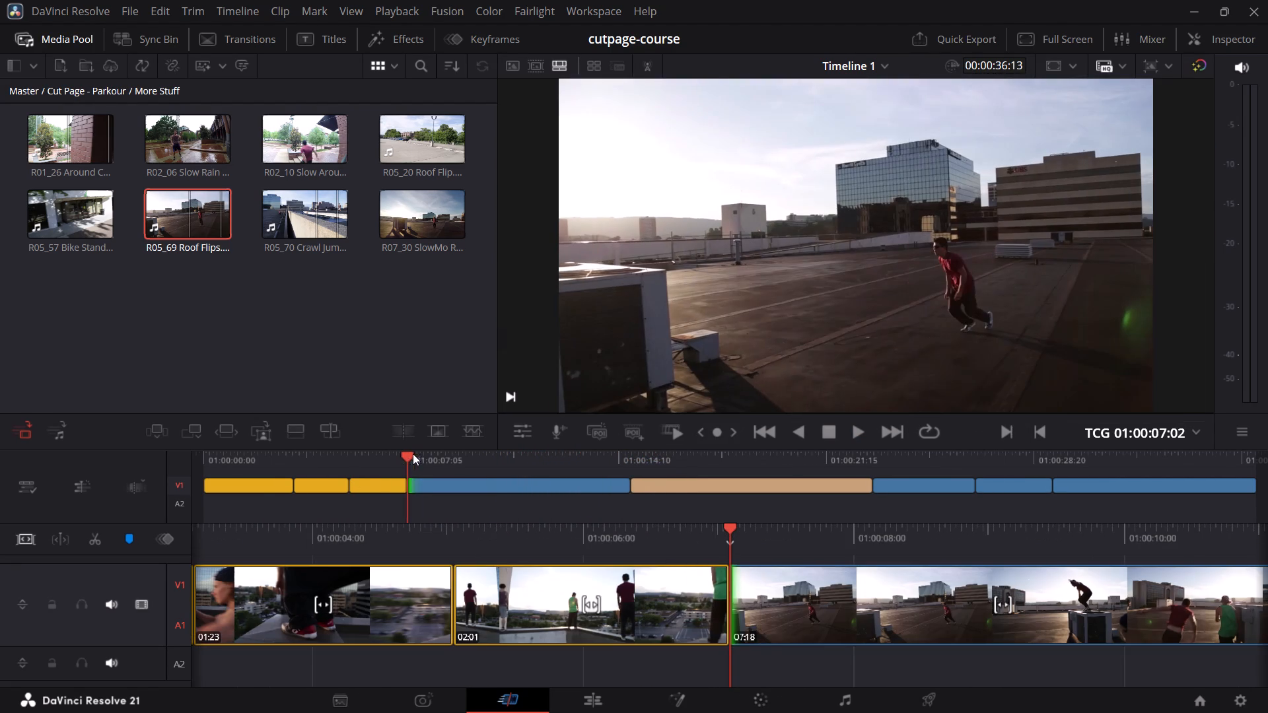
{"action": "left_click_drag", "start_coordinate": [413, 454], "coordinate": [495, 455]}
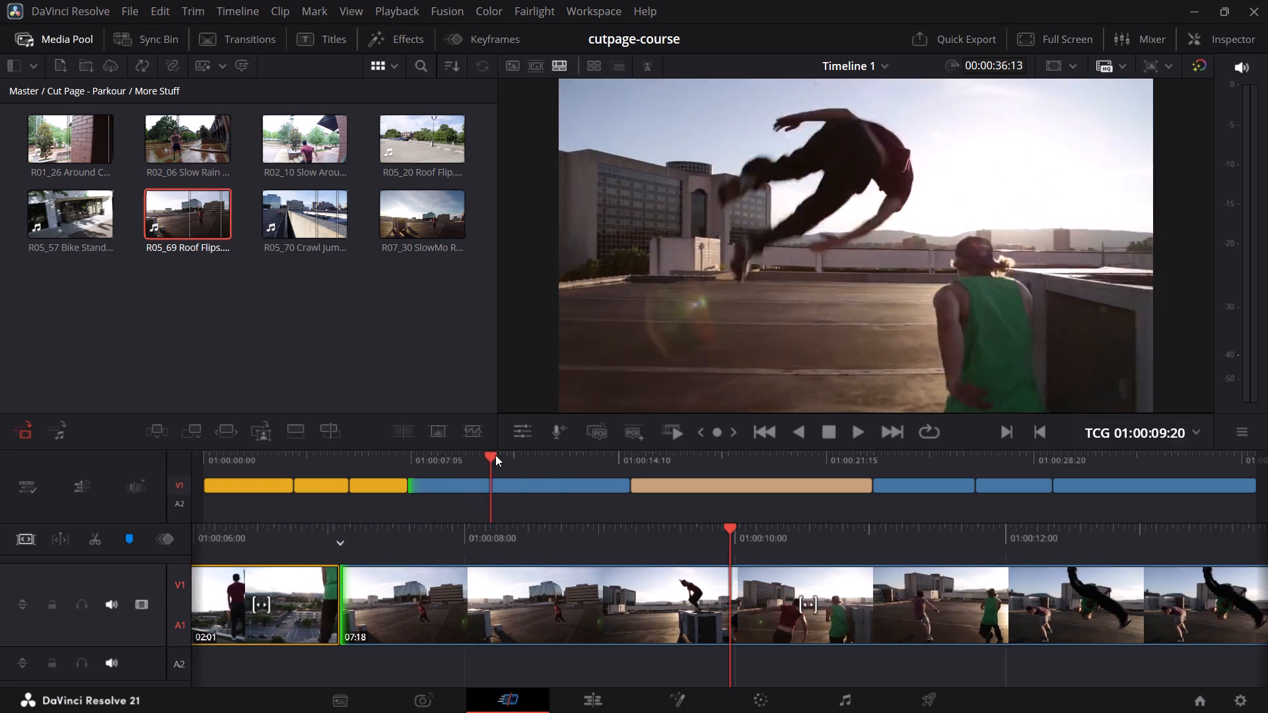
{"action": "left_click_drag", "start_coordinate": [495, 455], "coordinate": [575, 471]}
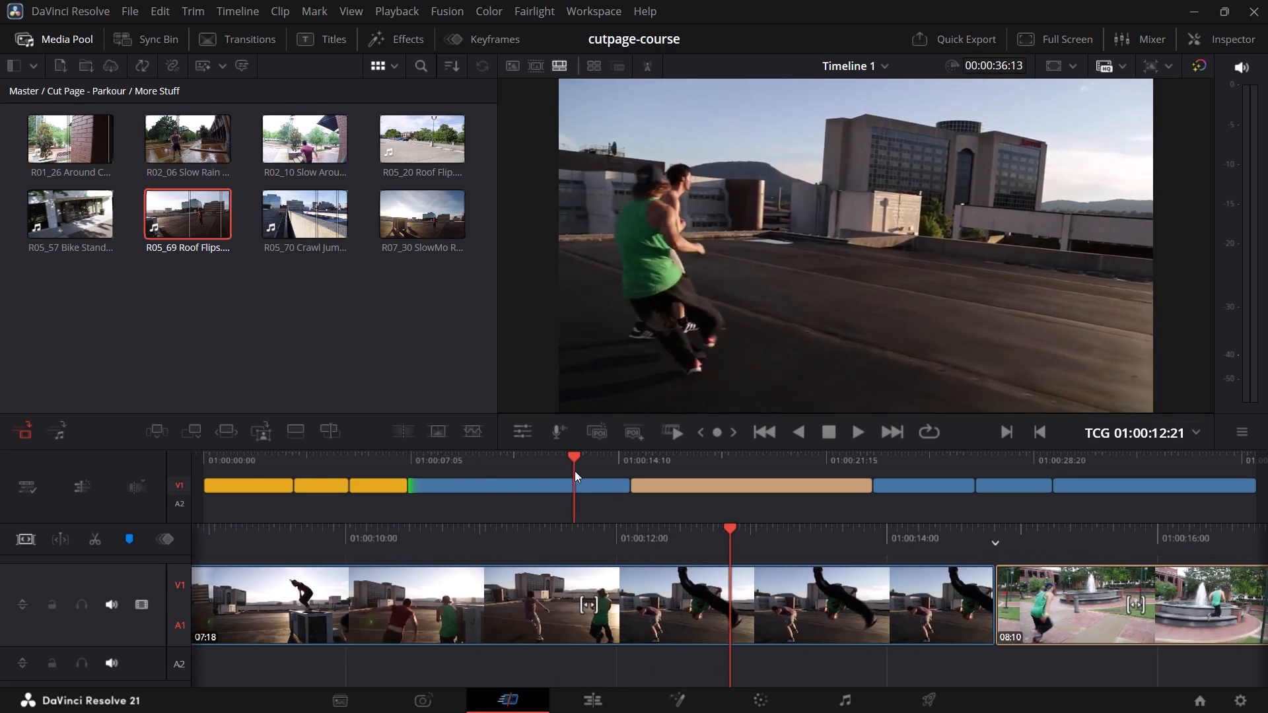
{"action": "left_click_drag", "start_coordinate": [575, 471], "coordinate": [600, 482]}
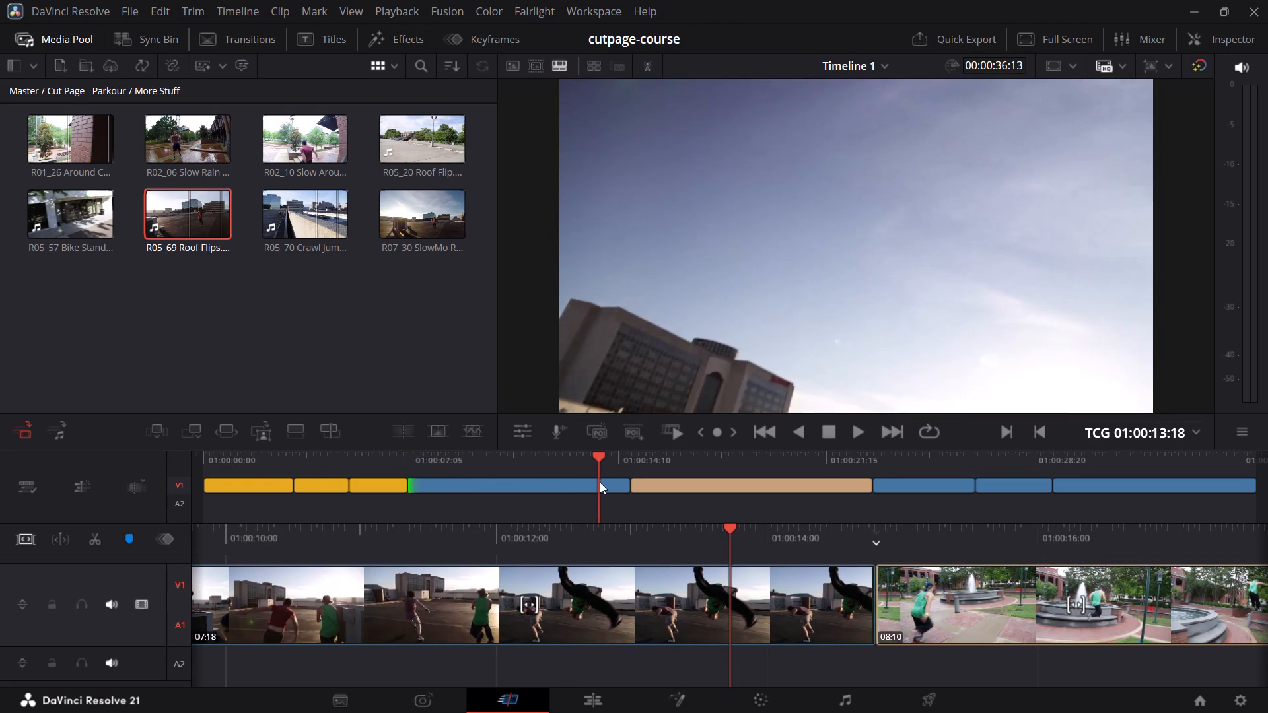
{"action": "left_click_drag", "start_coordinate": [600, 482], "coordinate": [591, 476]}
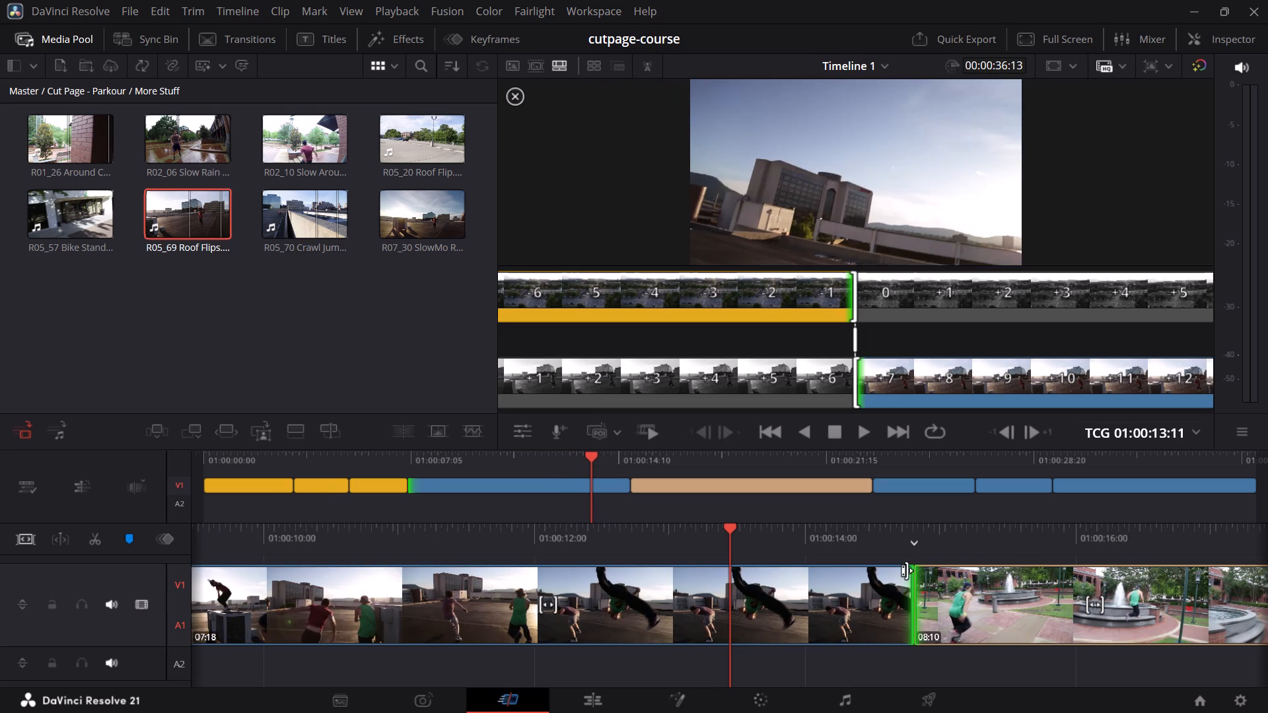
{"action": "left_click_drag", "start_coordinate": [907, 601], "coordinate": [877, 611]}
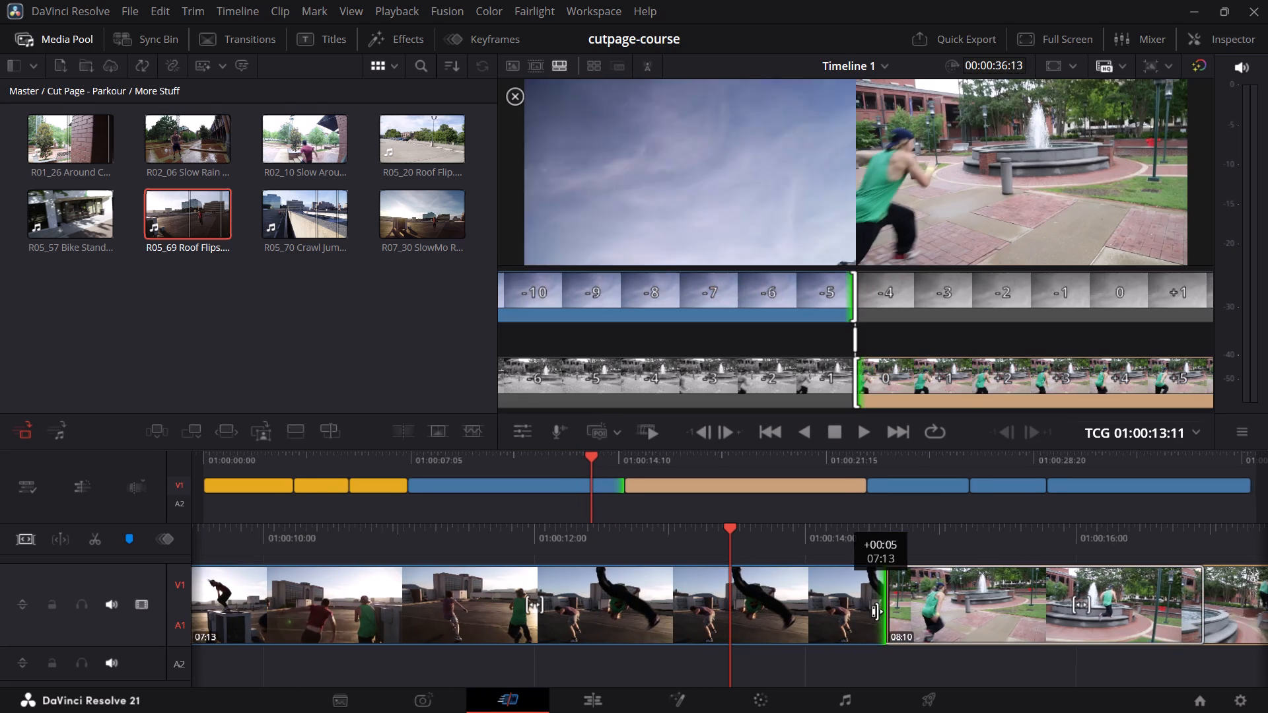
{"action": "left_click_drag", "start_coordinate": [877, 611], "coordinate": [728, 636]}
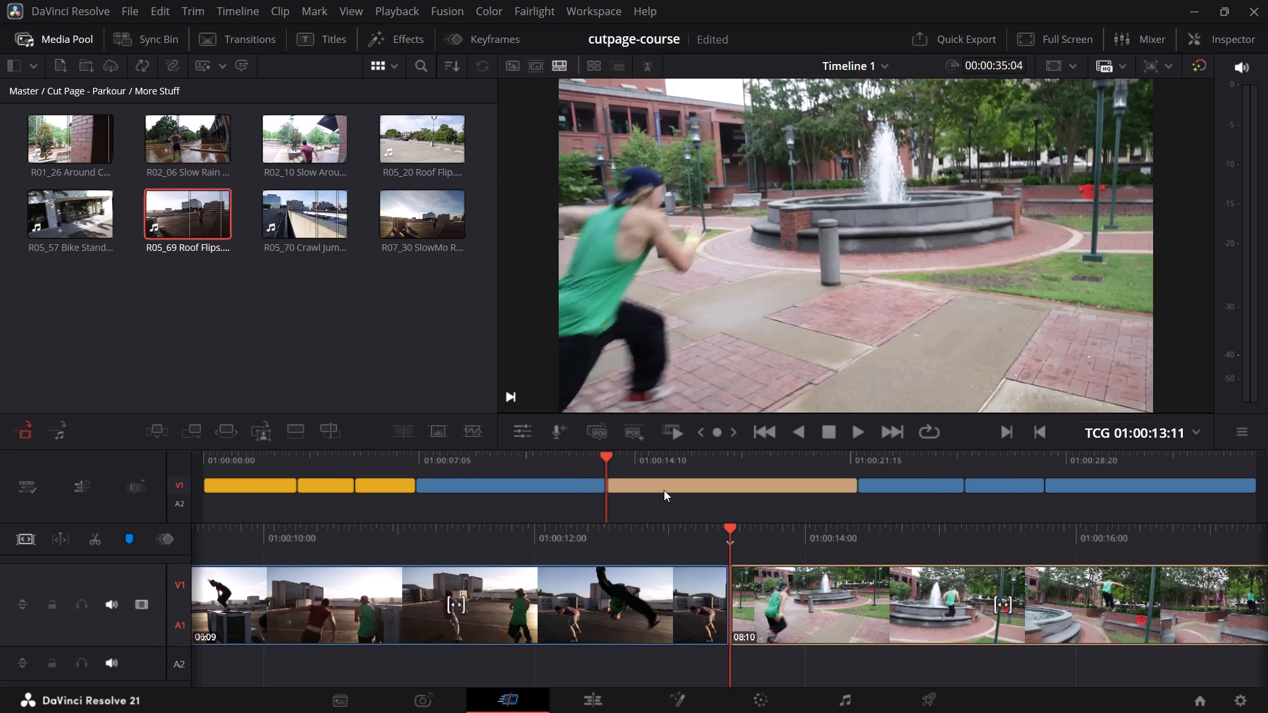
Scrub from the second flip to the trimmed end of the Roof Flips clip to check where it cuts.
{"action": "left_click_drag", "start_coordinate": [603, 456], "coordinate": [554, 468]}
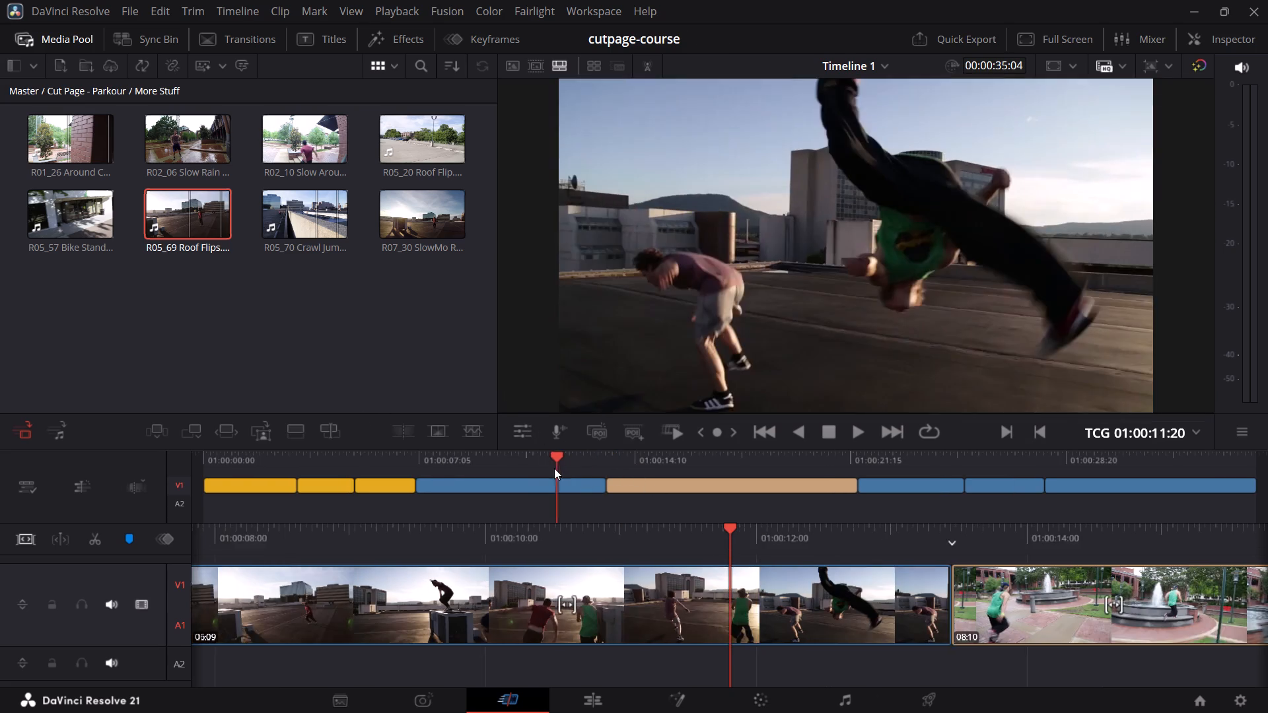
{"action": "left_click_drag", "start_coordinate": [554, 468], "coordinate": [602, 487]}
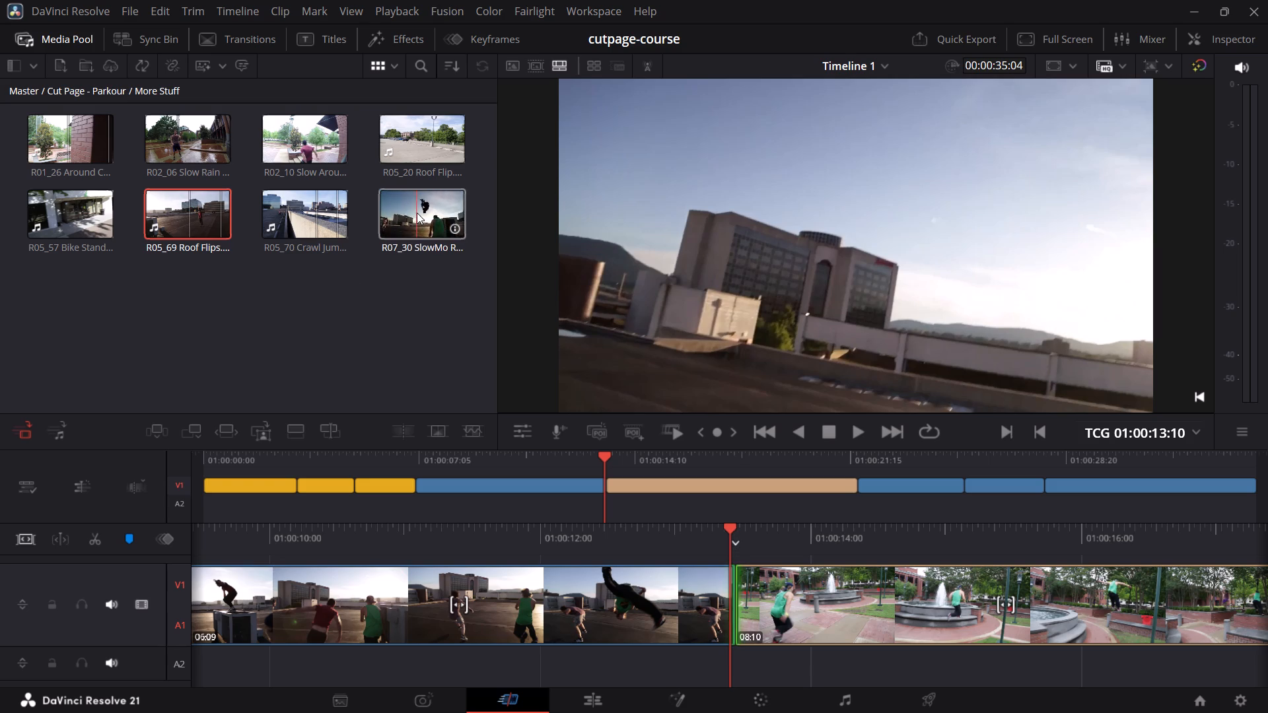
Open R07_30 SlowMo Roof Flips.mp4, find the slow-motion version of the two runners' flips, and mark the in point at 00:00:34:11.
{"action": "left_click", "coordinate": [390, 219]}
{"action": "left_click", "coordinate": [394, 217]}
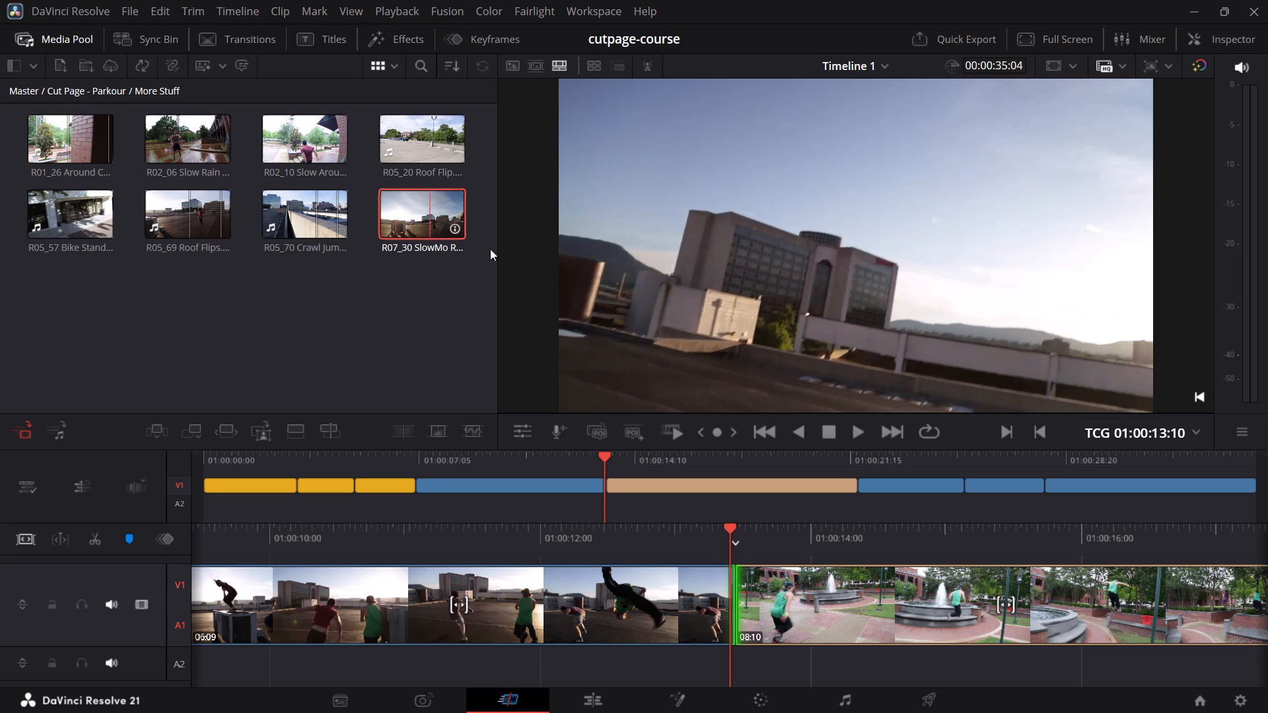
{"action": "double_click", "coordinate": [420, 216]}
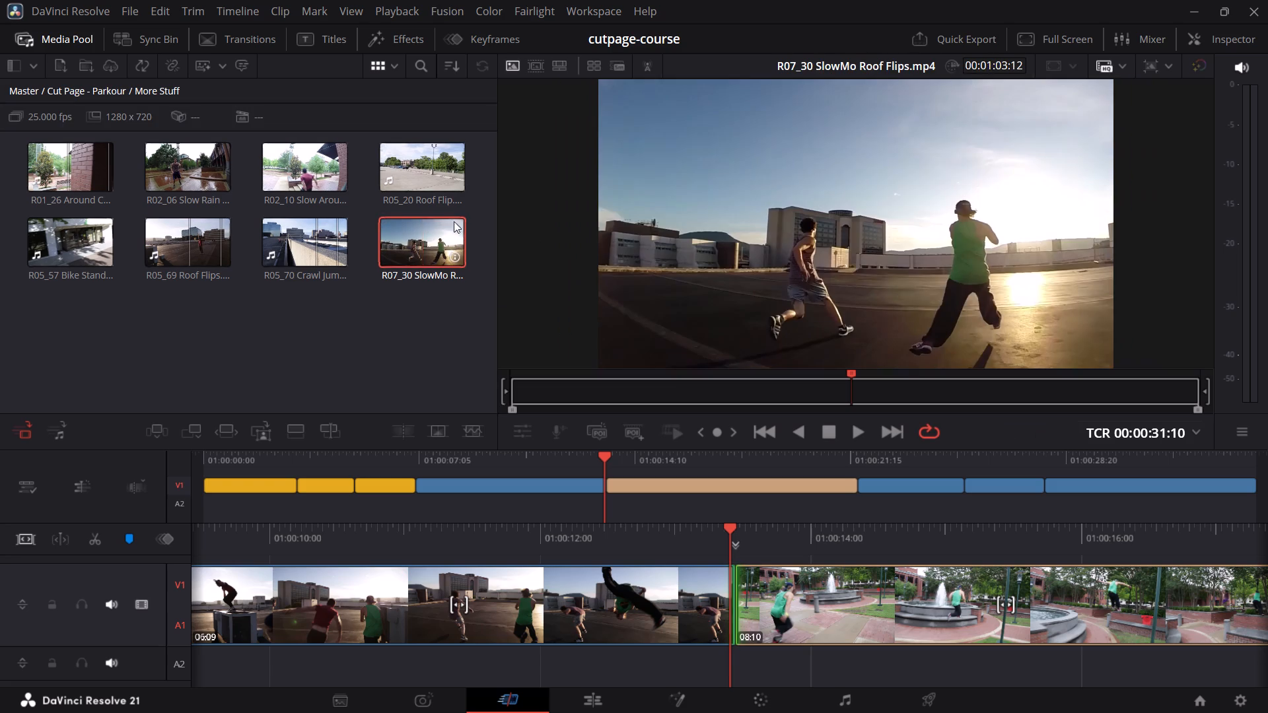
{"action": "left_click_drag", "start_coordinate": [656, 407], "coordinate": [662, 405]}
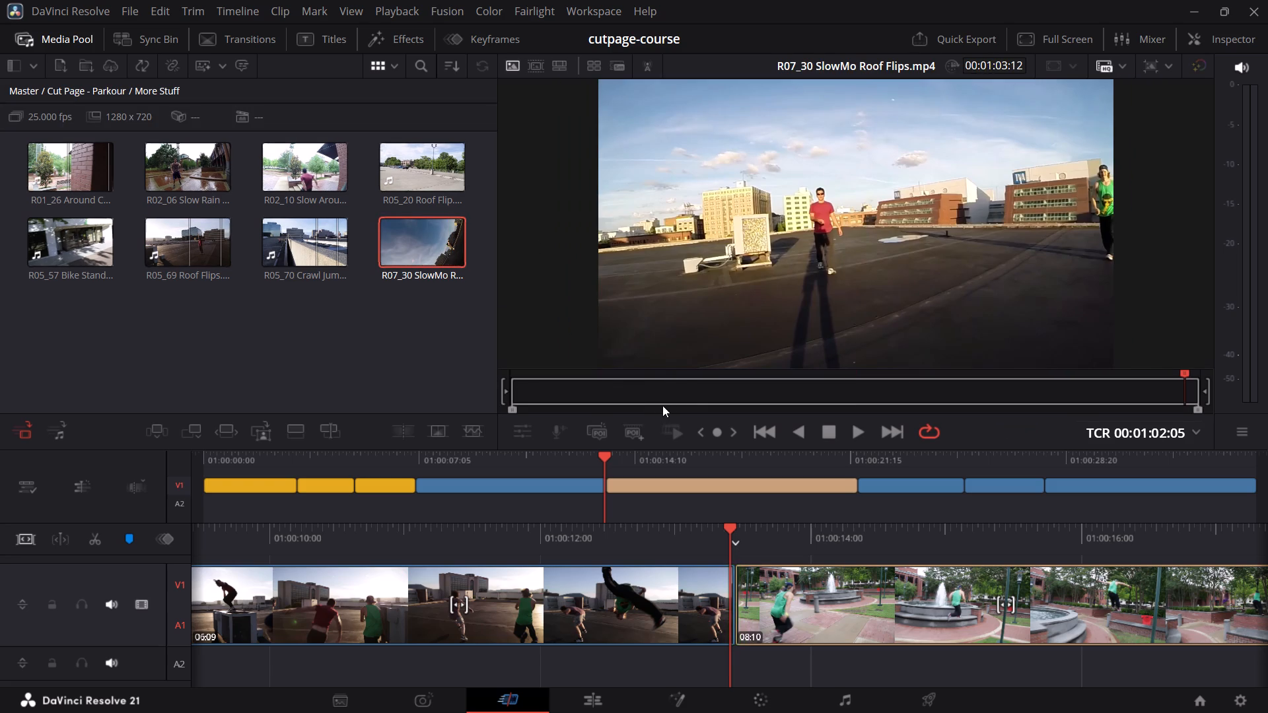
{"action": "left_click_drag", "start_coordinate": [664, 401], "coordinate": [881, 422]}
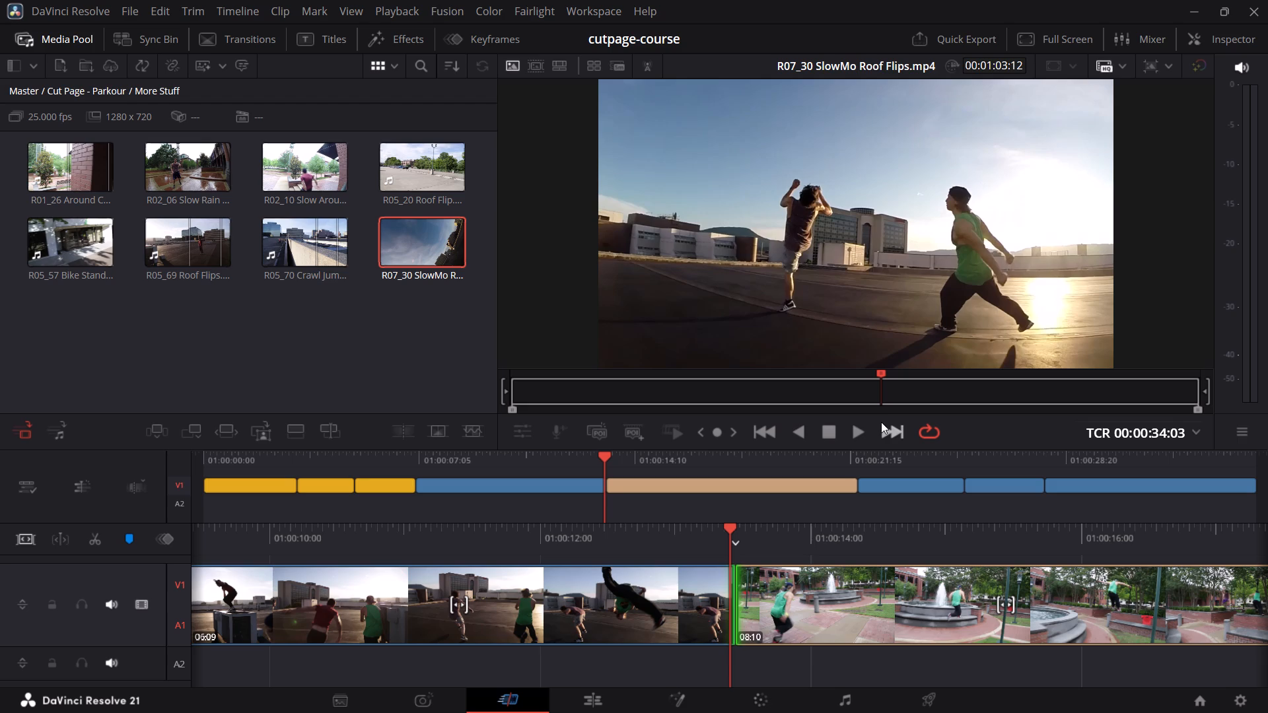
{"action": "key", "text": "space"}
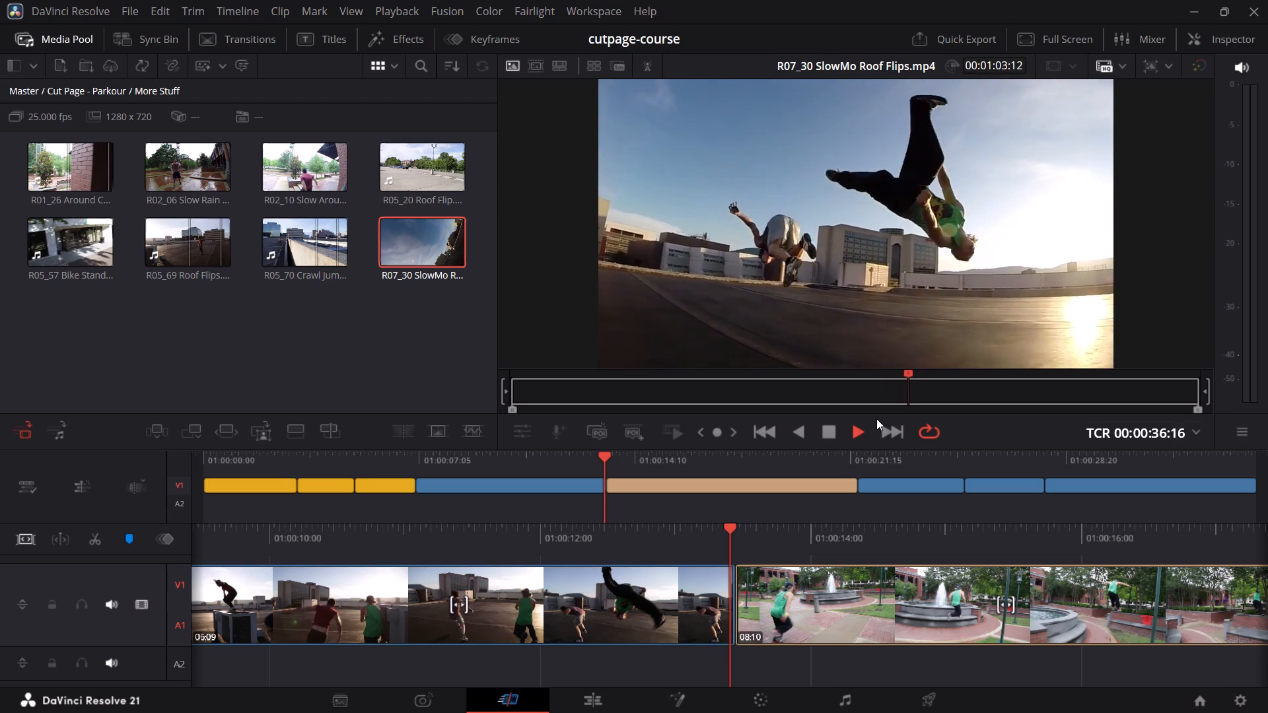
{"action": "key", "text": "space"}
{"action": "key", "text": "space"}
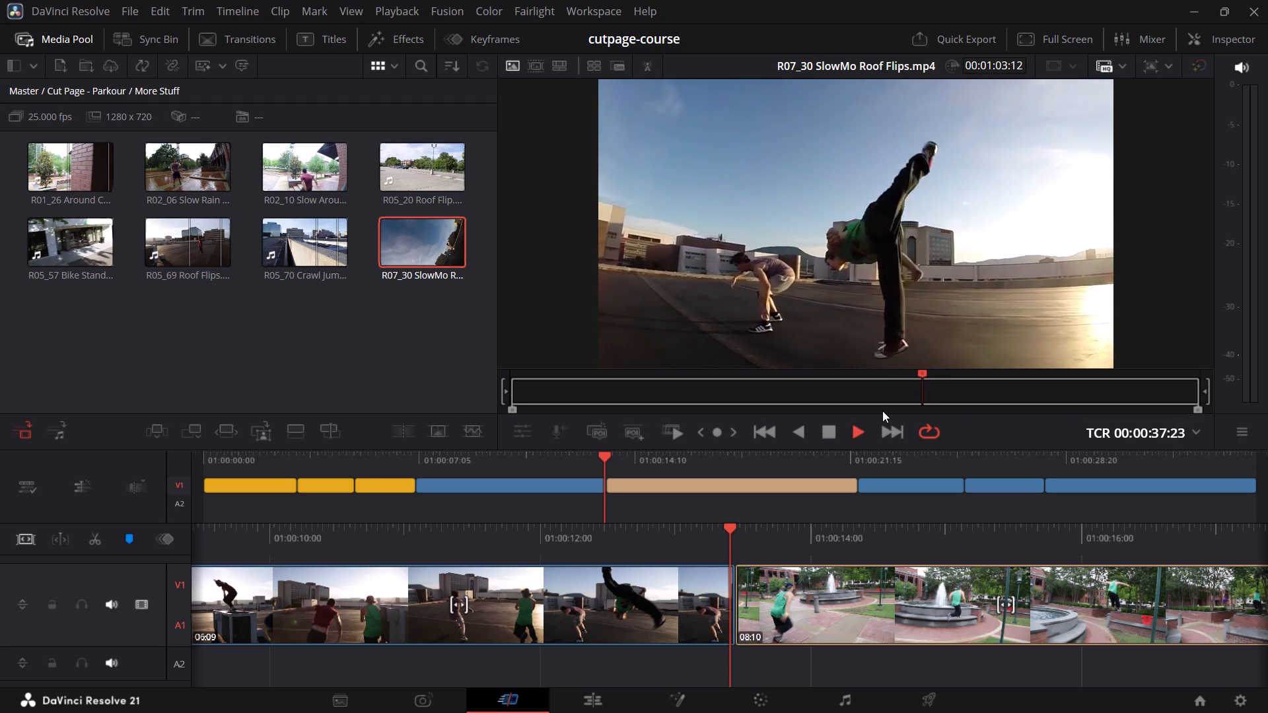
{"action": "key", "text": "space"}
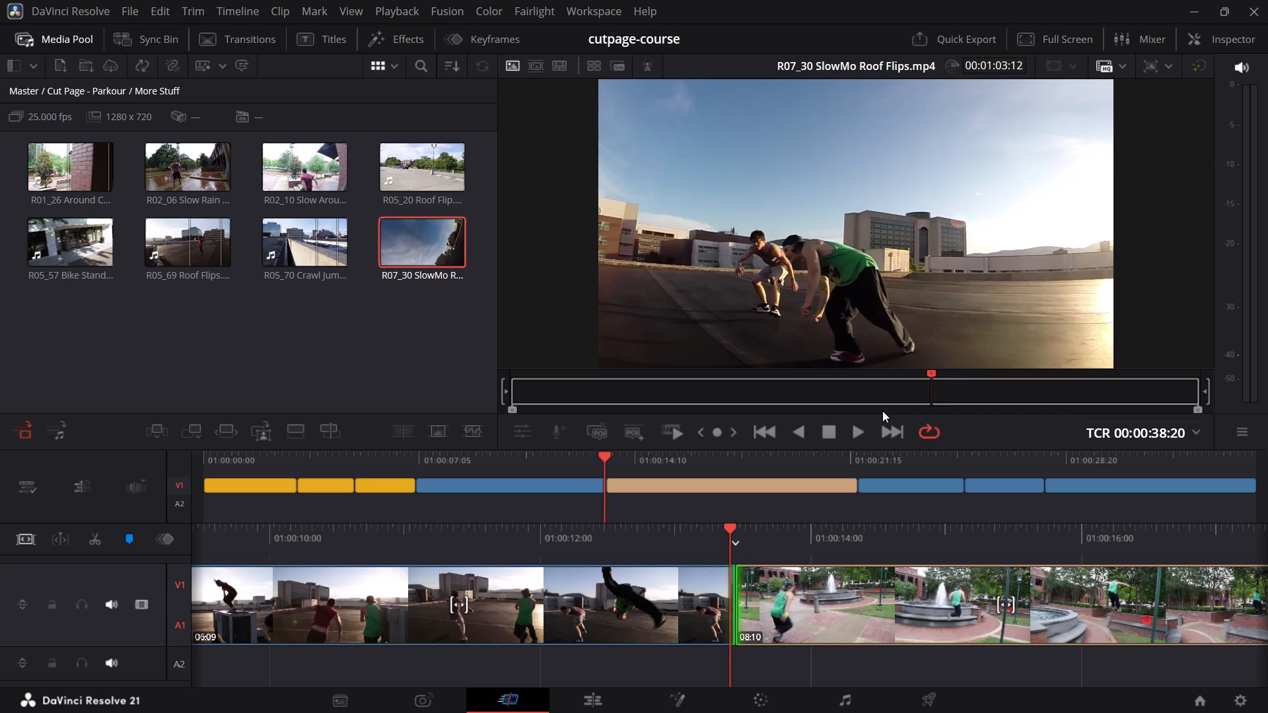
{"action": "left_click", "coordinate": [775, 403]}
{"action": "key", "text": "space"}
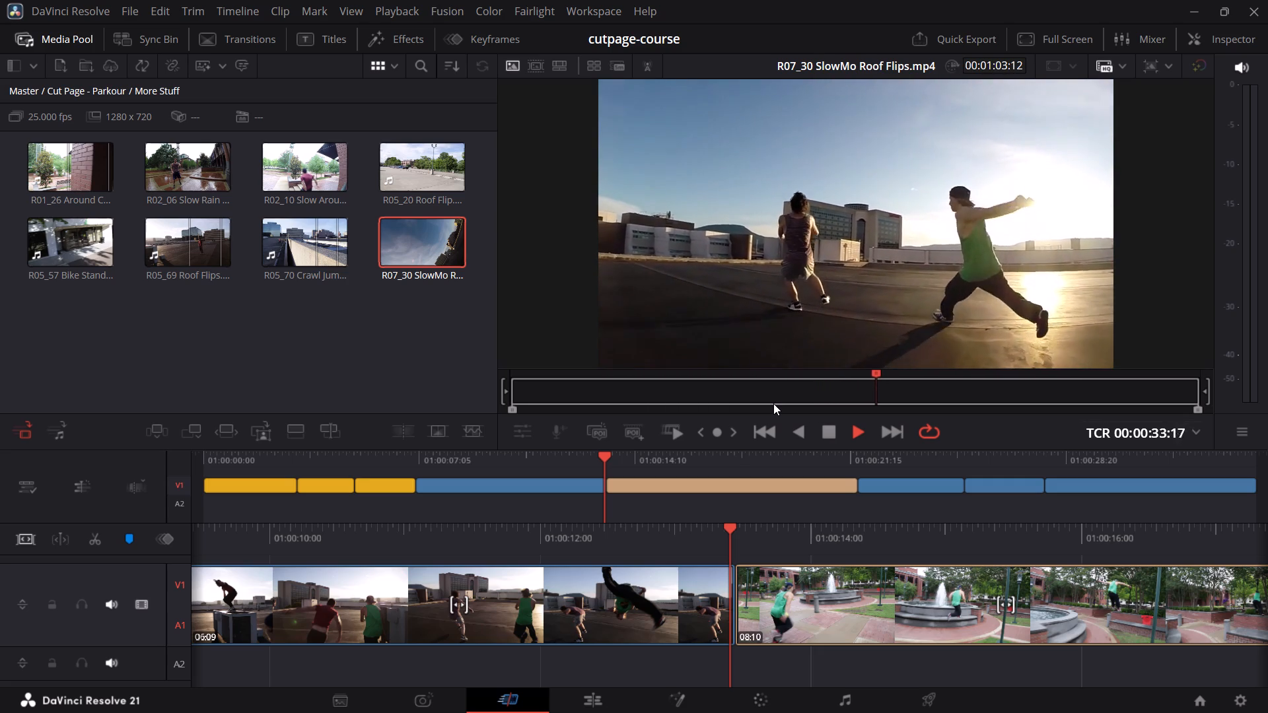
{"action": "key", "text": "space"}
{"action": "type", "text": "i"}
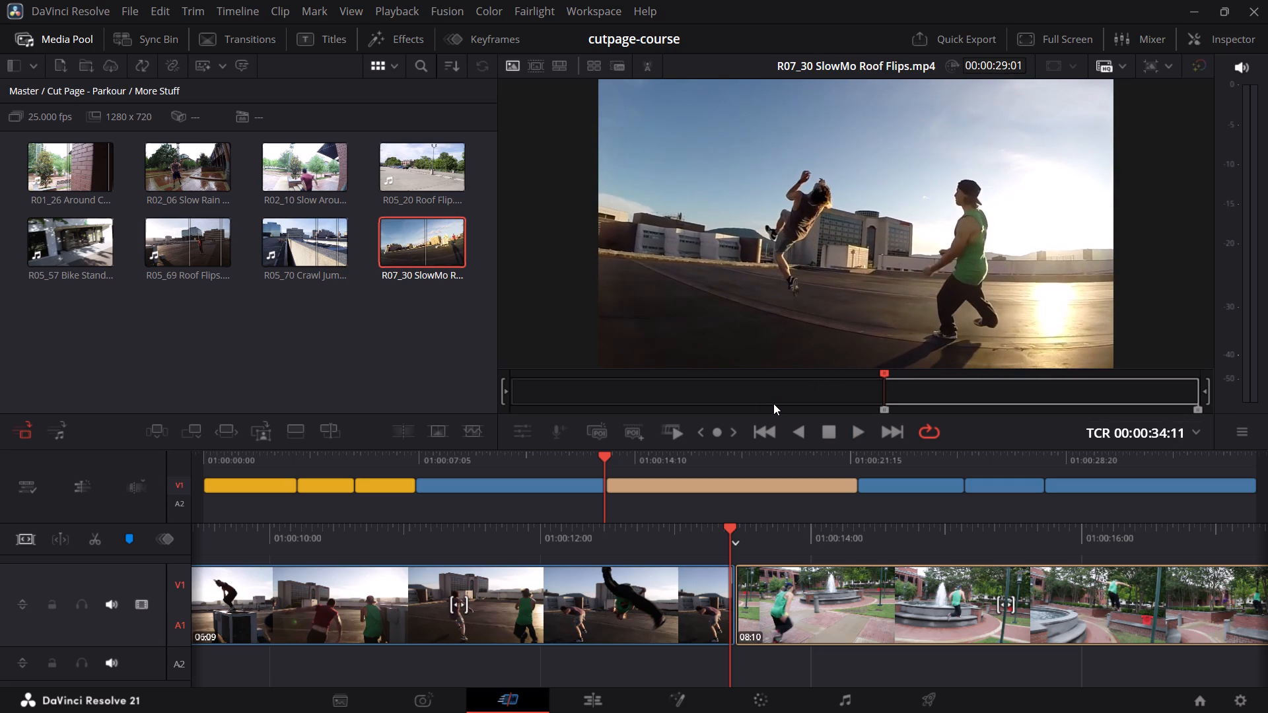
Play the slow-motion flips past both runners' landings and mark the out point for a 06:14 range.
{"action": "key", "text": "space"}
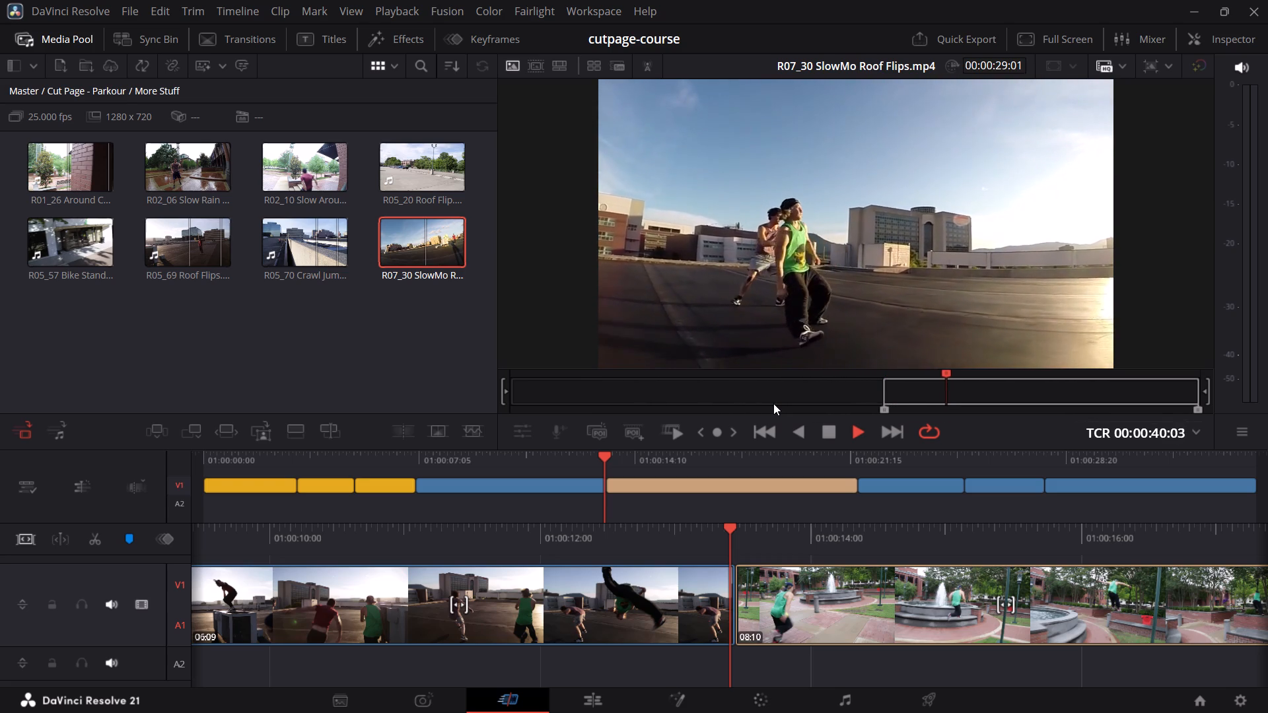
{"action": "key", "text": "o"}
{"action": "key", "text": "space"}
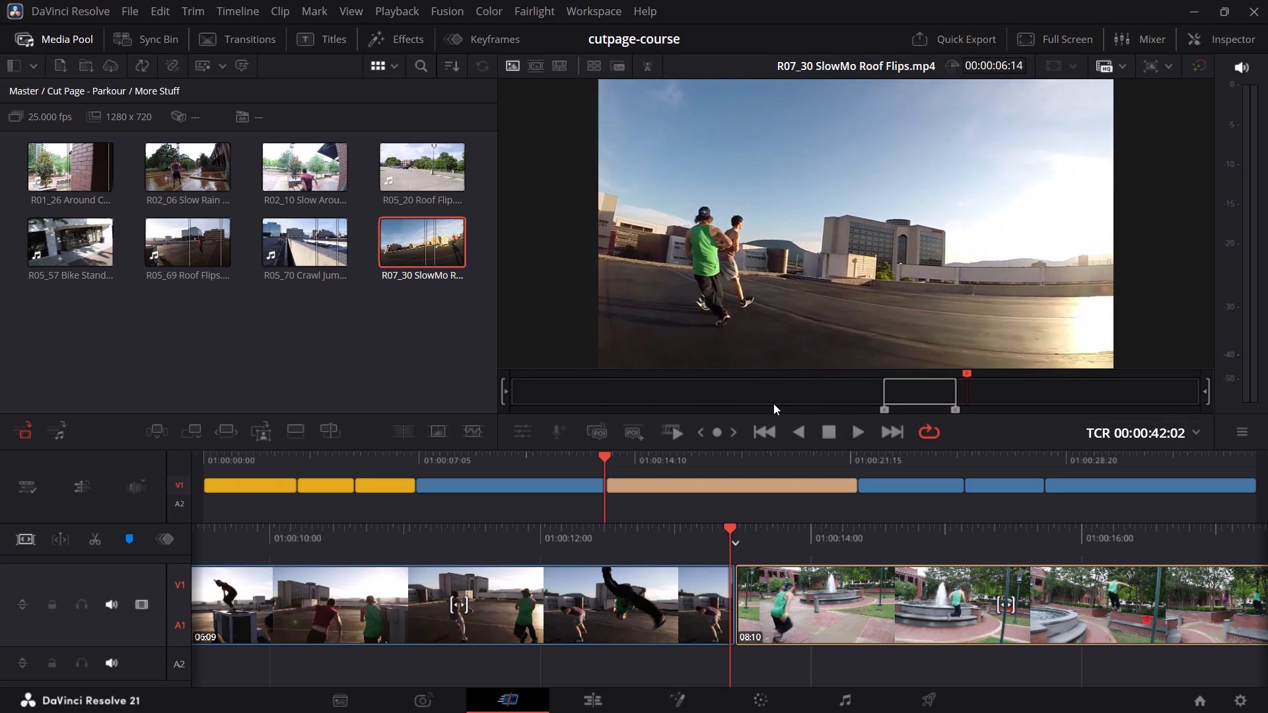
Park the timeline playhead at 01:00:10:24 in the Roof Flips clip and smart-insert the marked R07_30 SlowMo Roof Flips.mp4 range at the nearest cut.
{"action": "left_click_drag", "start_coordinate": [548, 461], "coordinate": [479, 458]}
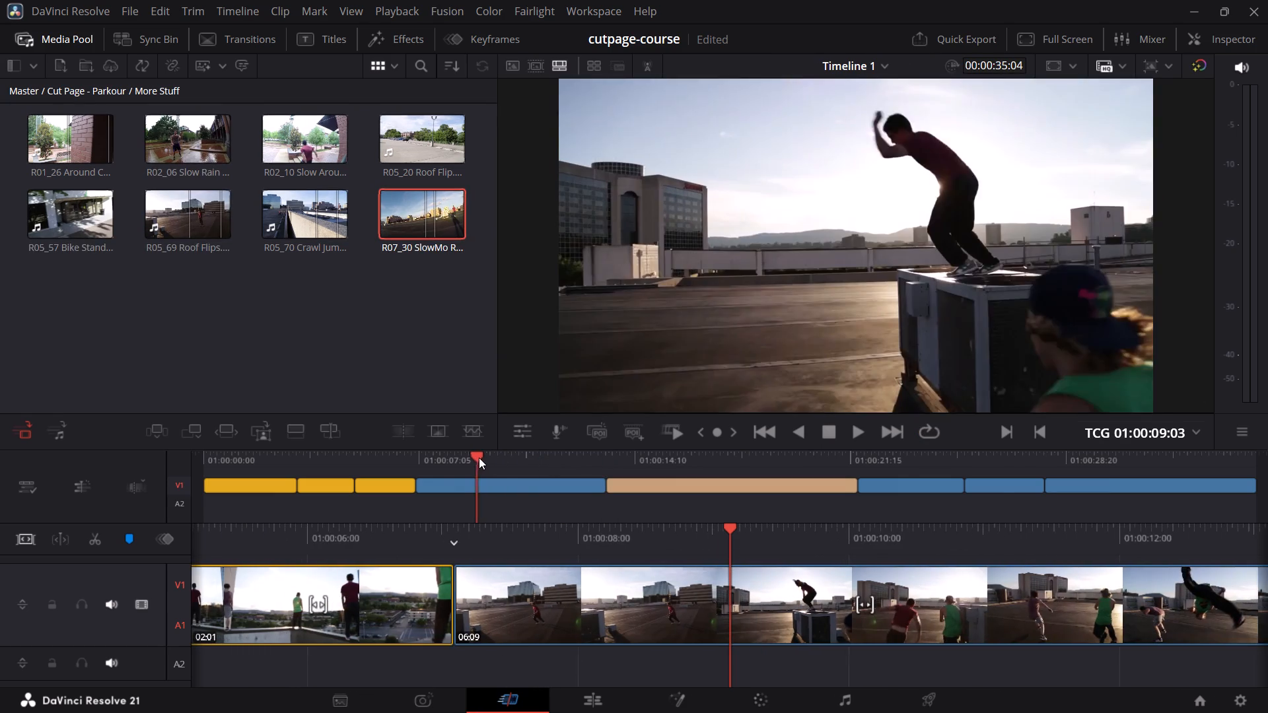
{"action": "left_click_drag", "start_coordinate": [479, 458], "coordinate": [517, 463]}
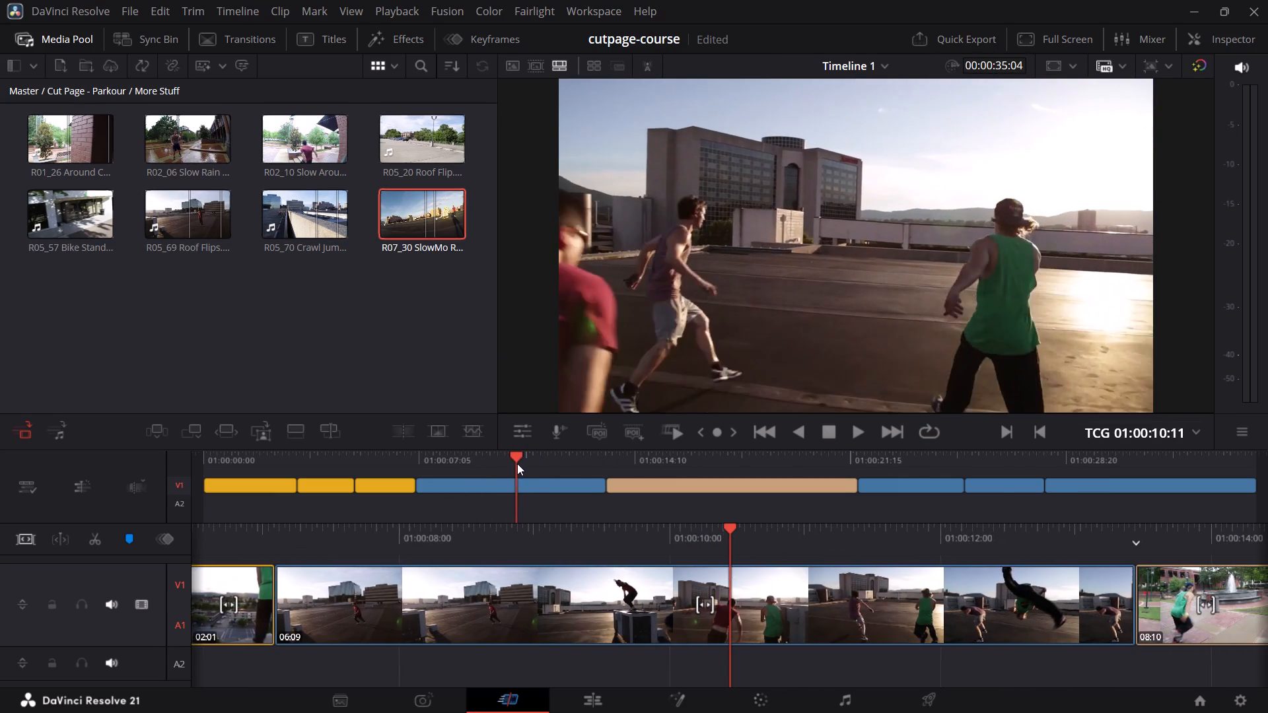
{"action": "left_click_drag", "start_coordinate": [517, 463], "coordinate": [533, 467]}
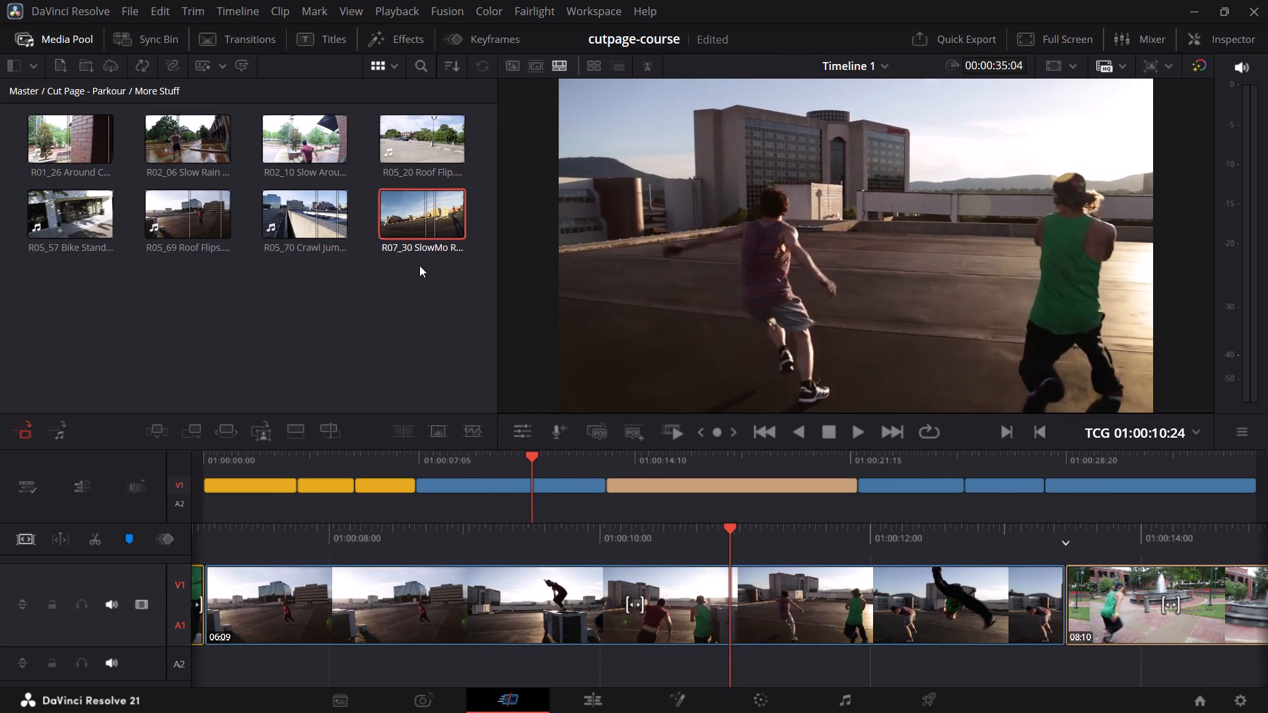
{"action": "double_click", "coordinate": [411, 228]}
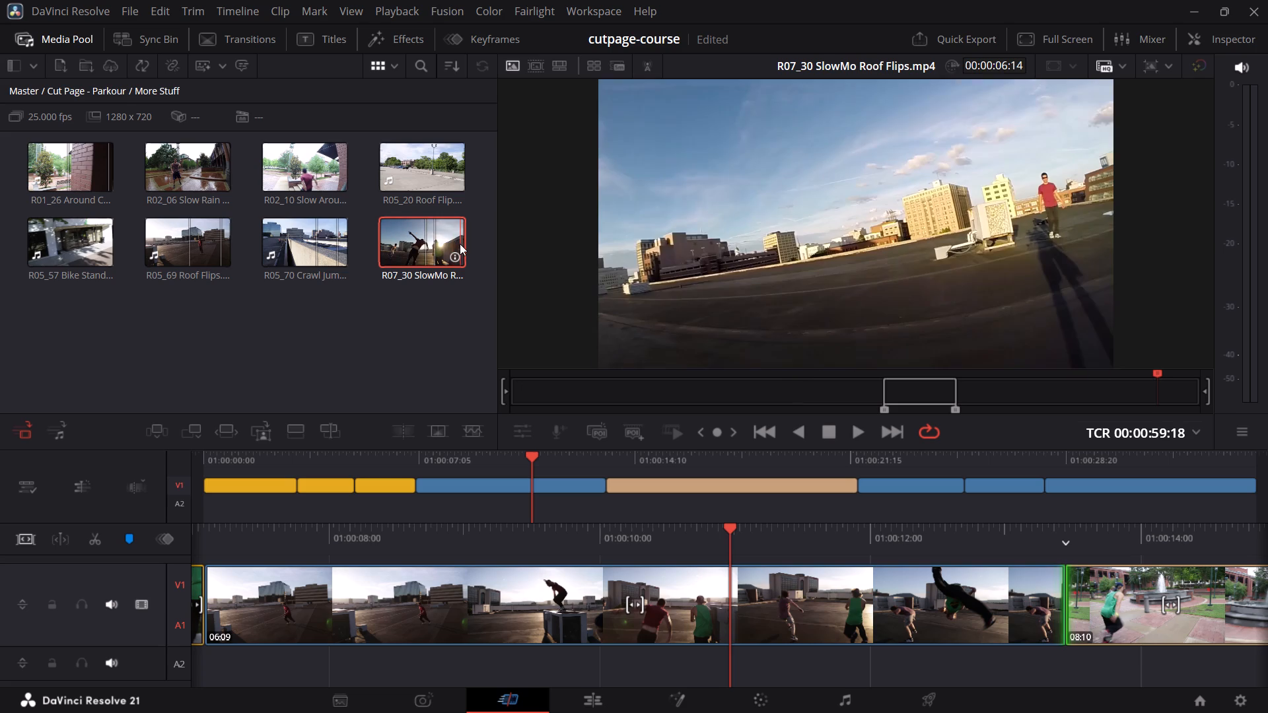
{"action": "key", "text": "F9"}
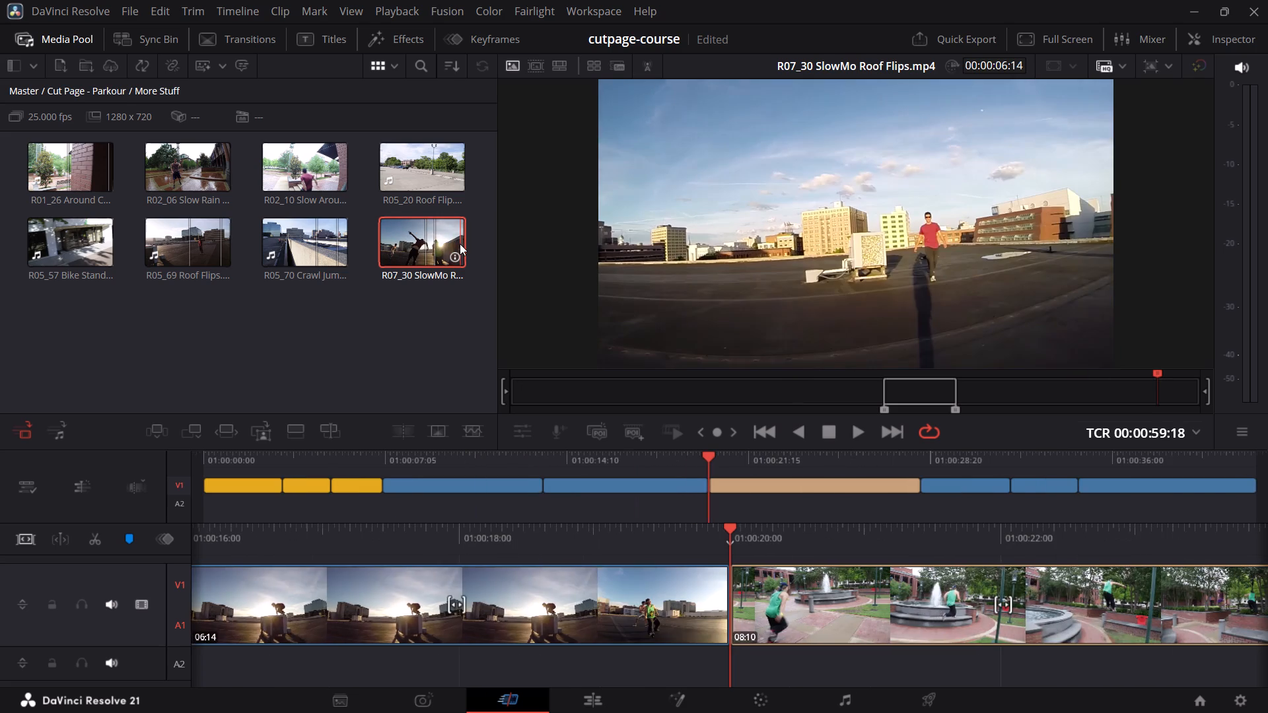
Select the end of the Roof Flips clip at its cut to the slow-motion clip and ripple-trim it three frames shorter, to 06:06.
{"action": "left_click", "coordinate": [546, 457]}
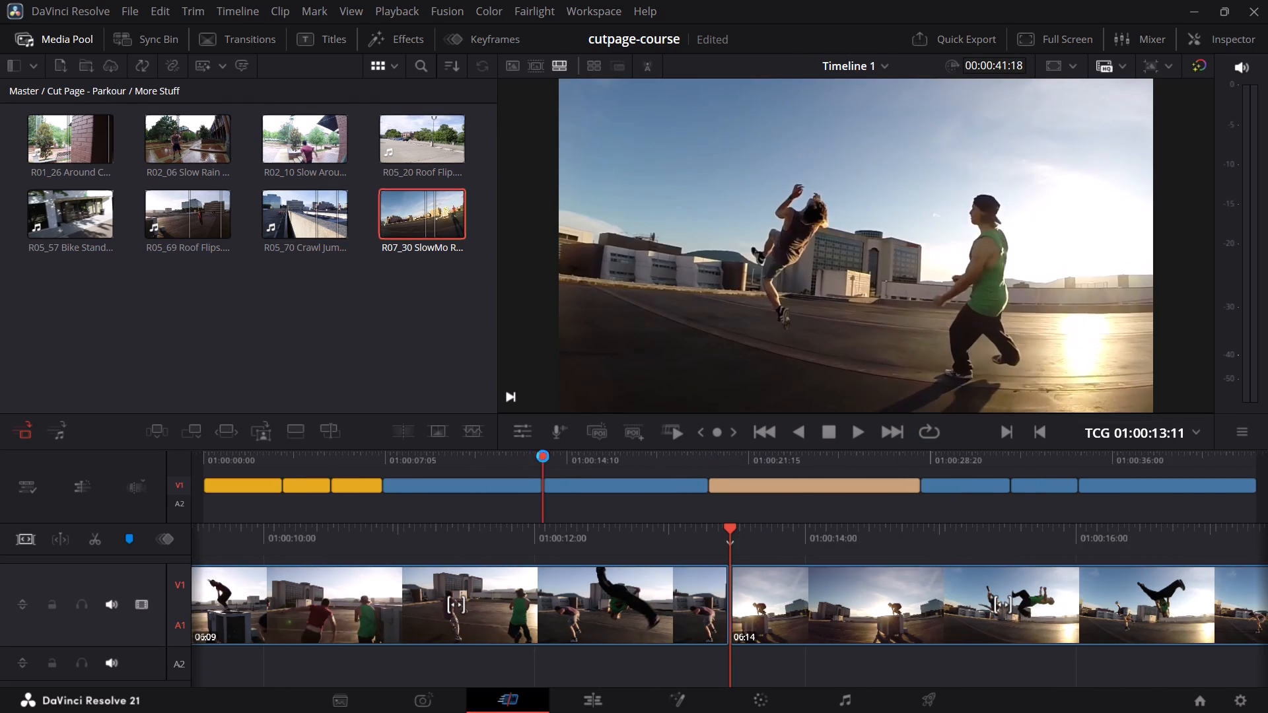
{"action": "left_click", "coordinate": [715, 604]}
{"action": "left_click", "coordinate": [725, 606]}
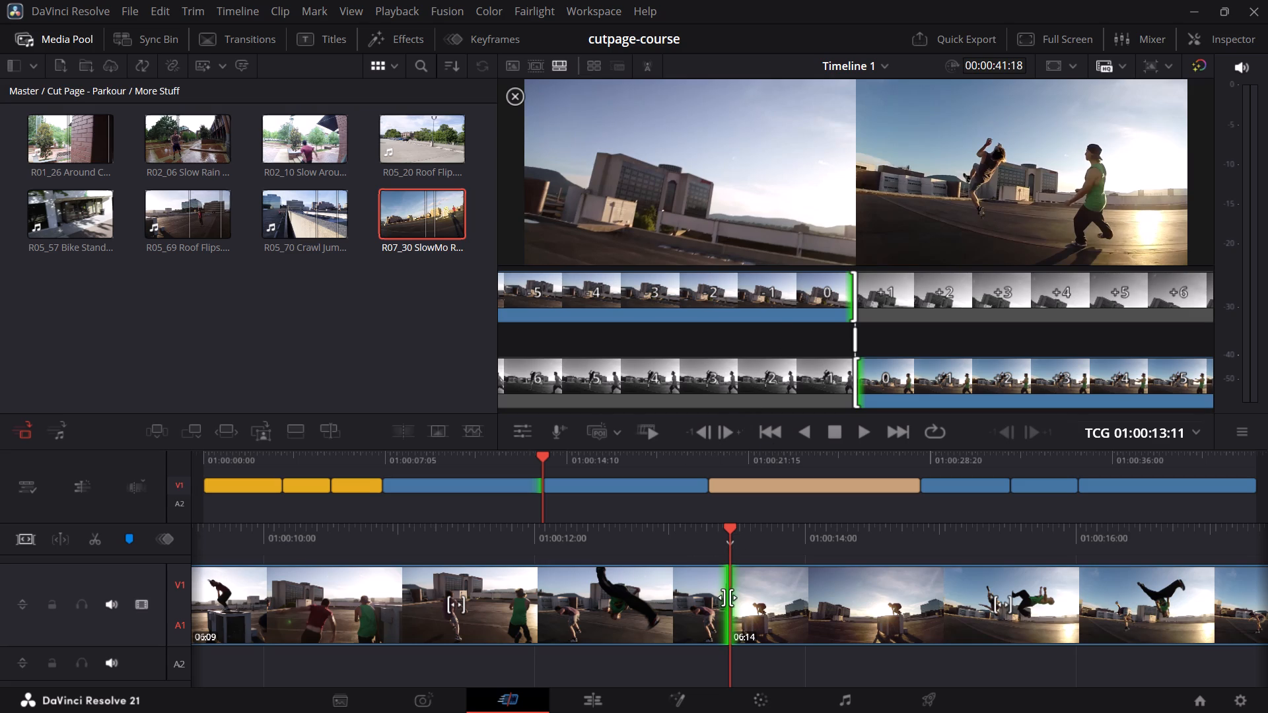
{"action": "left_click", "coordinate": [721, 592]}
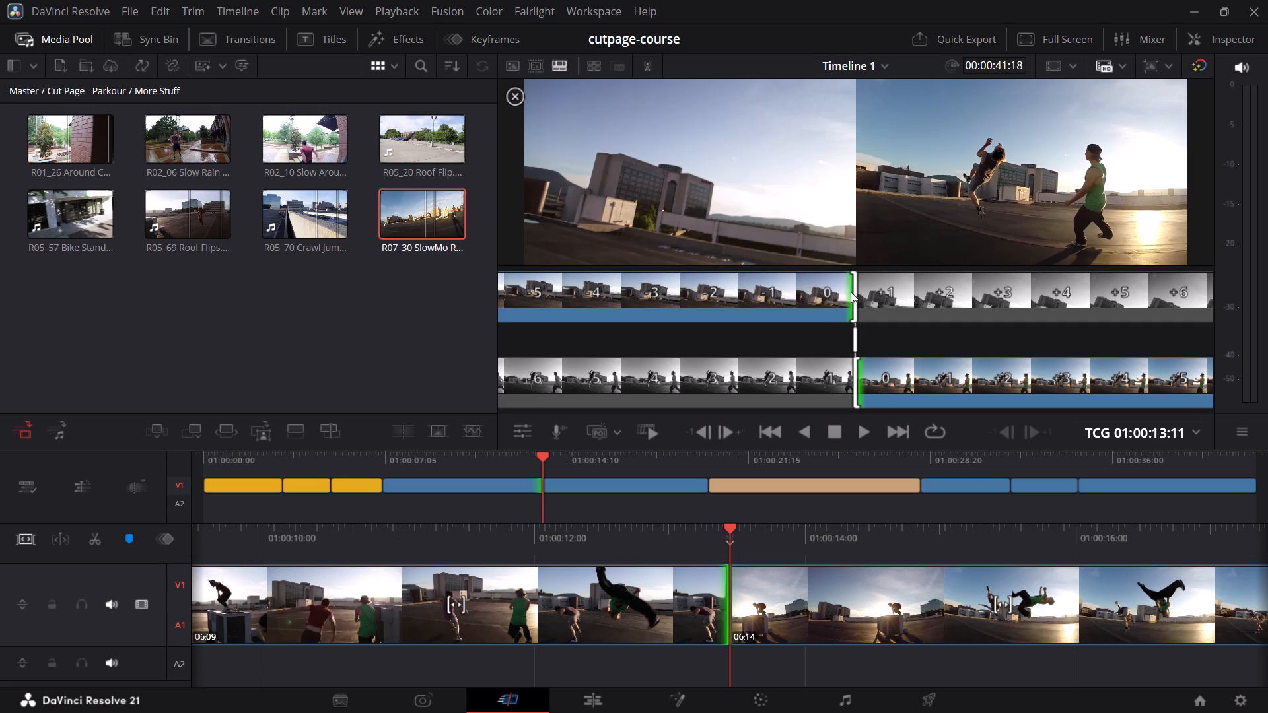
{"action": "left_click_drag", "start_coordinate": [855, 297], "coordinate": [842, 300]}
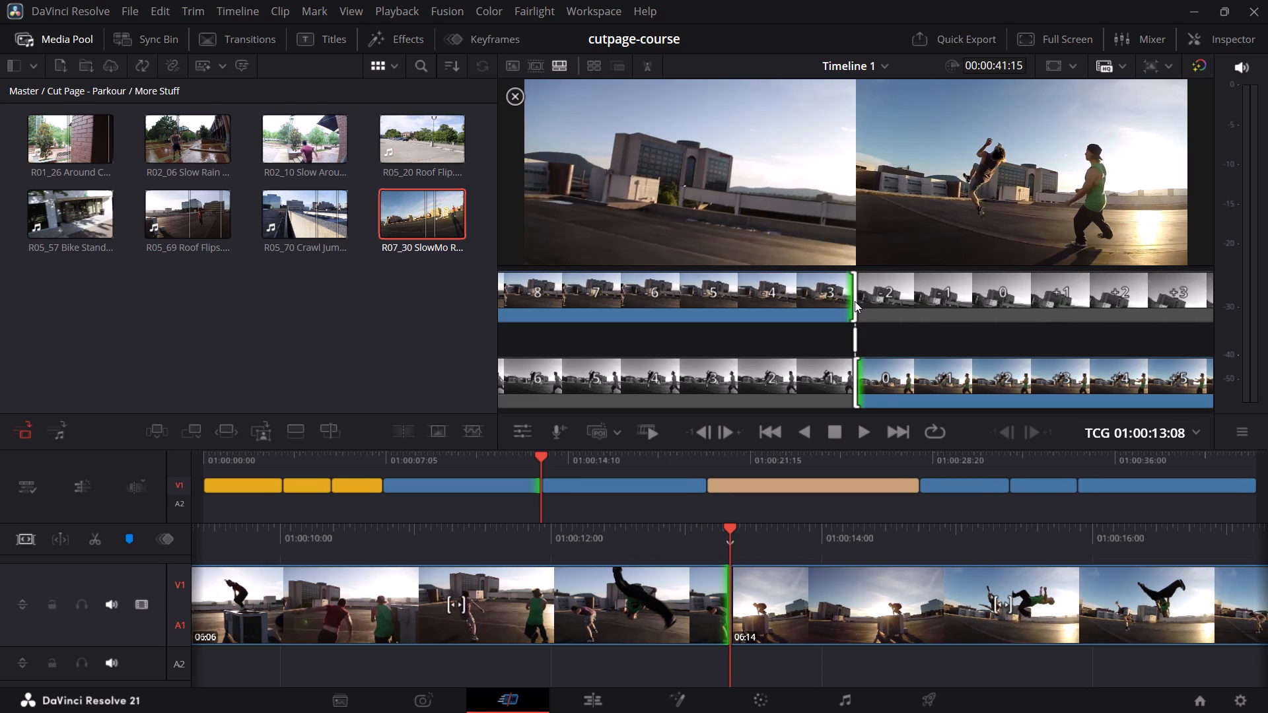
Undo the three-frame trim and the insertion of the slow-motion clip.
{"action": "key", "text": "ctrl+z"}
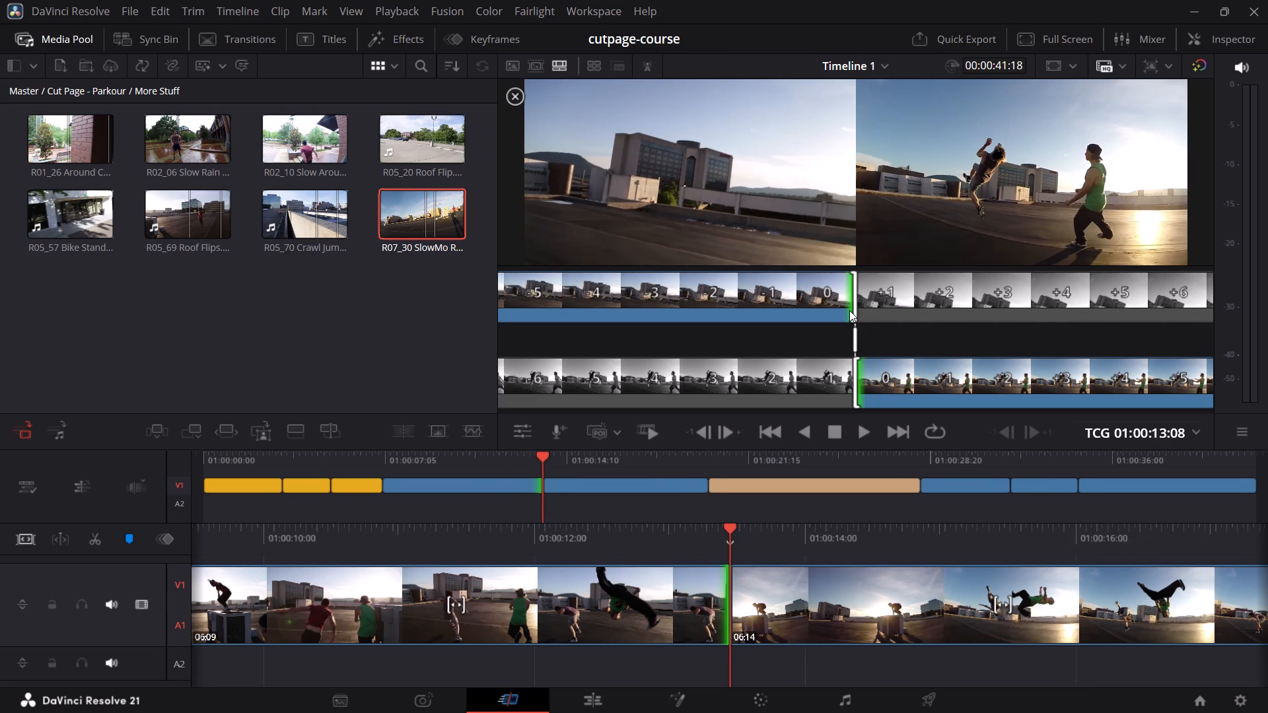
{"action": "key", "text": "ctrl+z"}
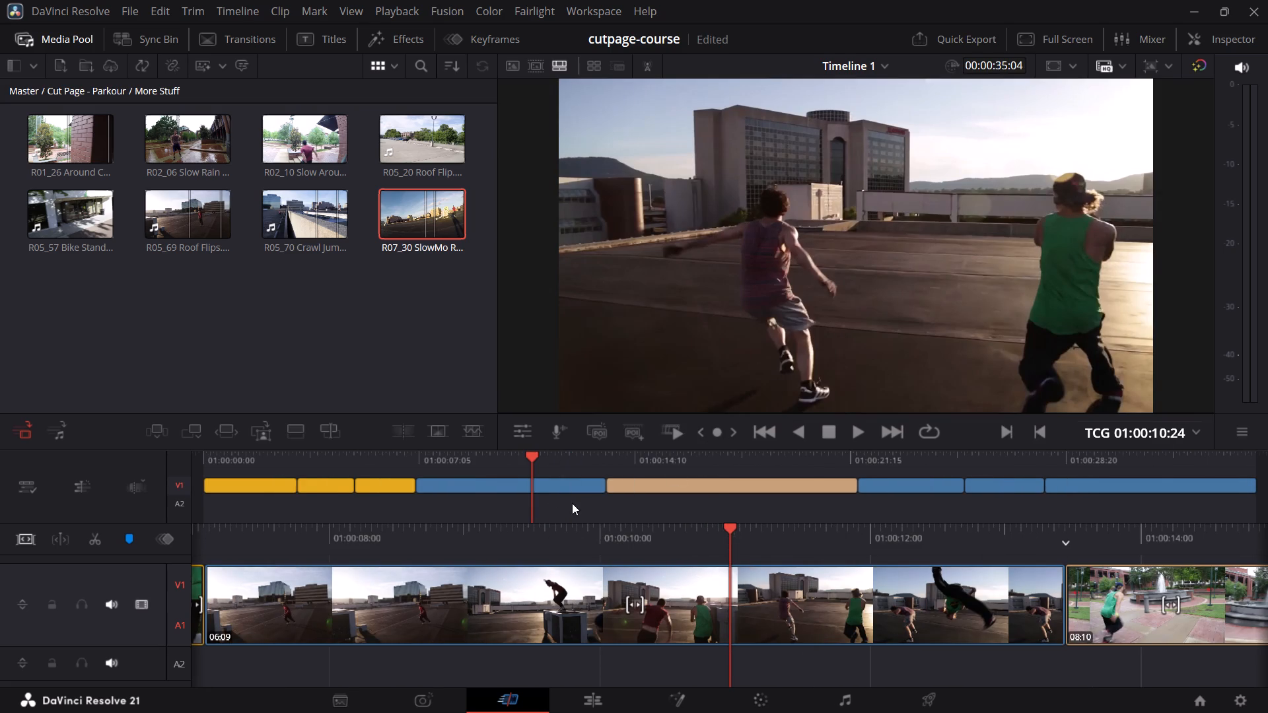
Move the timeline playhead to 01:00:11:01 and change the Roof Flips clip's colour to brown.
{"action": "double_click", "coordinate": [411, 217]}
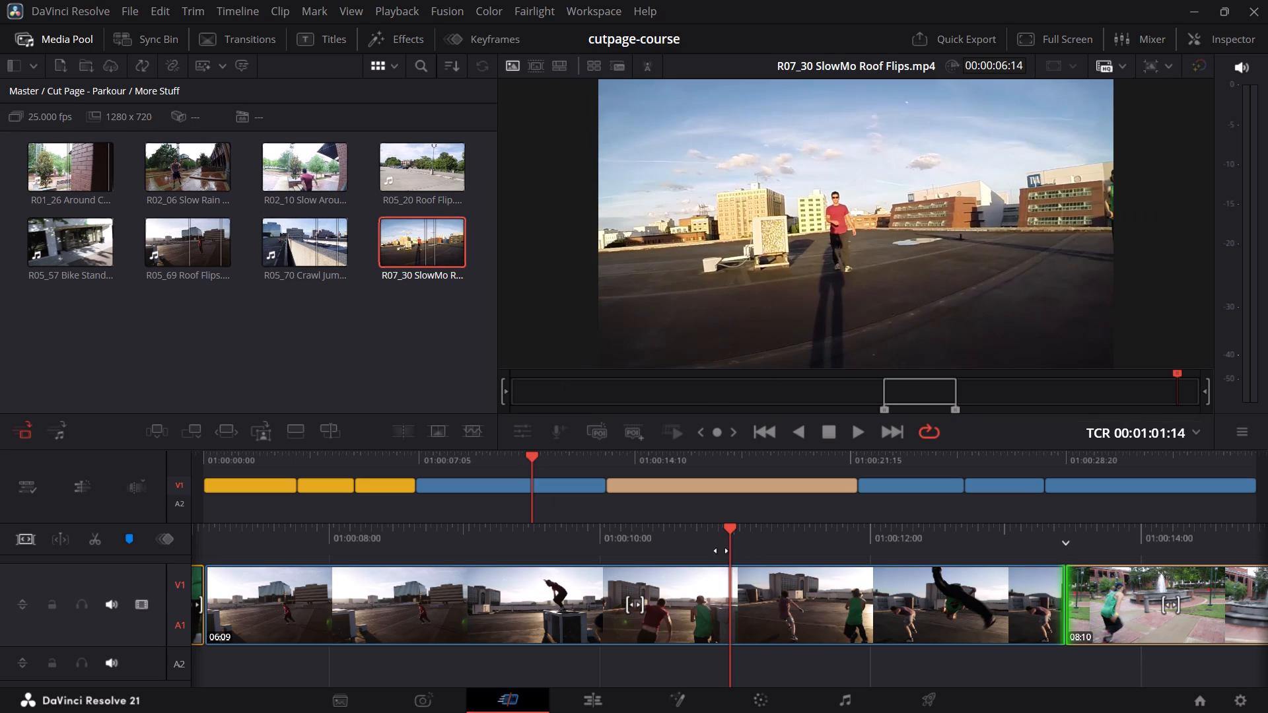
{"action": "left_click", "coordinate": [533, 454]}
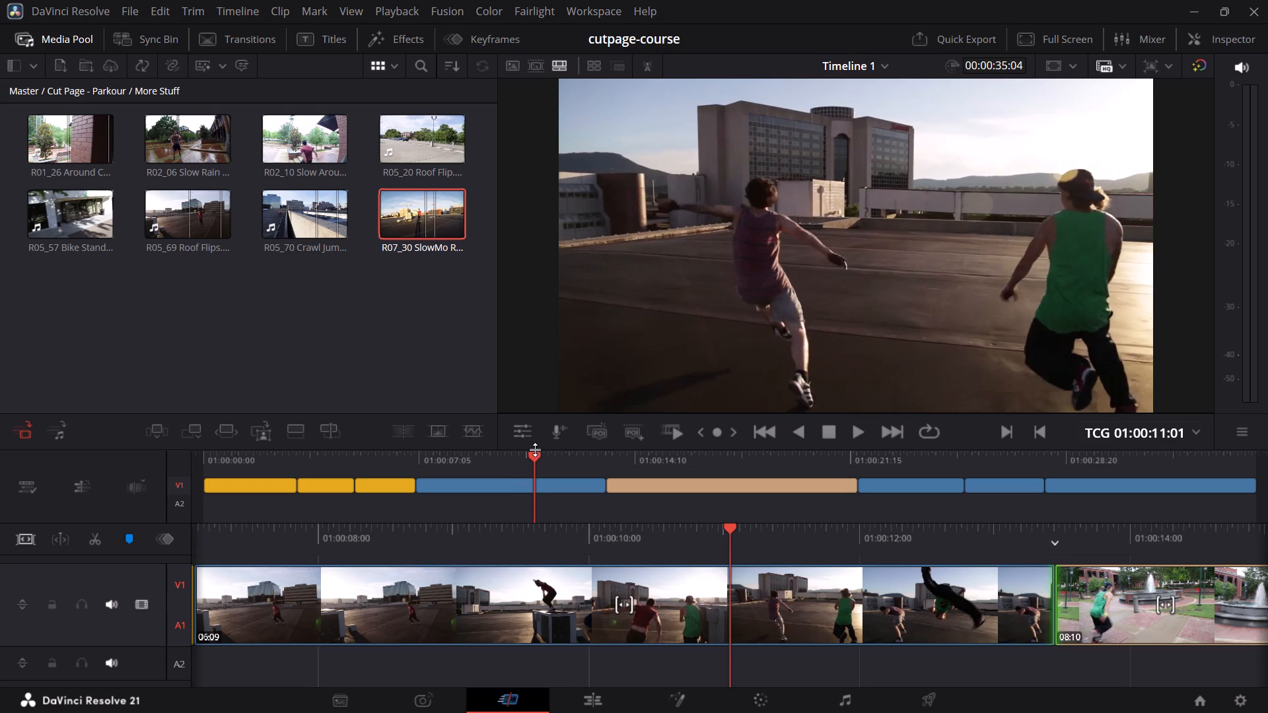
{"action": "right_click", "coordinate": [497, 481]}
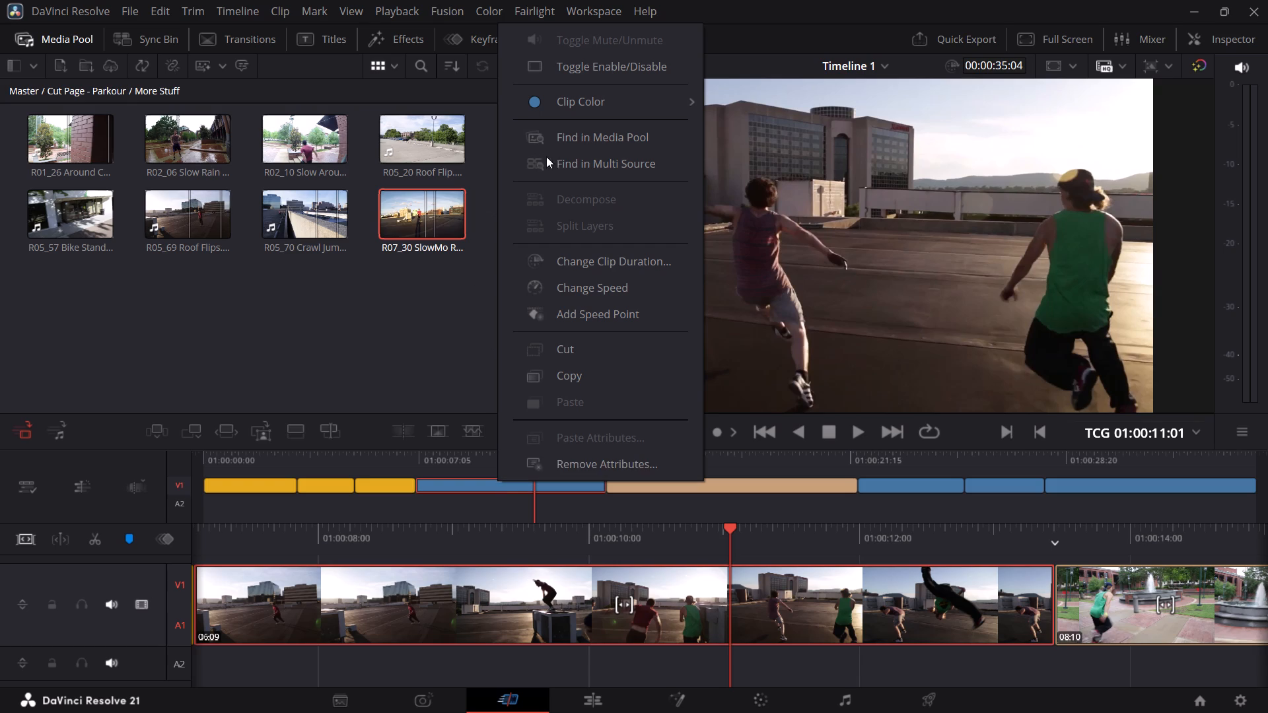
{"action": "left_click", "coordinate": [579, 104]}
{"action": "left_click", "coordinate": [819, 412]}
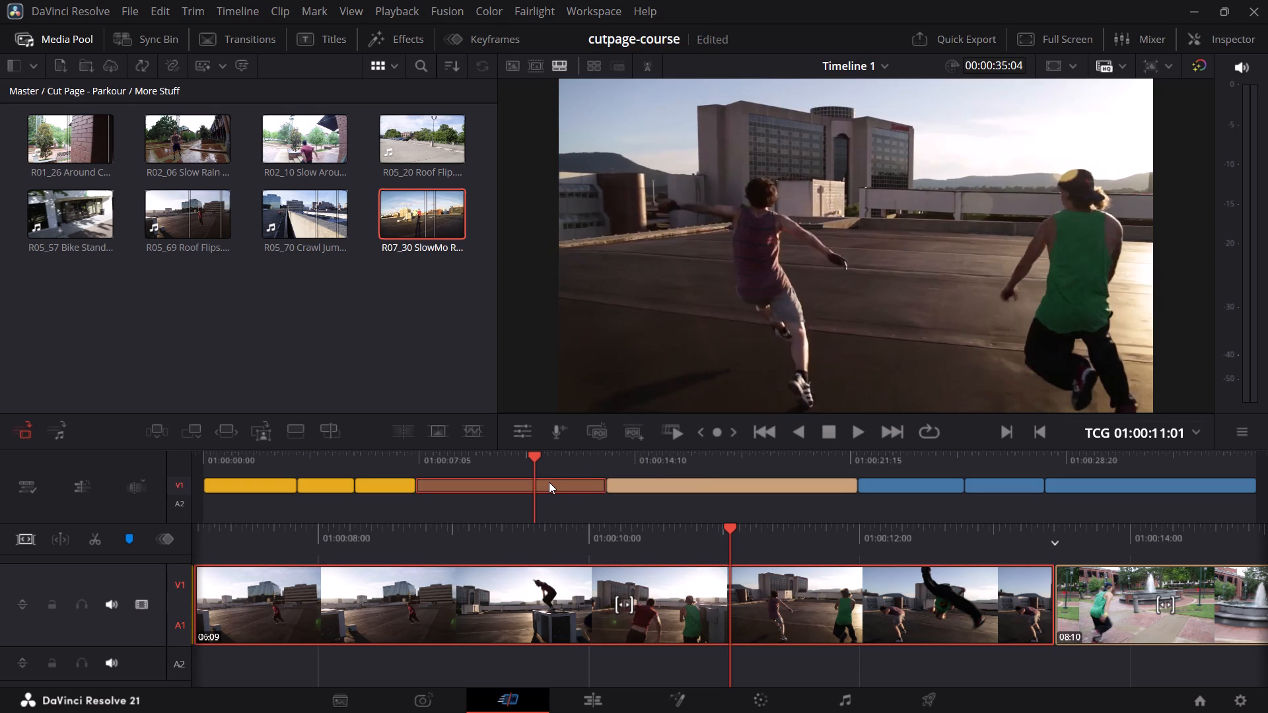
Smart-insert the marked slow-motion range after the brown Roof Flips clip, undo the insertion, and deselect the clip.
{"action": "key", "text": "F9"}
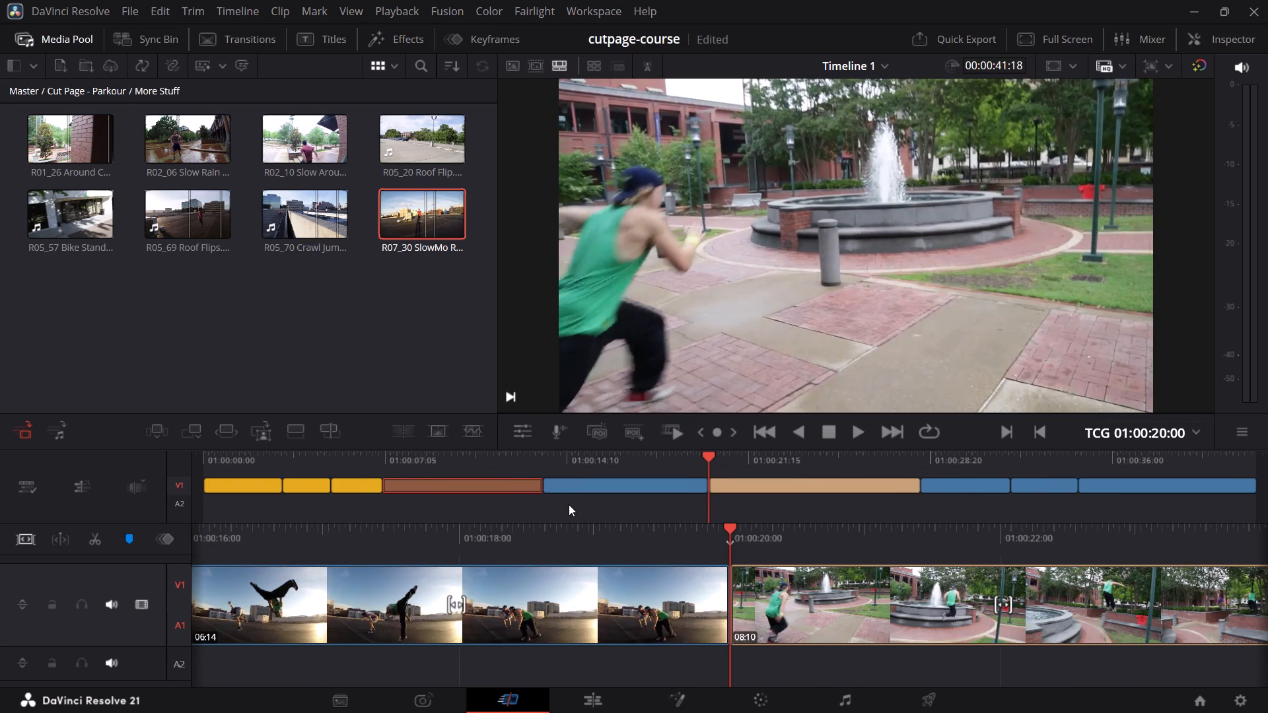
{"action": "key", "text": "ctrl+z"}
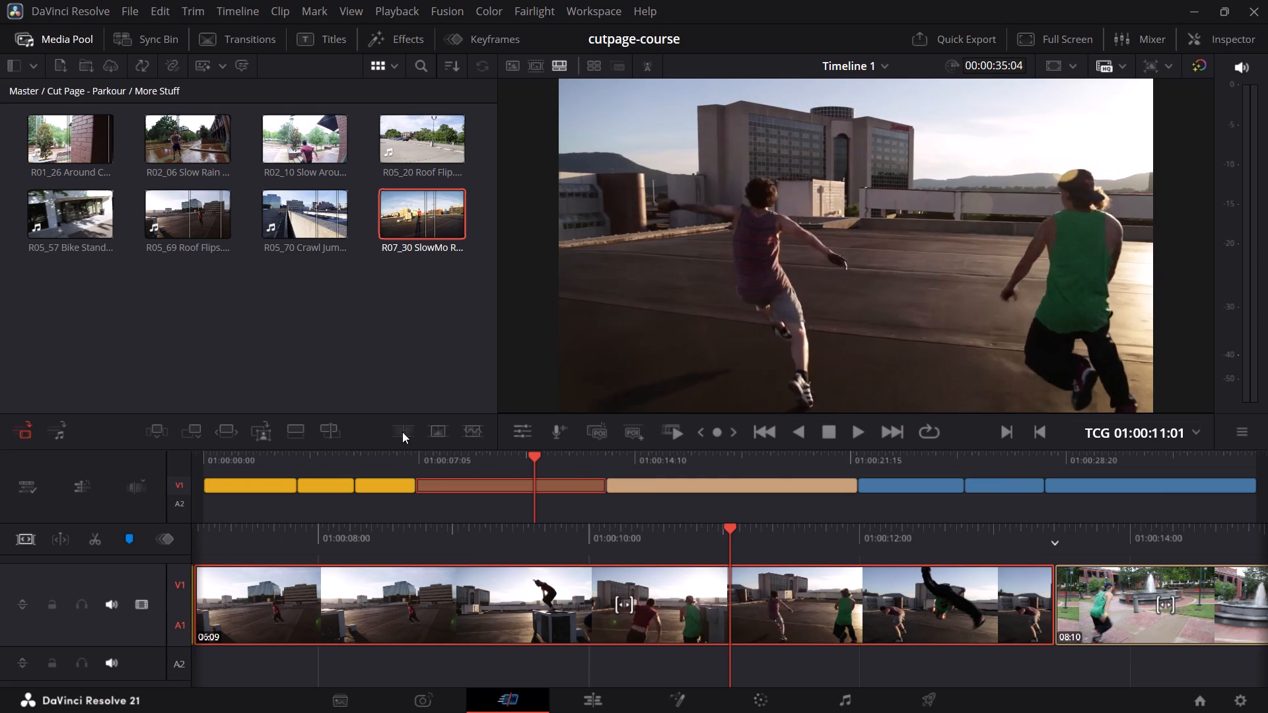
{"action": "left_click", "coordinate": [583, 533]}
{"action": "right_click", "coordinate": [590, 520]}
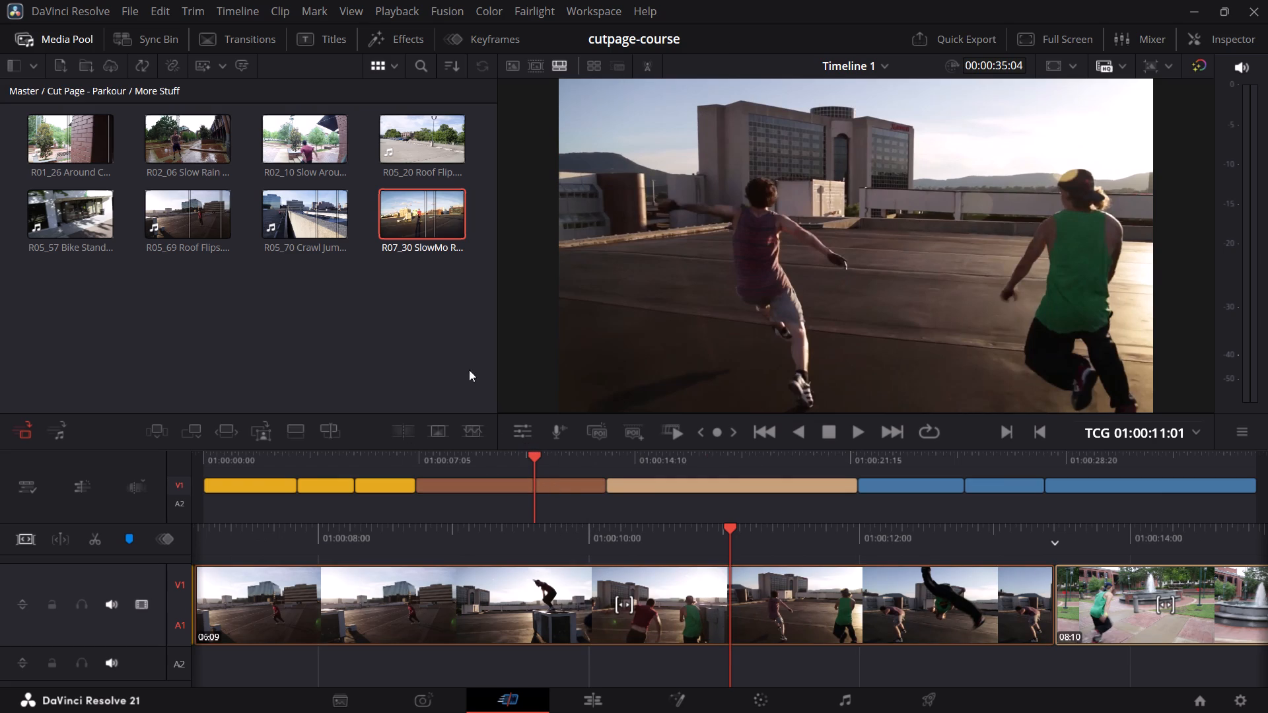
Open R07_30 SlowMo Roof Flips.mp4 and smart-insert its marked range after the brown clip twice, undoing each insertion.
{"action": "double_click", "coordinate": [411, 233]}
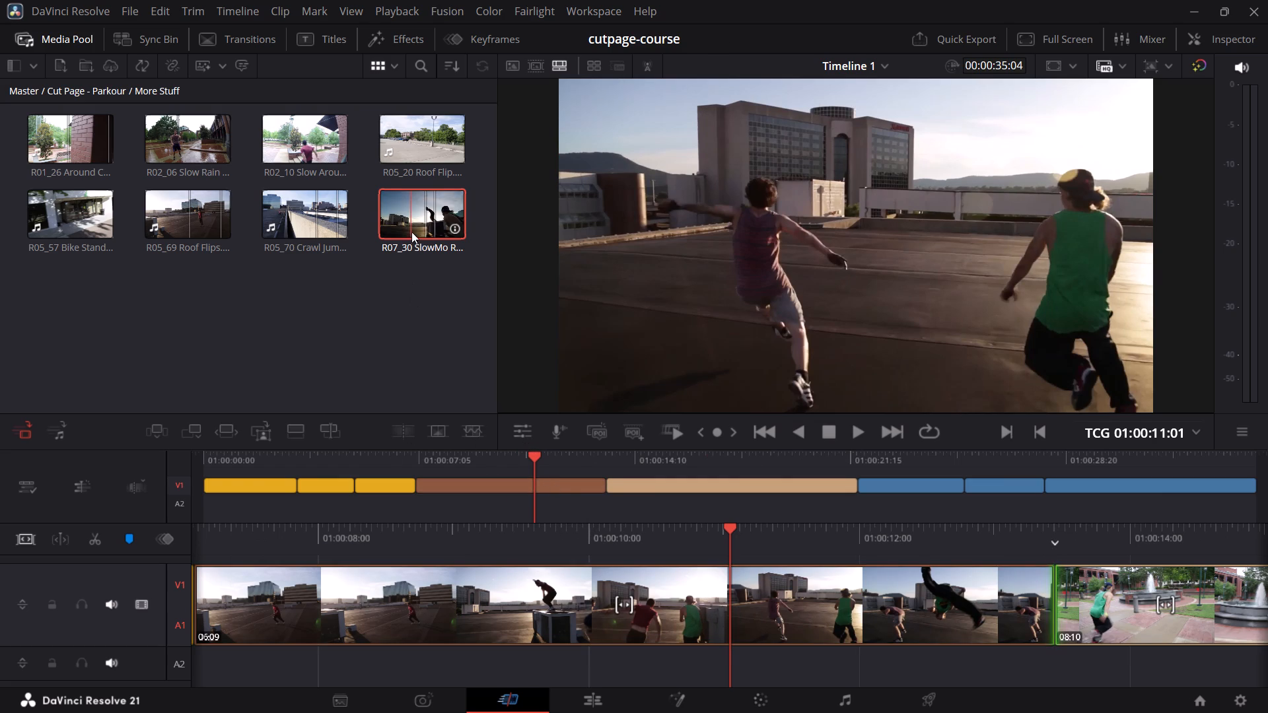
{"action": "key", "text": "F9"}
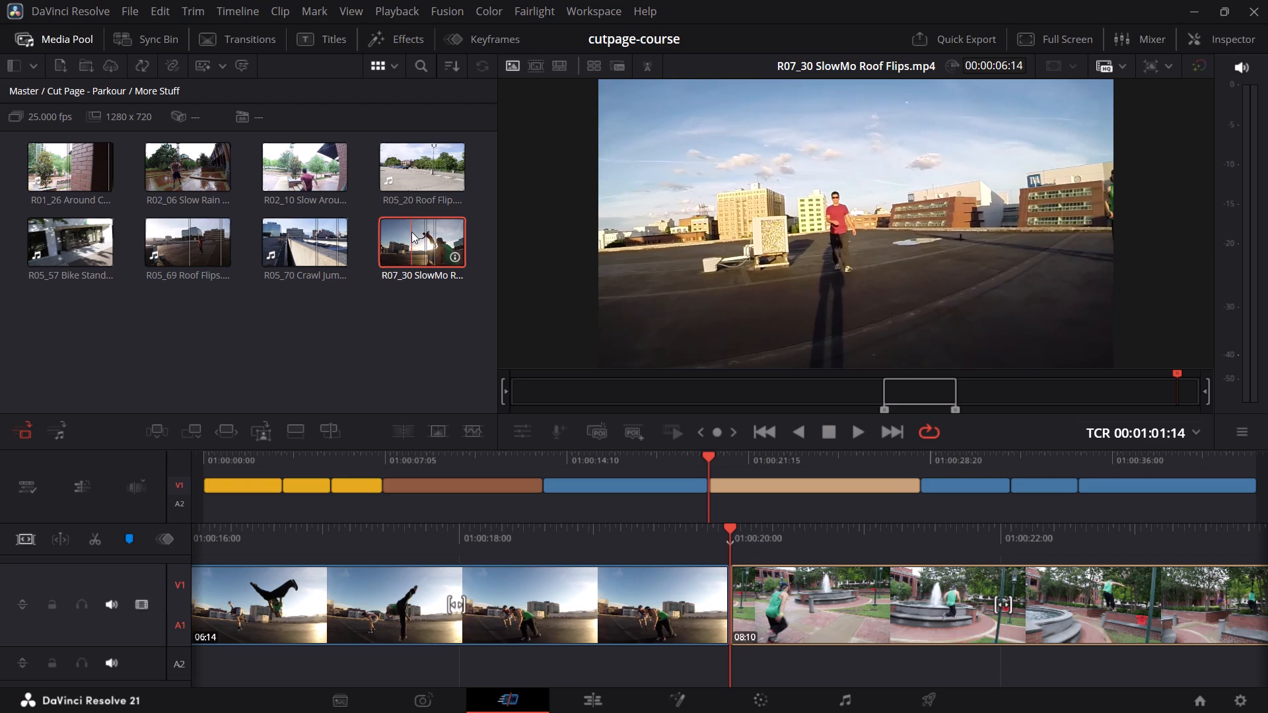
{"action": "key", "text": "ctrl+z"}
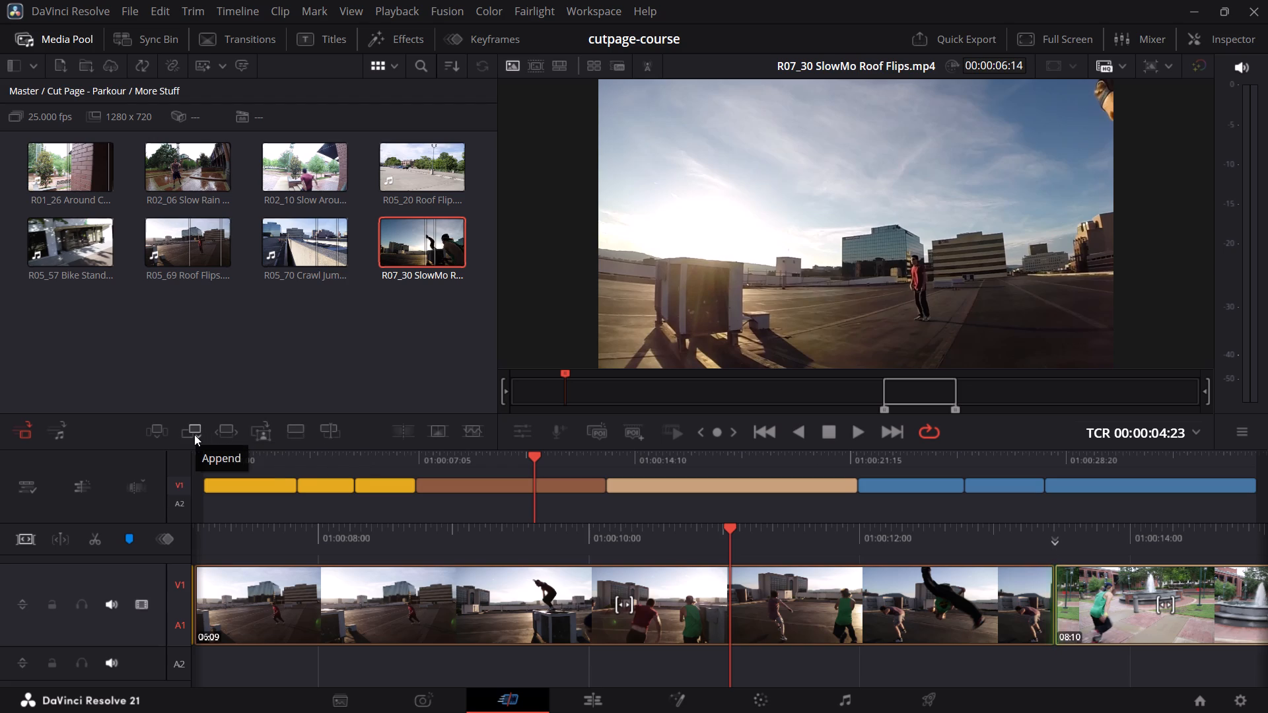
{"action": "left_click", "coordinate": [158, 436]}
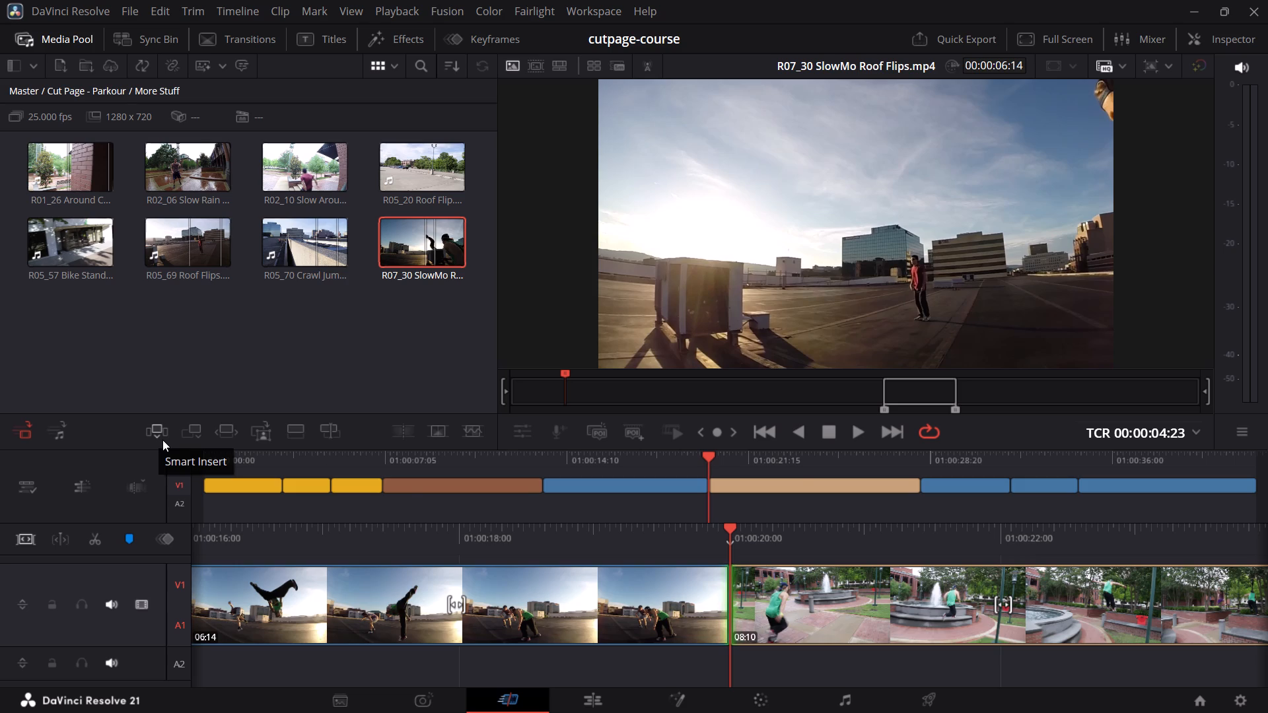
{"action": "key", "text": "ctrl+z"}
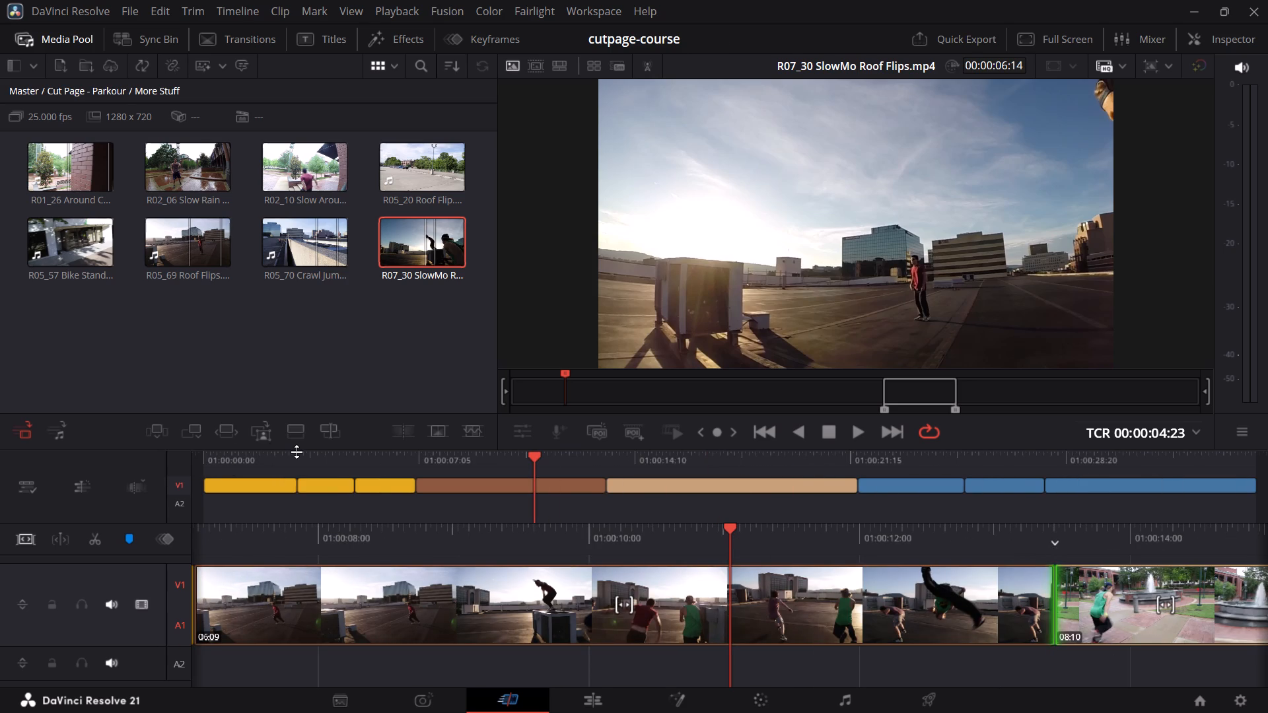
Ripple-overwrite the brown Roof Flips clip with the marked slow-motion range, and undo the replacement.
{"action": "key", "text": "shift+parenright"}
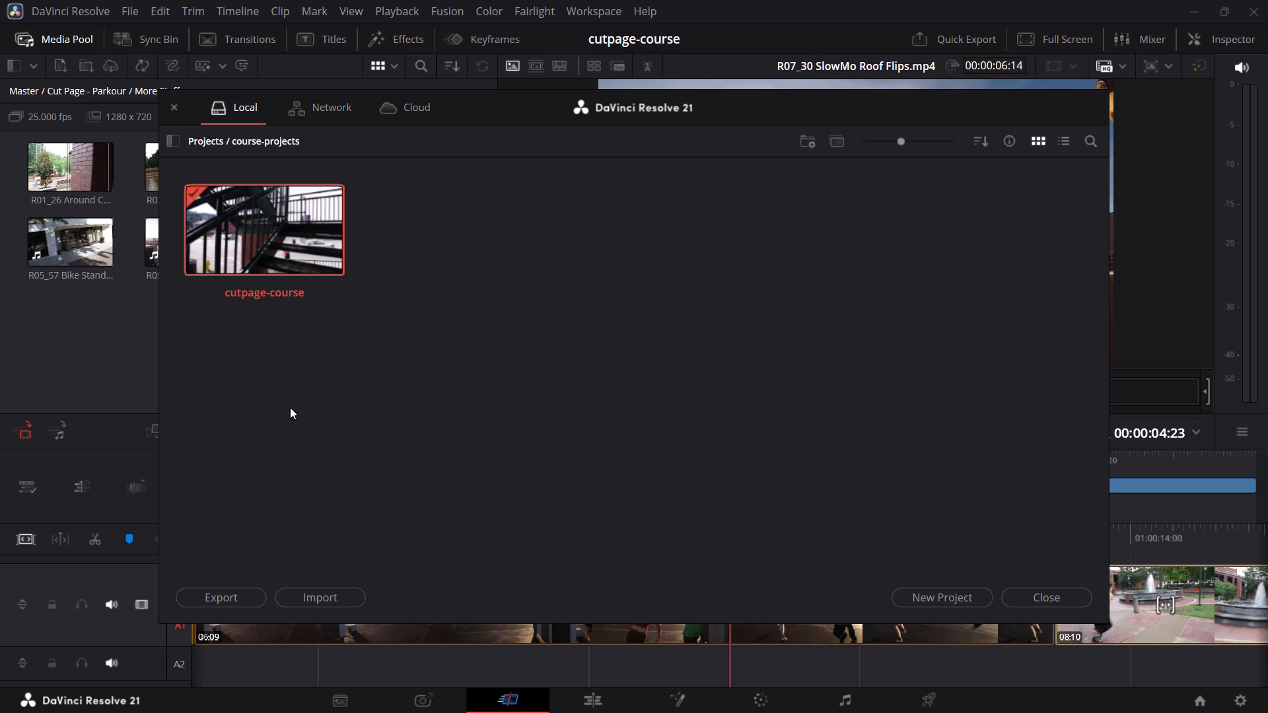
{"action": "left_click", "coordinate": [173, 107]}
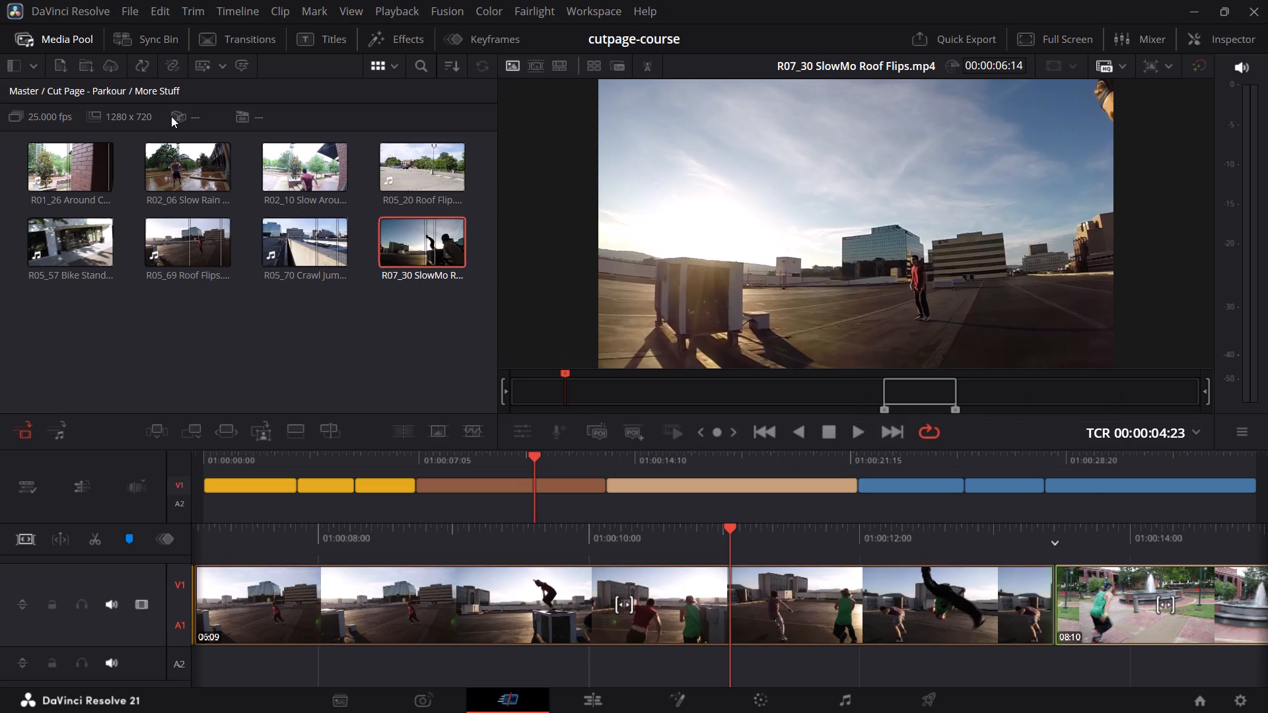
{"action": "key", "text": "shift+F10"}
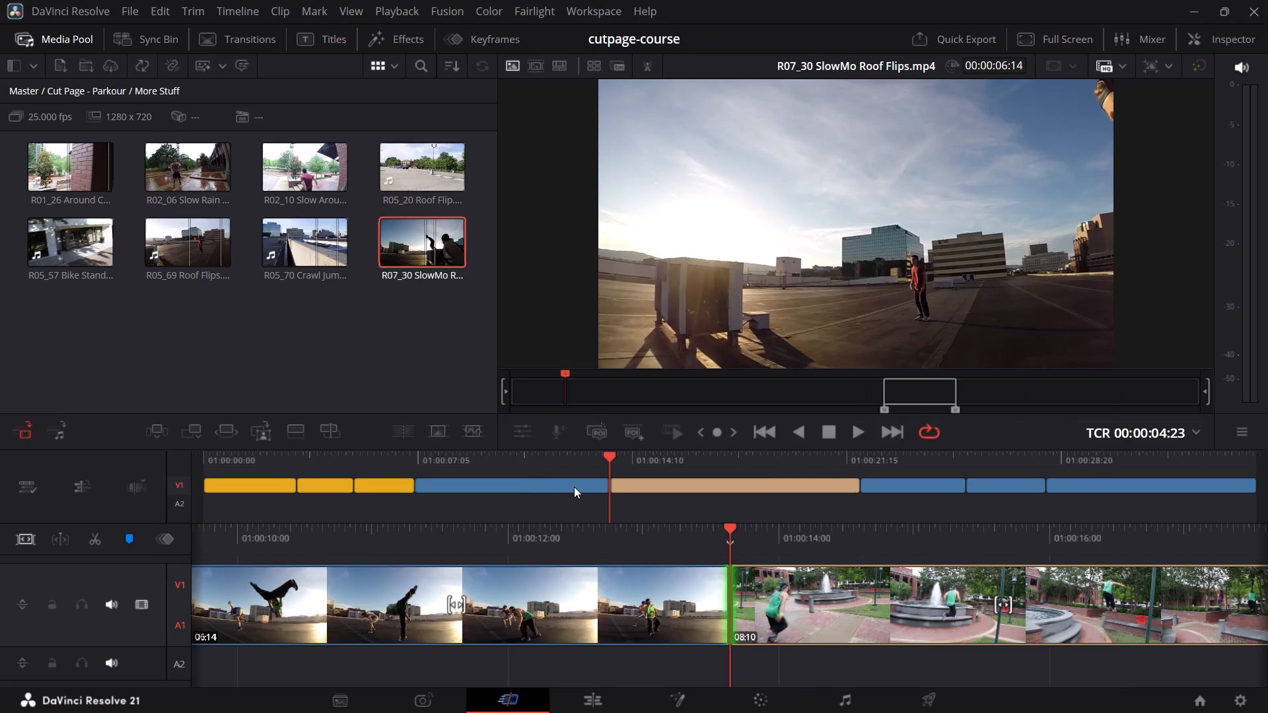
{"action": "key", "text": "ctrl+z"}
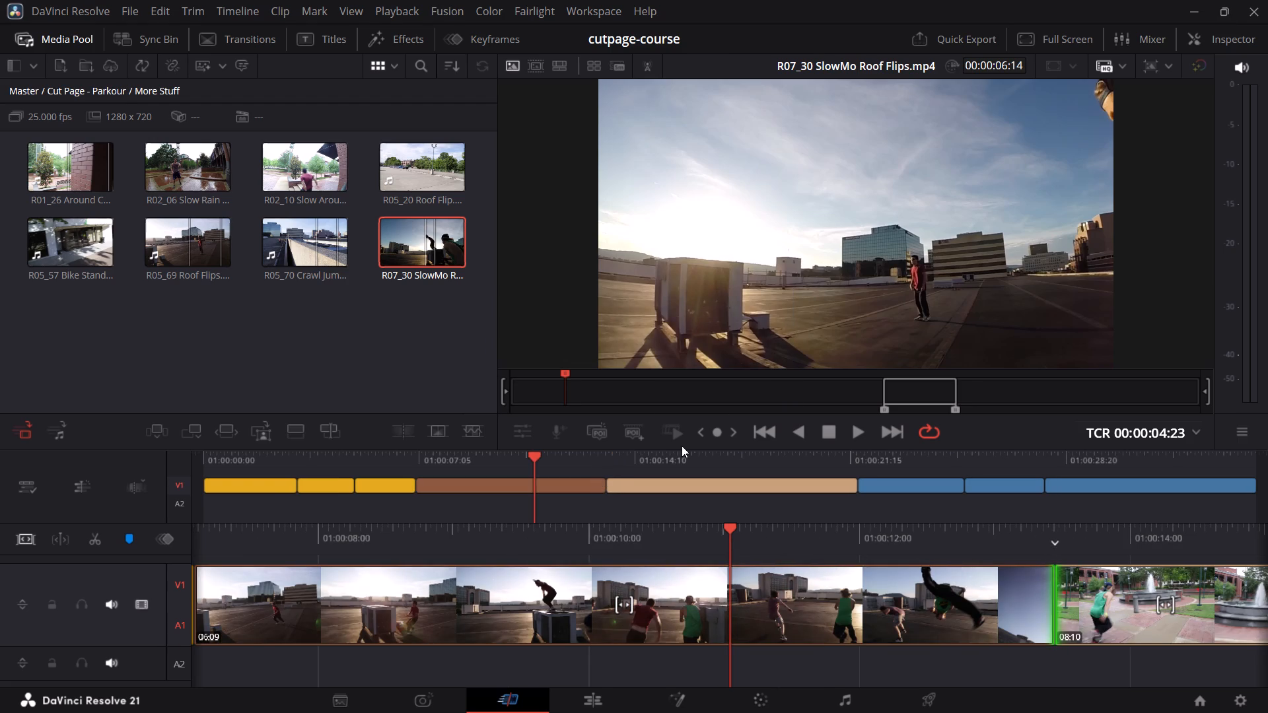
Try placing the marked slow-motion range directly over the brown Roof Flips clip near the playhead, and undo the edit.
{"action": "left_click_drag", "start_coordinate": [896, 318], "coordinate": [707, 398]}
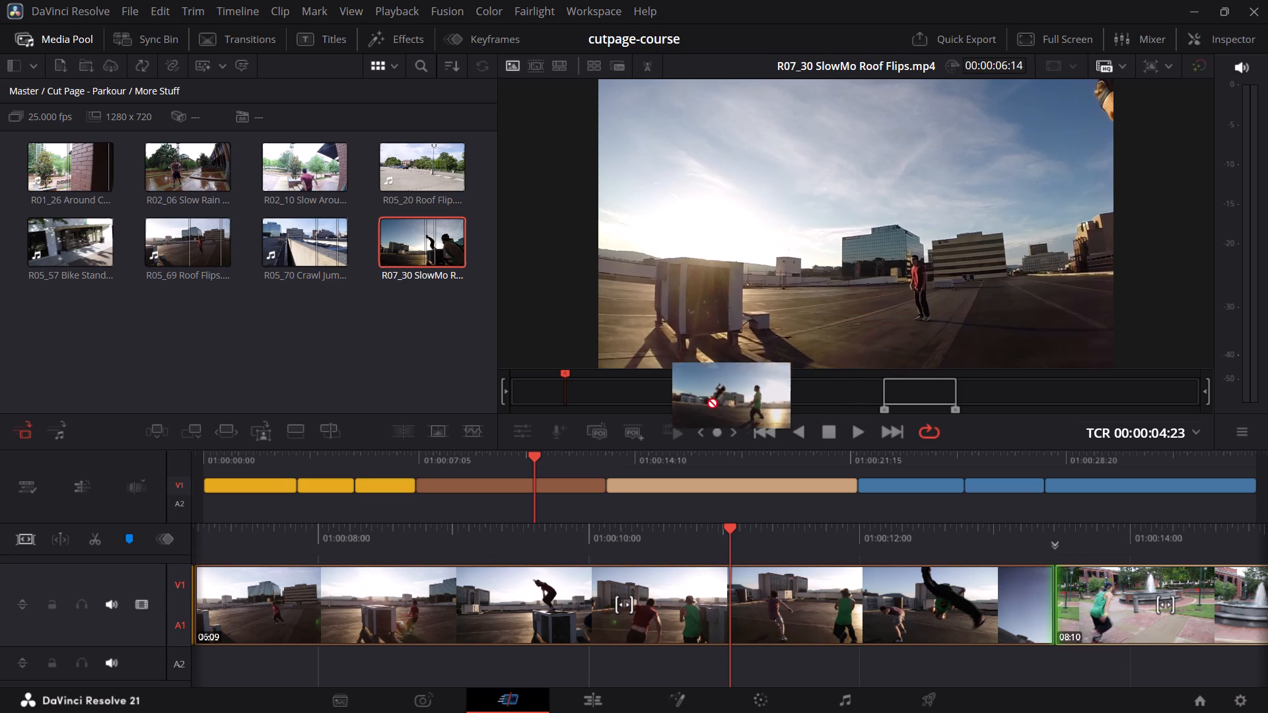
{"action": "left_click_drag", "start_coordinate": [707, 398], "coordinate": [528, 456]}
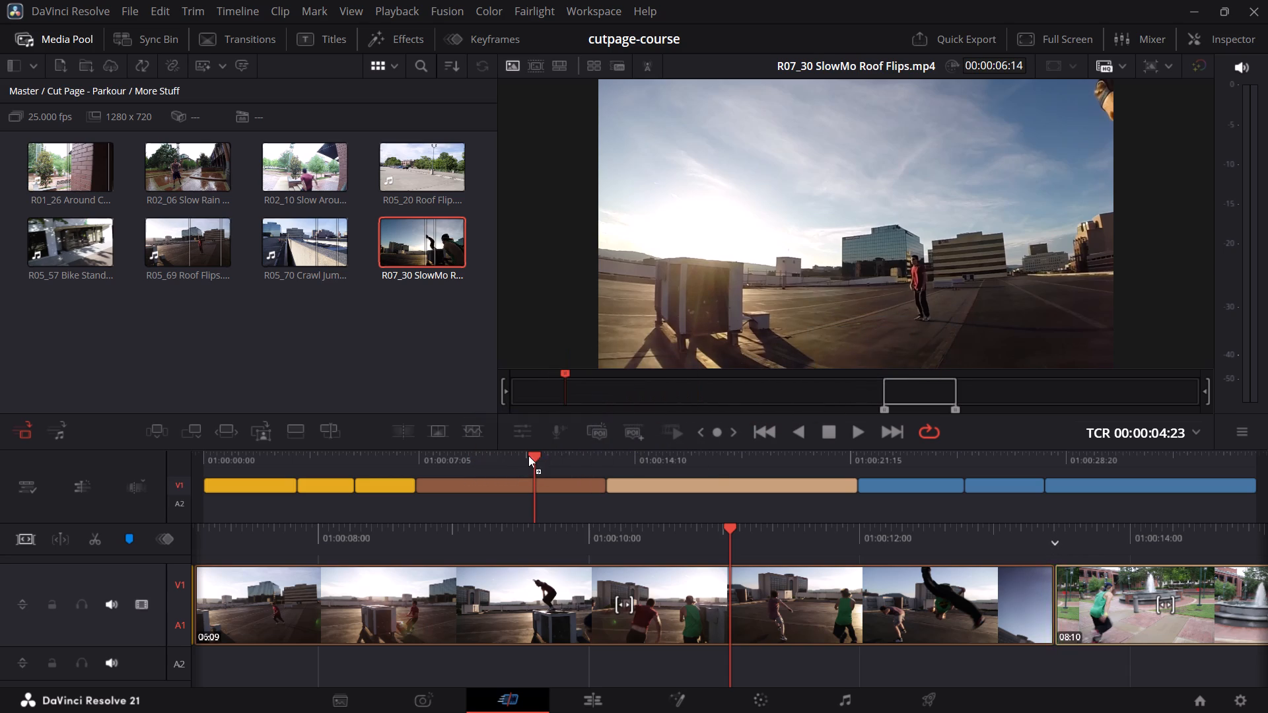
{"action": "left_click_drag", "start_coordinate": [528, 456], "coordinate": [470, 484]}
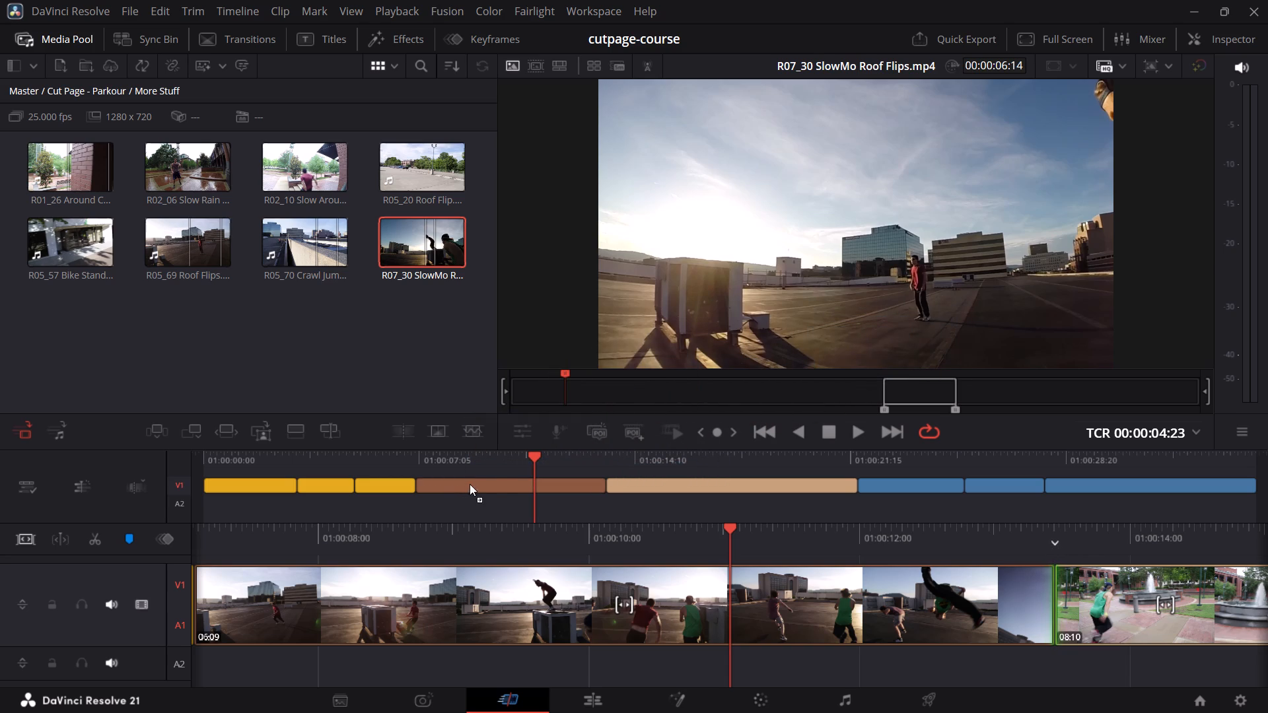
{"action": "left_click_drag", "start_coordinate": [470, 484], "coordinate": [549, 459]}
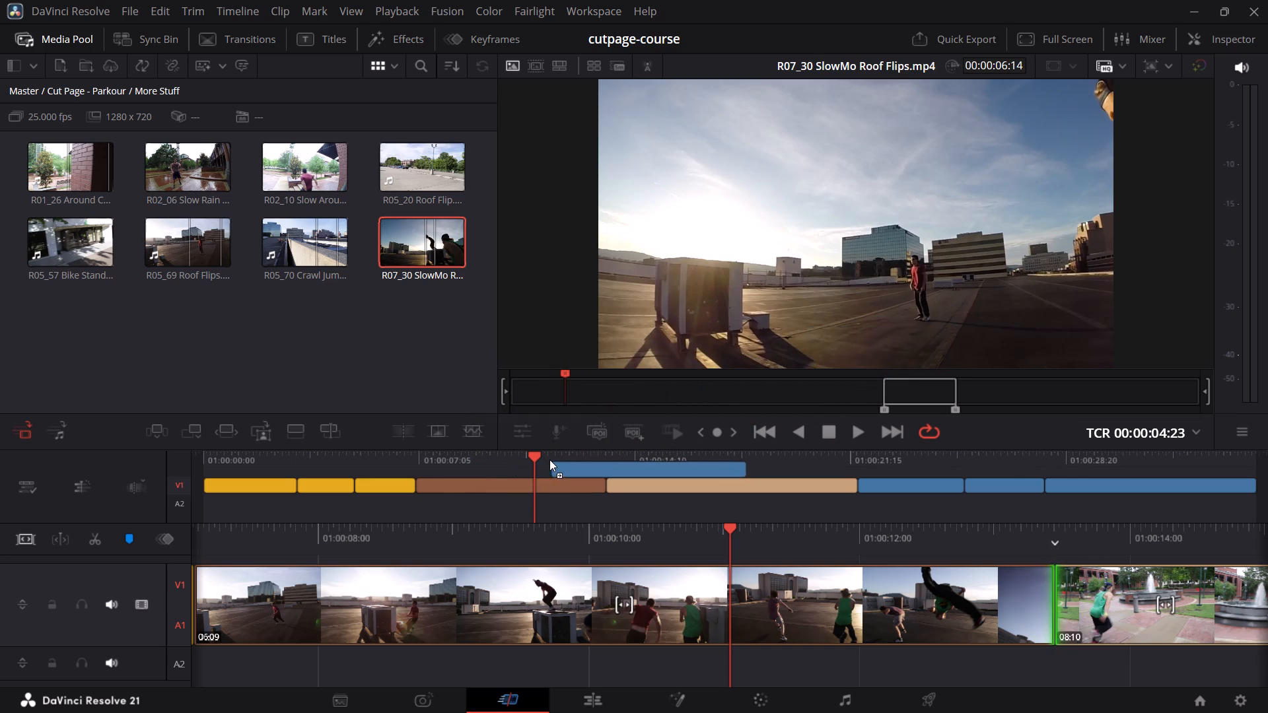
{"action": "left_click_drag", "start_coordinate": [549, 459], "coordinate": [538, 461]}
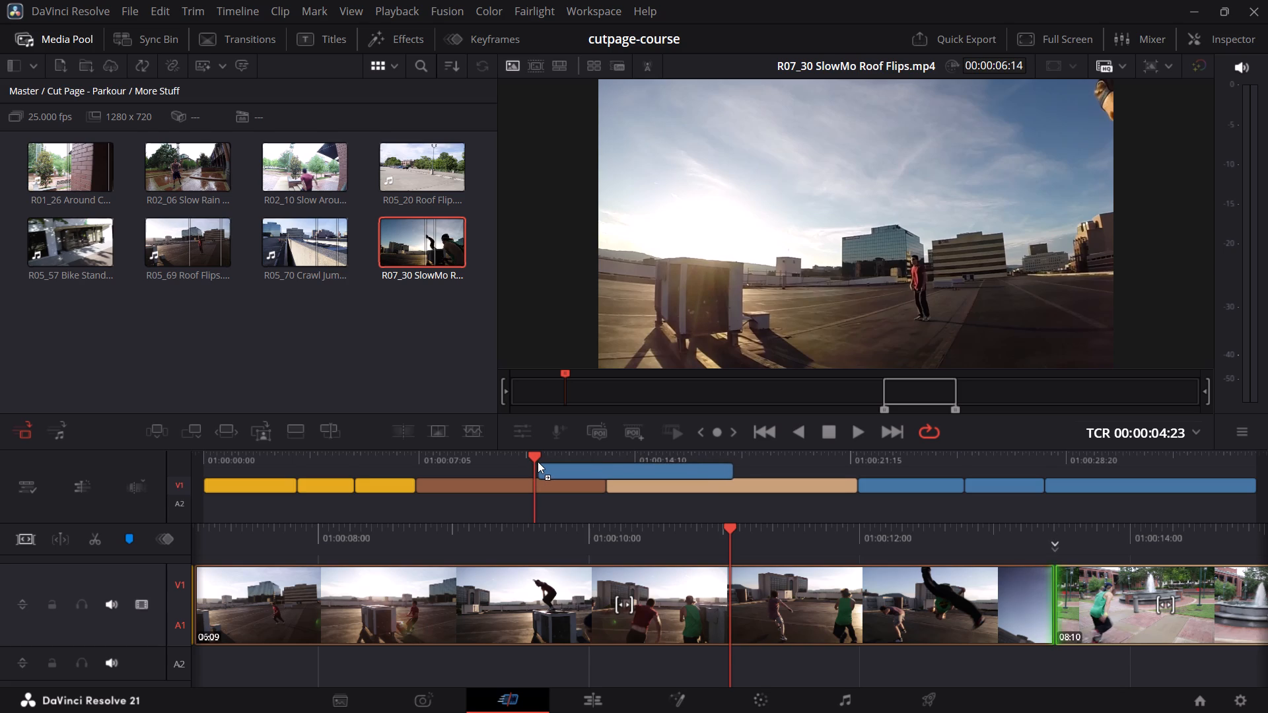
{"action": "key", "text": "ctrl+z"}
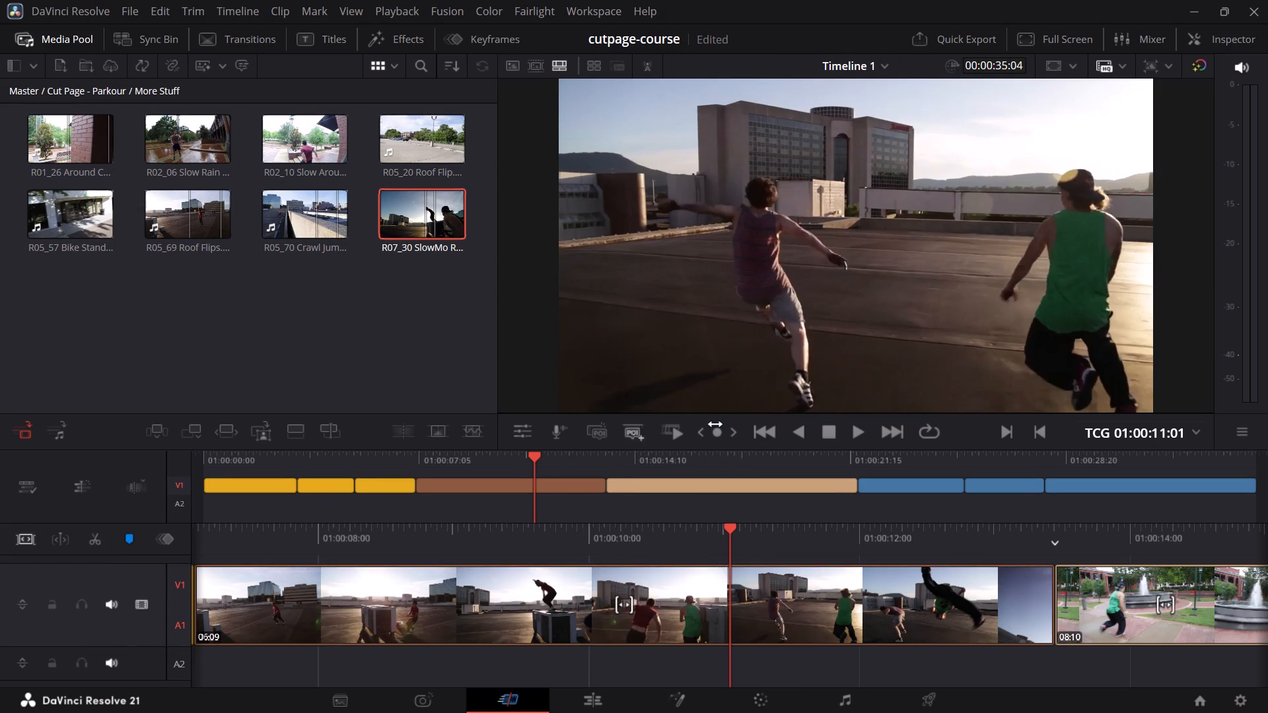
Open R07_30 SlowMo Roof Flips.mp4 in the source viewer and move its playhead to the In point at 00:00:34:15.
{"action": "double_click", "coordinate": [419, 218]}
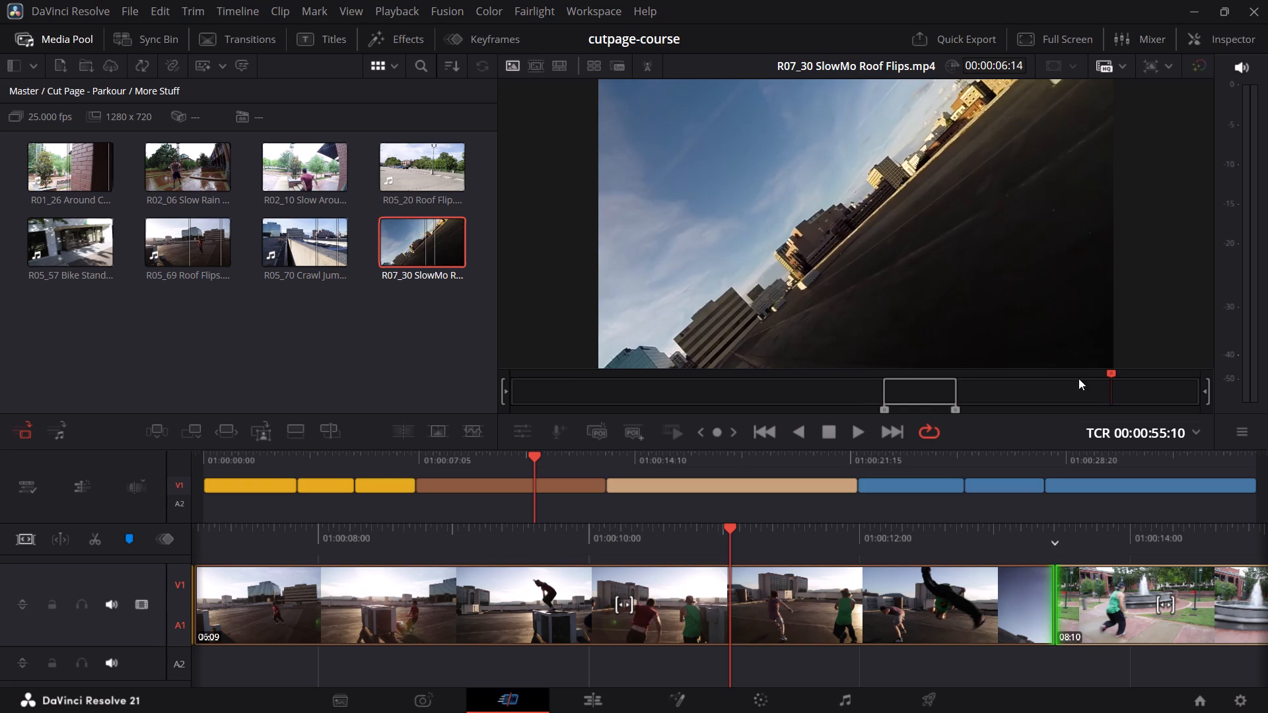
{"action": "left_click_drag", "start_coordinate": [1111, 371], "coordinate": [886, 395]}
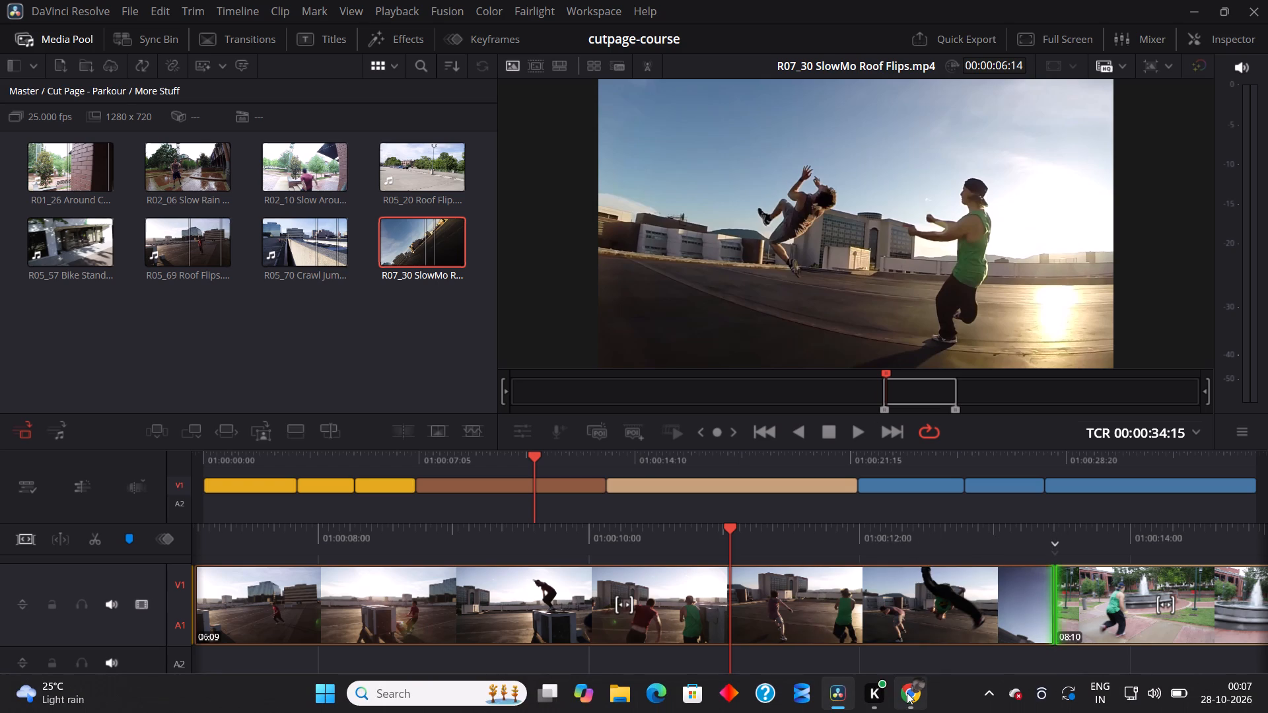
Switch to Chrome, open Cut_Page_Part_1_Rough_Cut_Reference.pdf and review its workflow, essential edits and skills pages.
{"action": "left_click", "coordinate": [888, 599]}
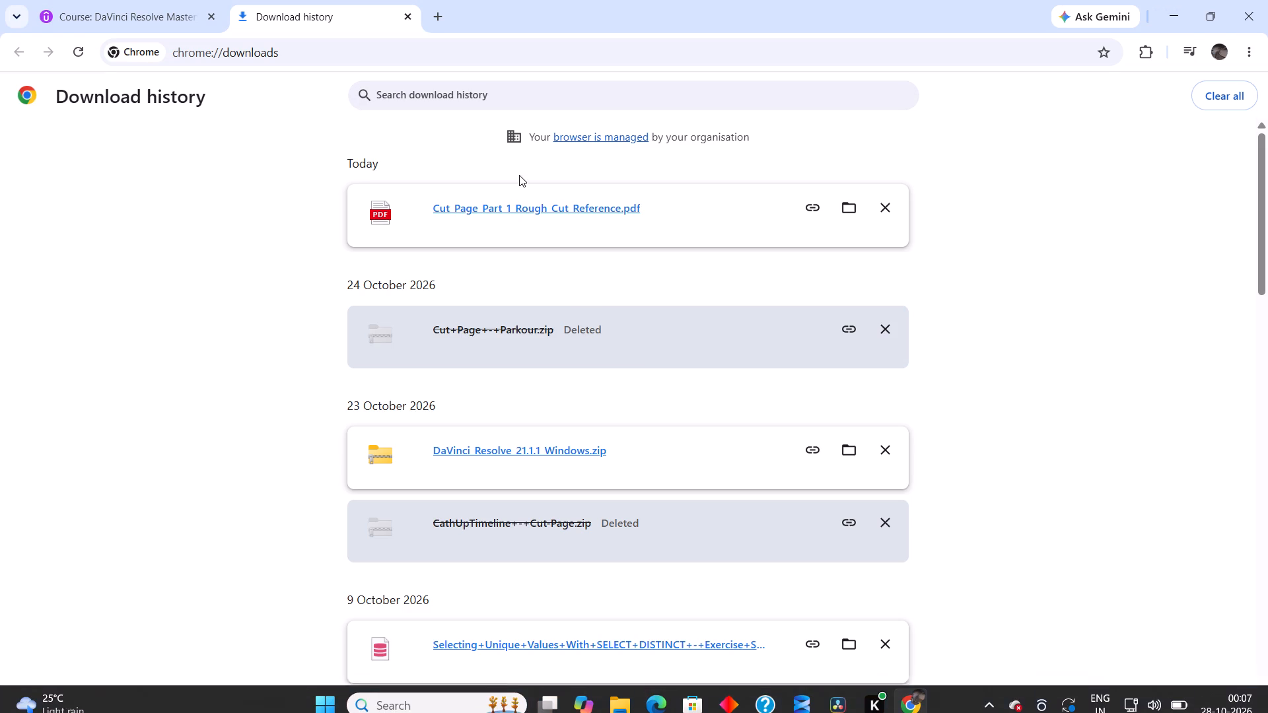
{"action": "left_click", "coordinate": [522, 211]}
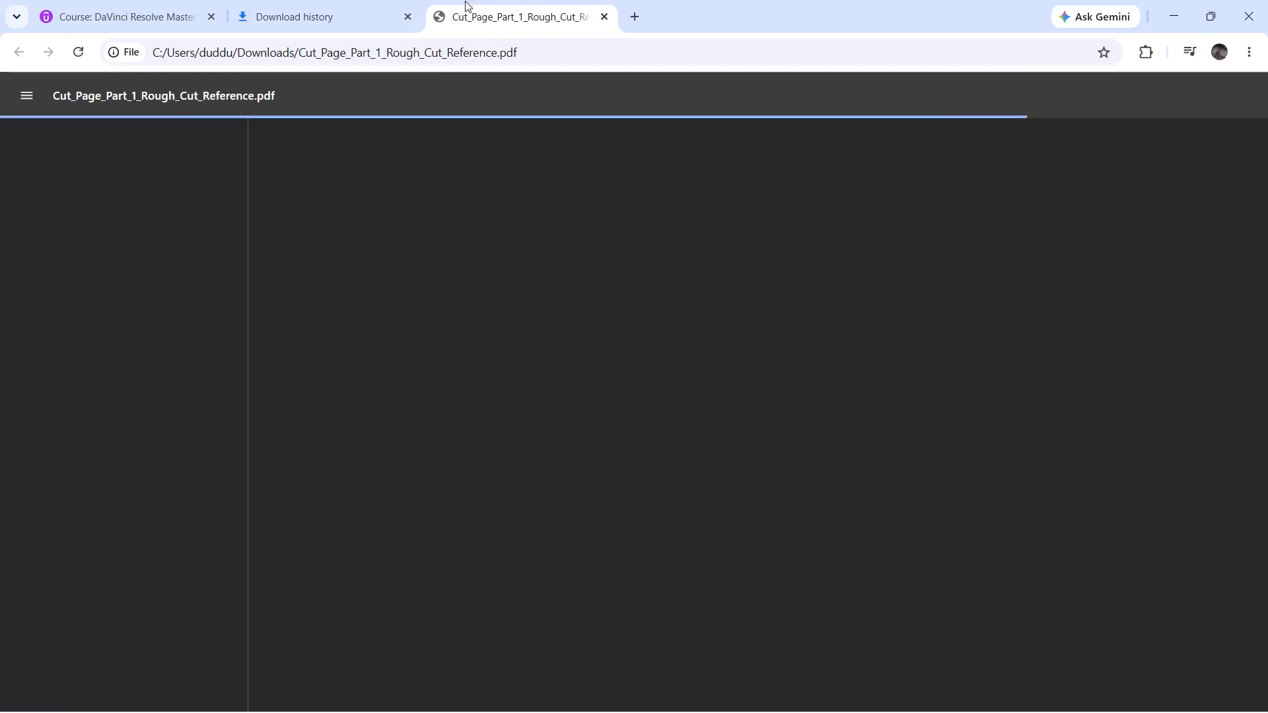
{"action": "scroll", "coordinate": [565, 343], "scroll_direction": "down", "scroll_amount": 1}
{"action": "scroll", "coordinate": [565, 343], "scroll_direction": "up", "scroll_amount": 2}
{"action": "scroll", "coordinate": [565, 343], "scroll_direction": "down", "scroll_amount": 2}
{"action": "scroll", "coordinate": [565, 343], "scroll_direction": "up", "scroll_amount": 1}
{"action": "scroll", "coordinate": [565, 343], "scroll_direction": "down", "scroll_amount": 6}
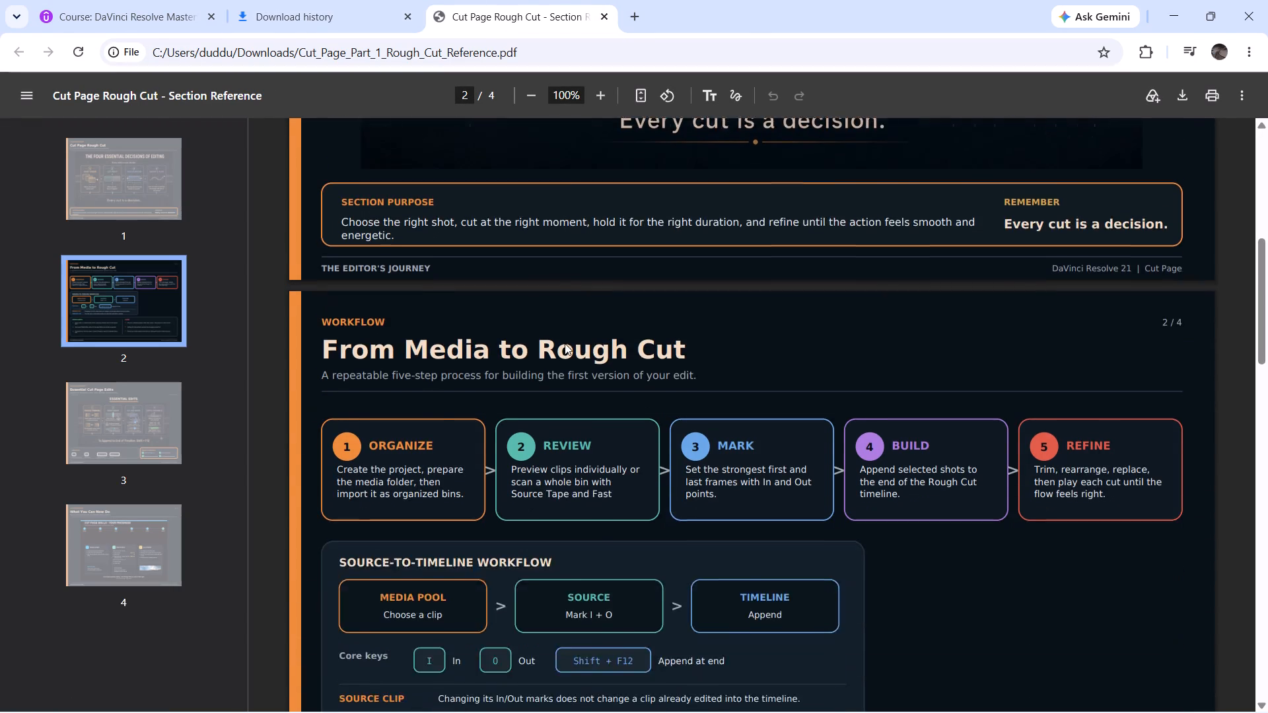
{"action": "scroll", "coordinate": [565, 343], "scroll_direction": "down", "scroll_amount": 4}
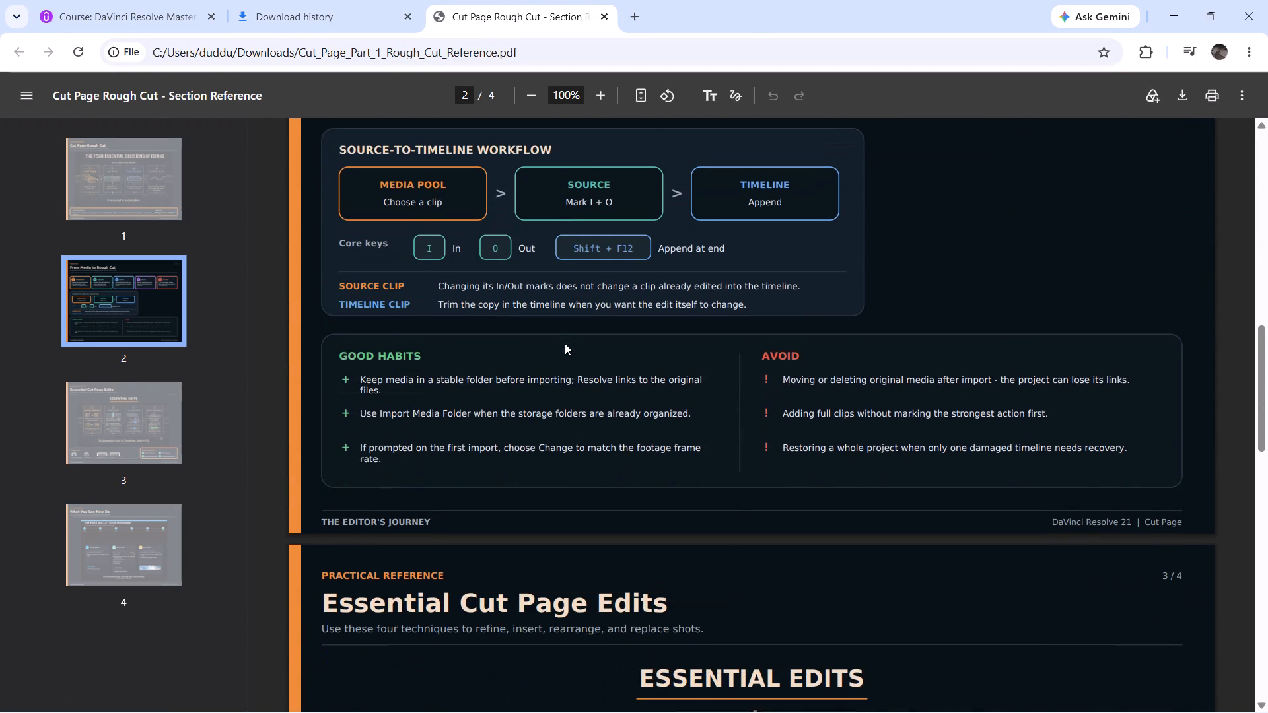
{"action": "scroll", "coordinate": [565, 343], "scroll_direction": "down", "scroll_amount": 8}
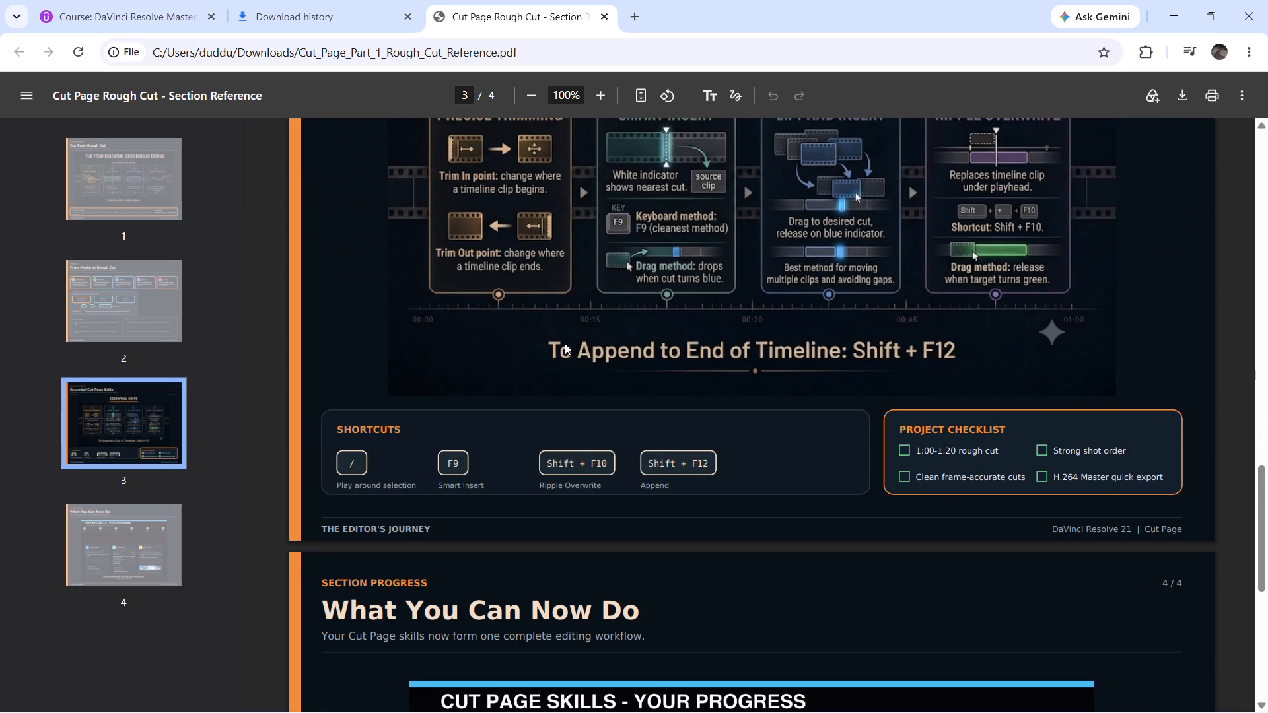
{"action": "scroll", "coordinate": [565, 343], "scroll_direction": "down", "scroll_amount": 1}
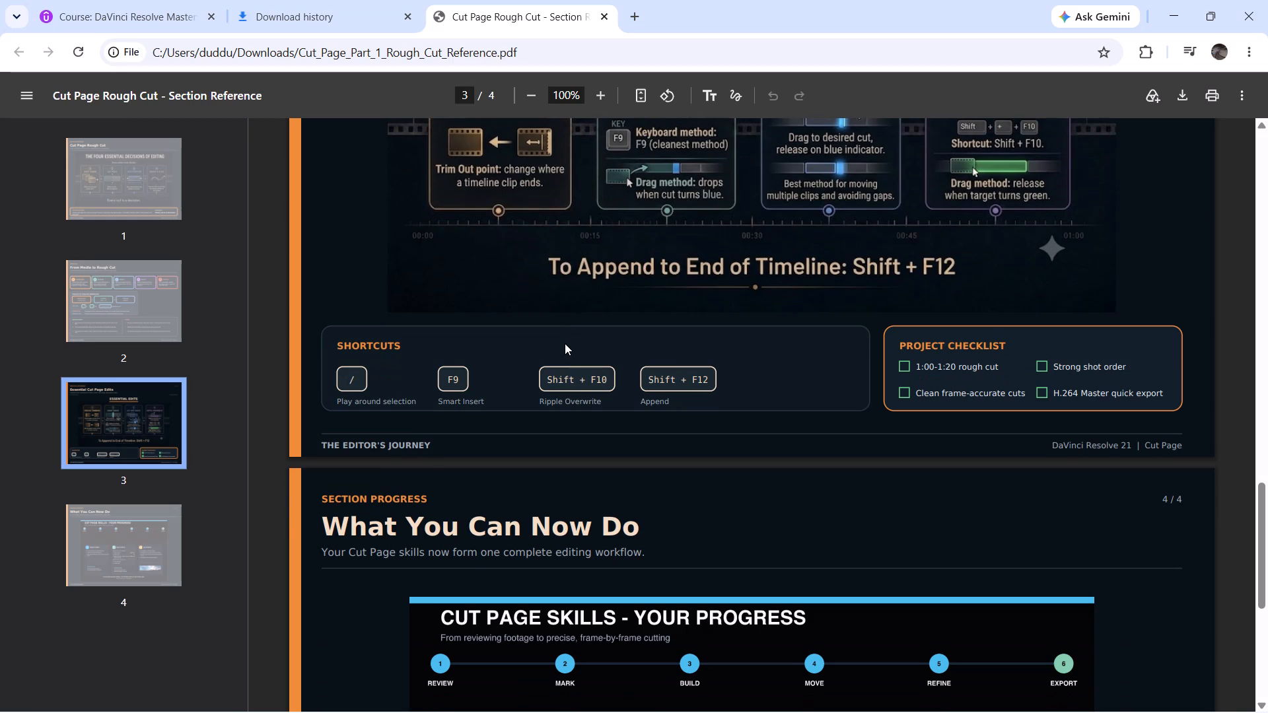
{"action": "scroll", "coordinate": [565, 343], "scroll_direction": "down", "scroll_amount": 5}
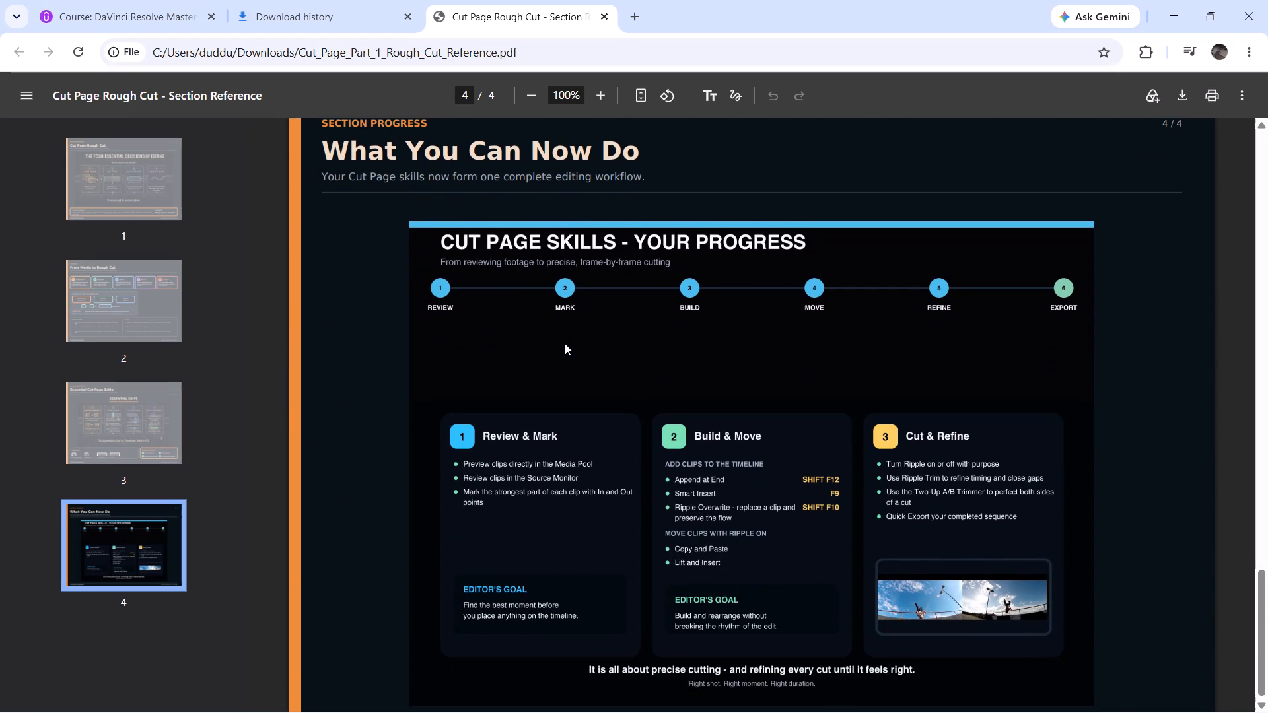
{"action": "scroll", "coordinate": [565, 343], "scroll_direction": "down", "scroll_amount": 2}
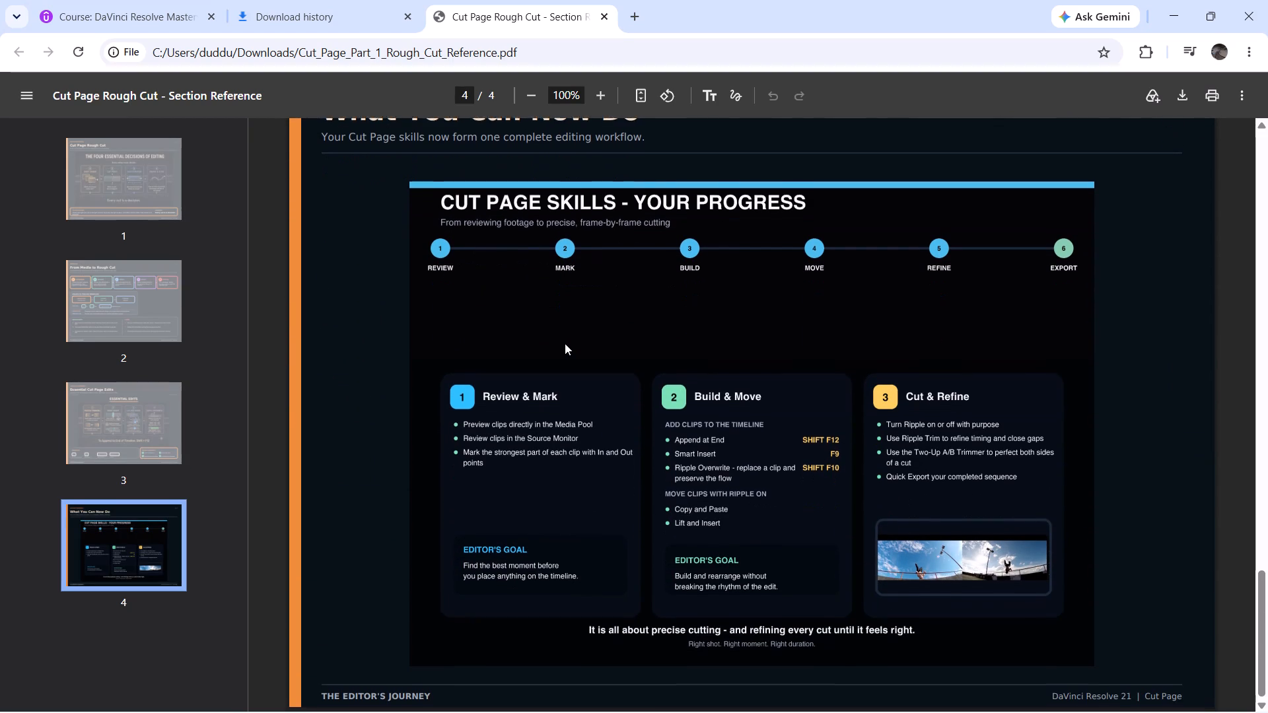
{"action": "scroll", "coordinate": [565, 343], "scroll_direction": "down", "scroll_amount": 4}
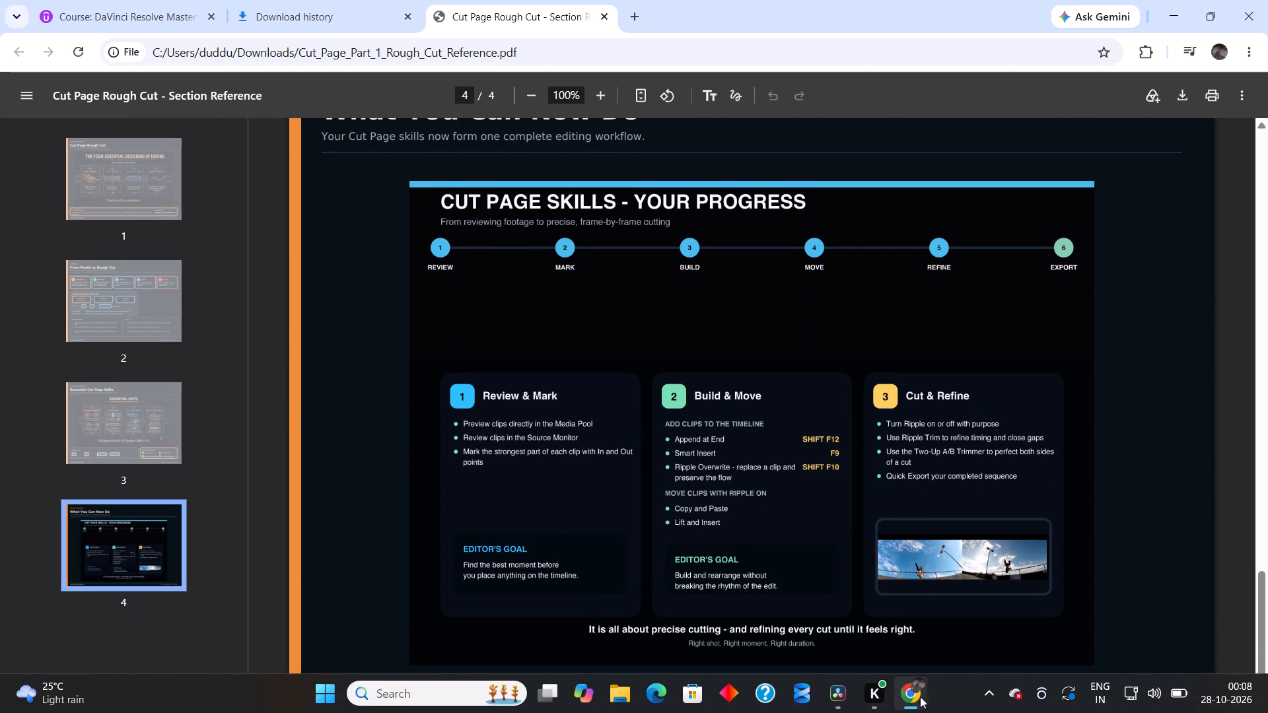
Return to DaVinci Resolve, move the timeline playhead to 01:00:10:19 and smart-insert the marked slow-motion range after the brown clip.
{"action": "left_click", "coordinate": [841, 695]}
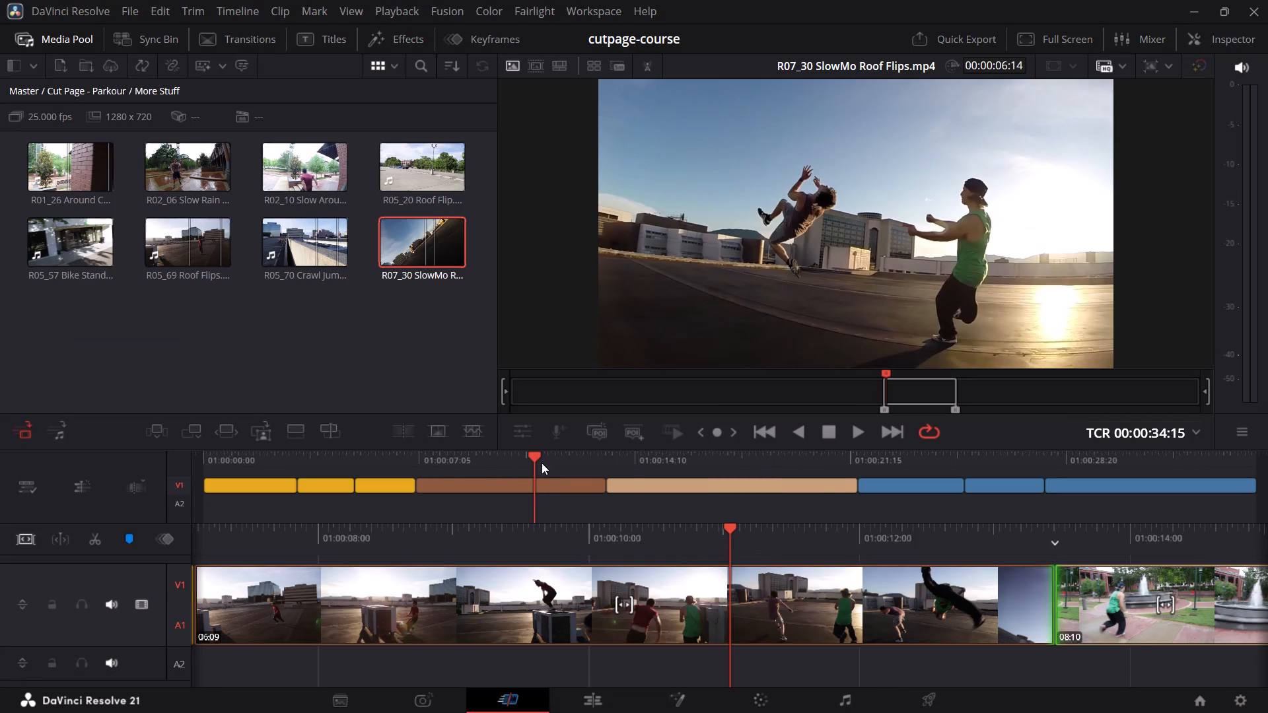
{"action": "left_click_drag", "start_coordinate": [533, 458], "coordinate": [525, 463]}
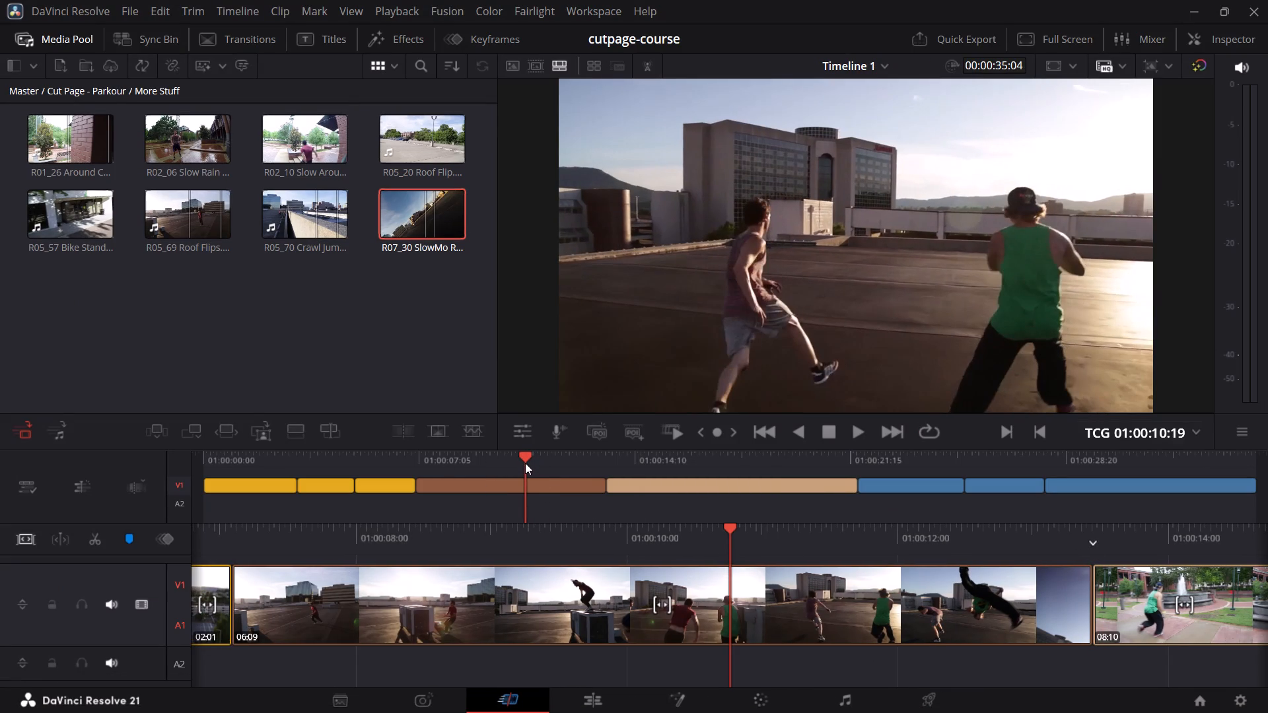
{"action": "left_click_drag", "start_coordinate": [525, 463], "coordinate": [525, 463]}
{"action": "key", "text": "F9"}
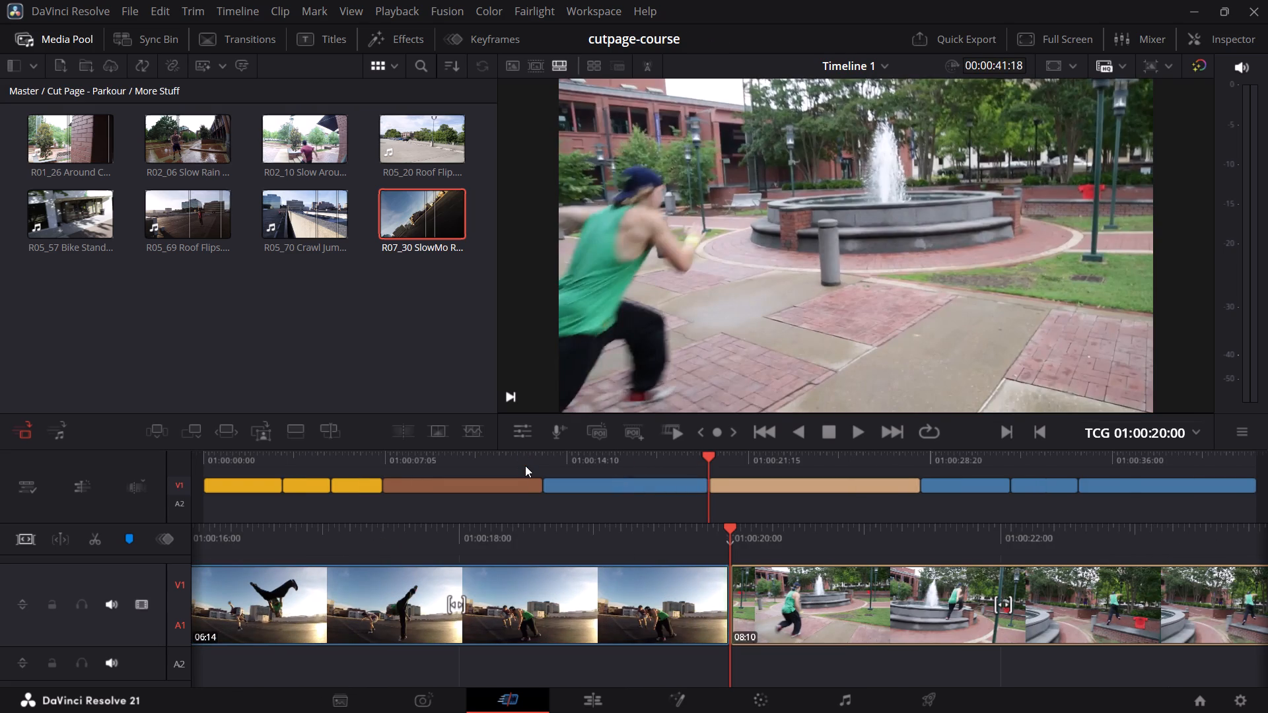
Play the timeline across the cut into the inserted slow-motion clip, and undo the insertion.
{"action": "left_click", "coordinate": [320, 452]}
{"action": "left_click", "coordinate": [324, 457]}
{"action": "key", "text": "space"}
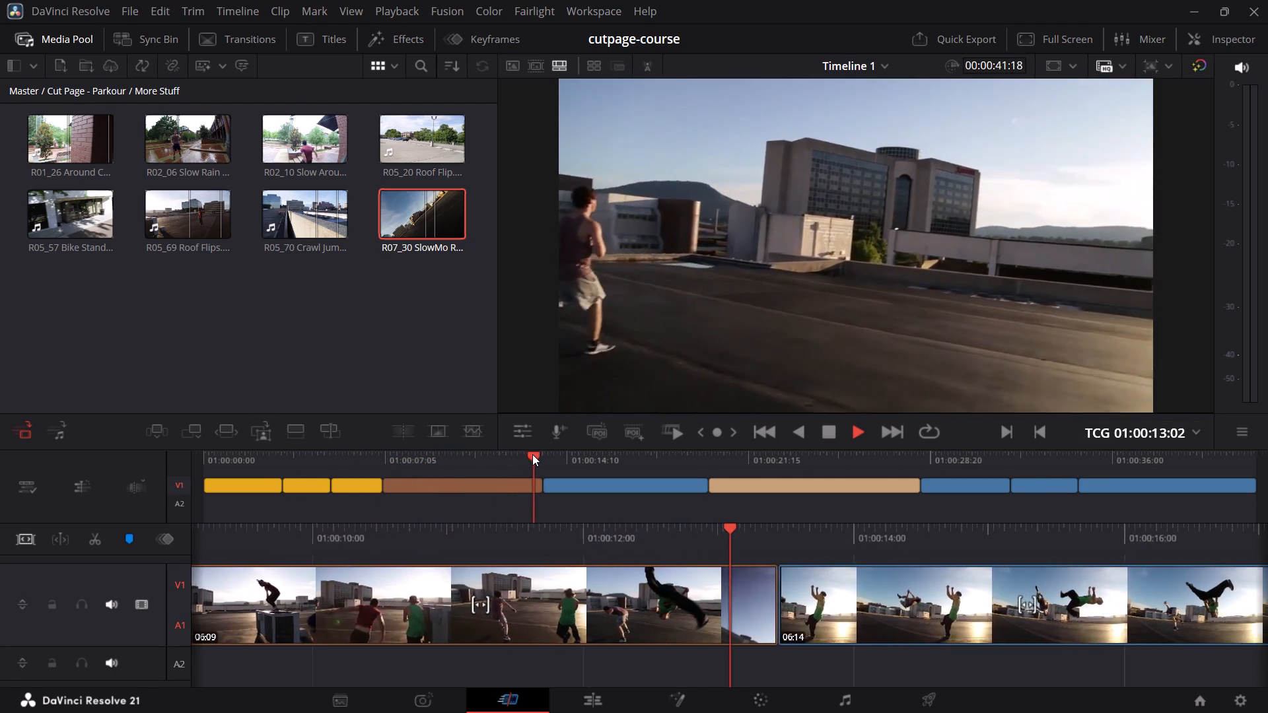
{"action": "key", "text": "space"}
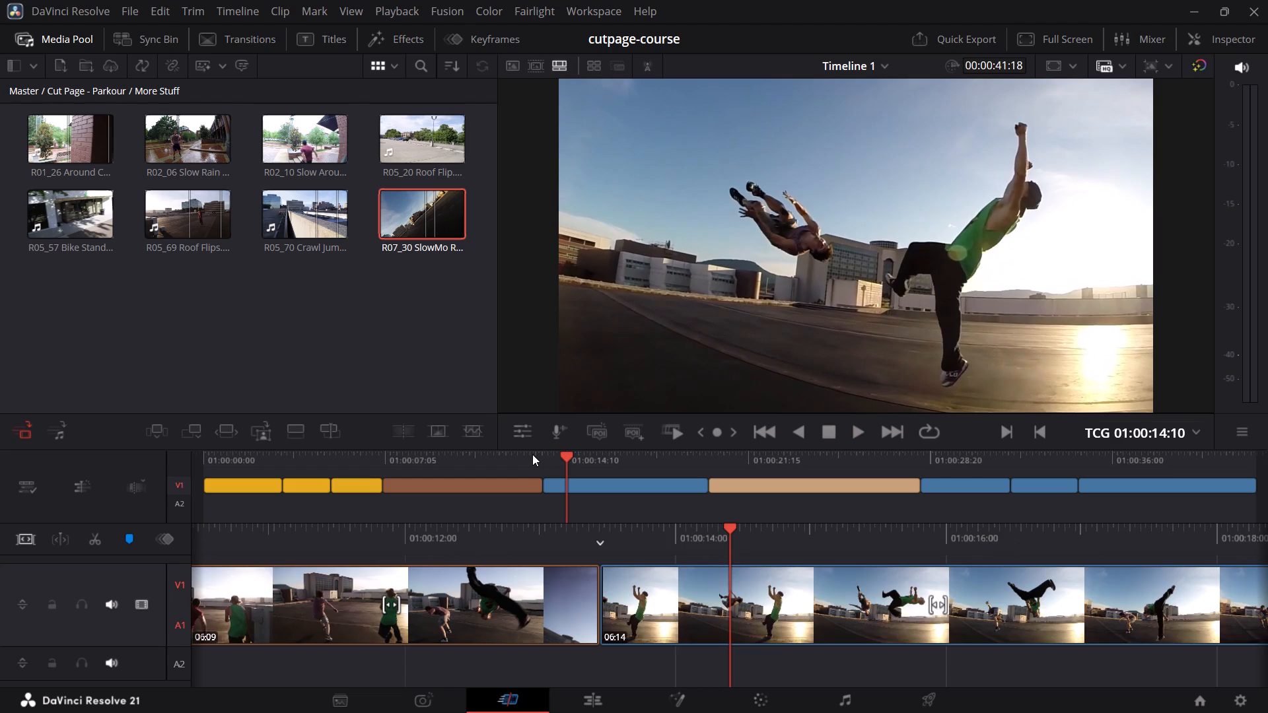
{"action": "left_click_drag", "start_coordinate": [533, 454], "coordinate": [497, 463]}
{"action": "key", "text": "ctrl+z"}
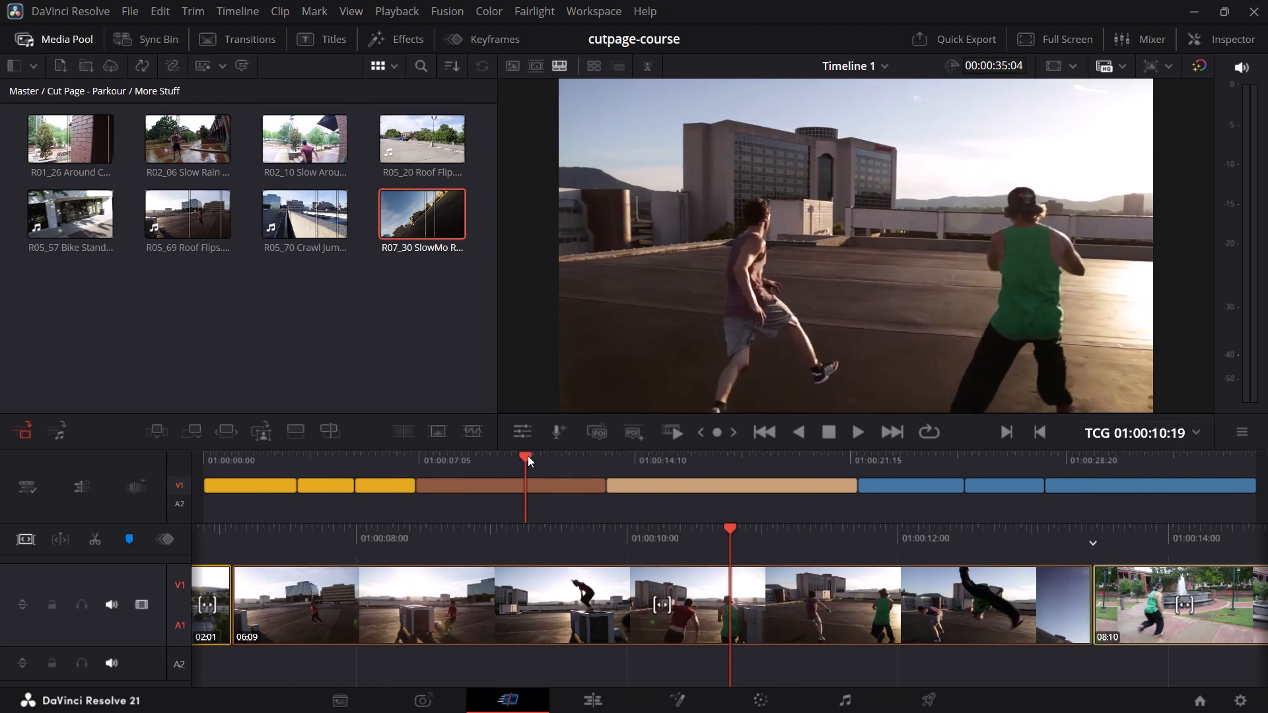
Look through the timeline options, including Ripple and Snap, and close the list.
{"action": "right_click", "coordinate": [34, 489]}
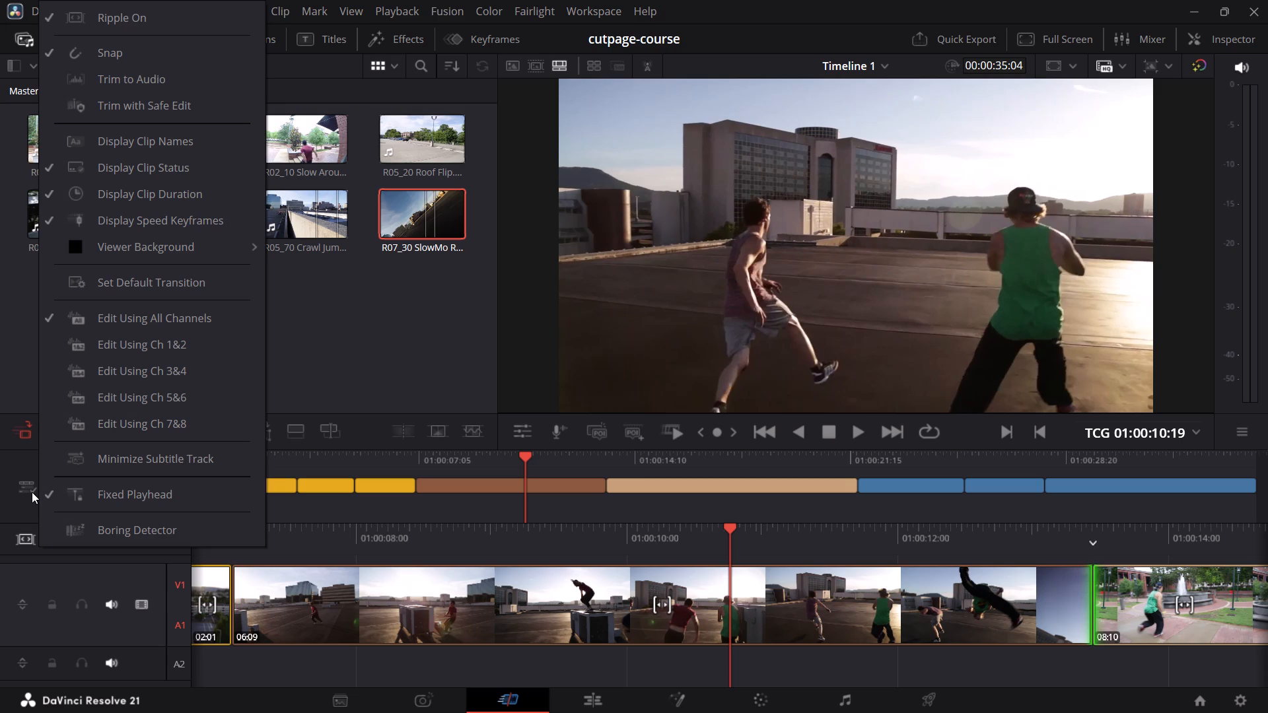
{"action": "left_click", "coordinate": [32, 492]}
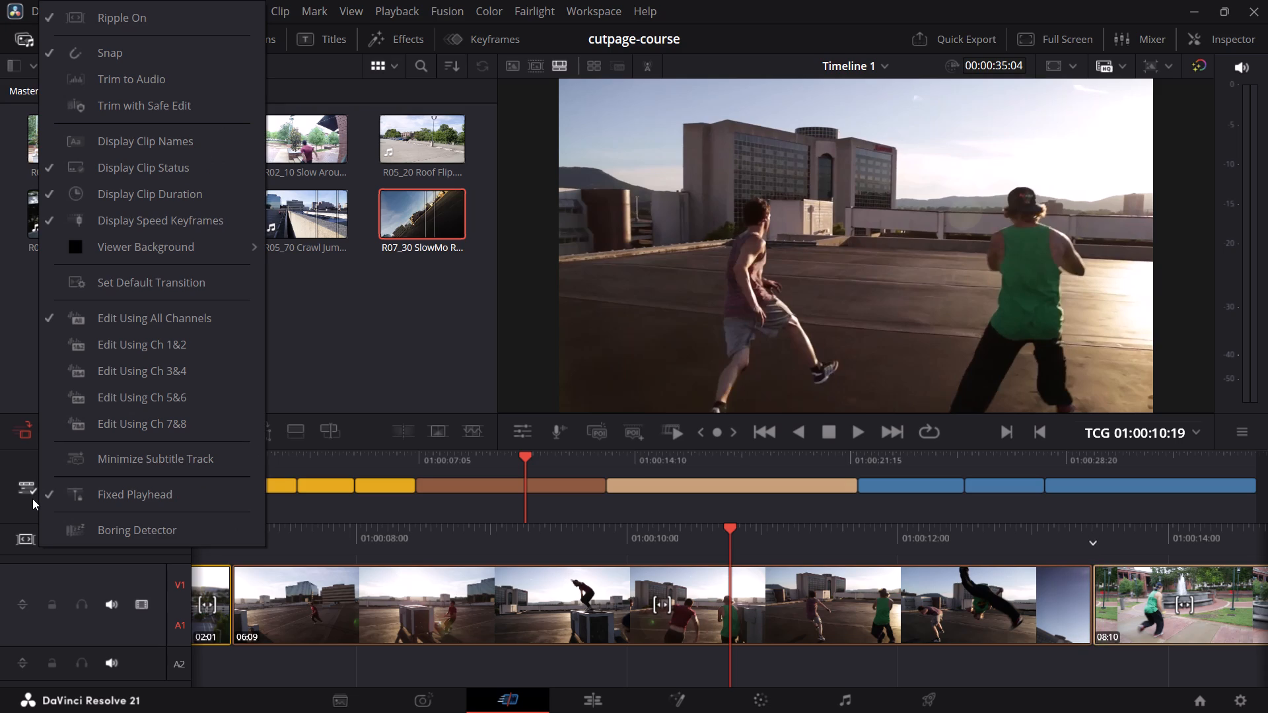
{"action": "left_click", "coordinate": [387, 381]}
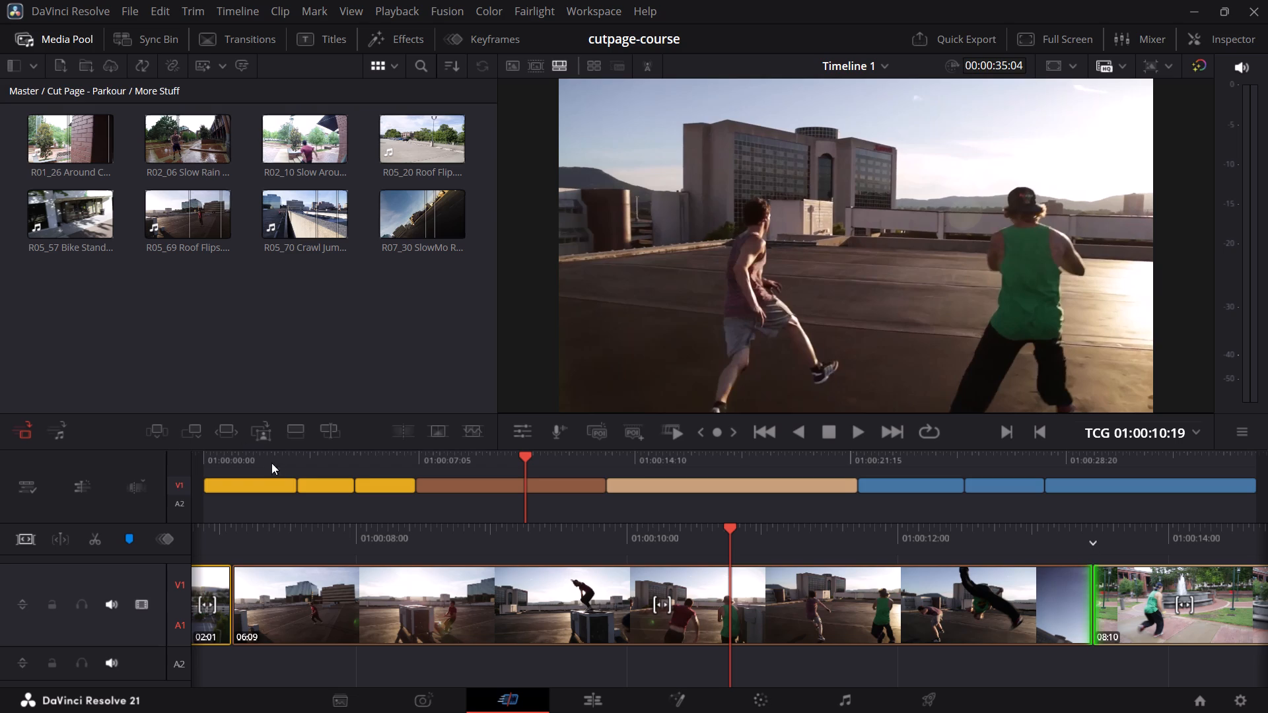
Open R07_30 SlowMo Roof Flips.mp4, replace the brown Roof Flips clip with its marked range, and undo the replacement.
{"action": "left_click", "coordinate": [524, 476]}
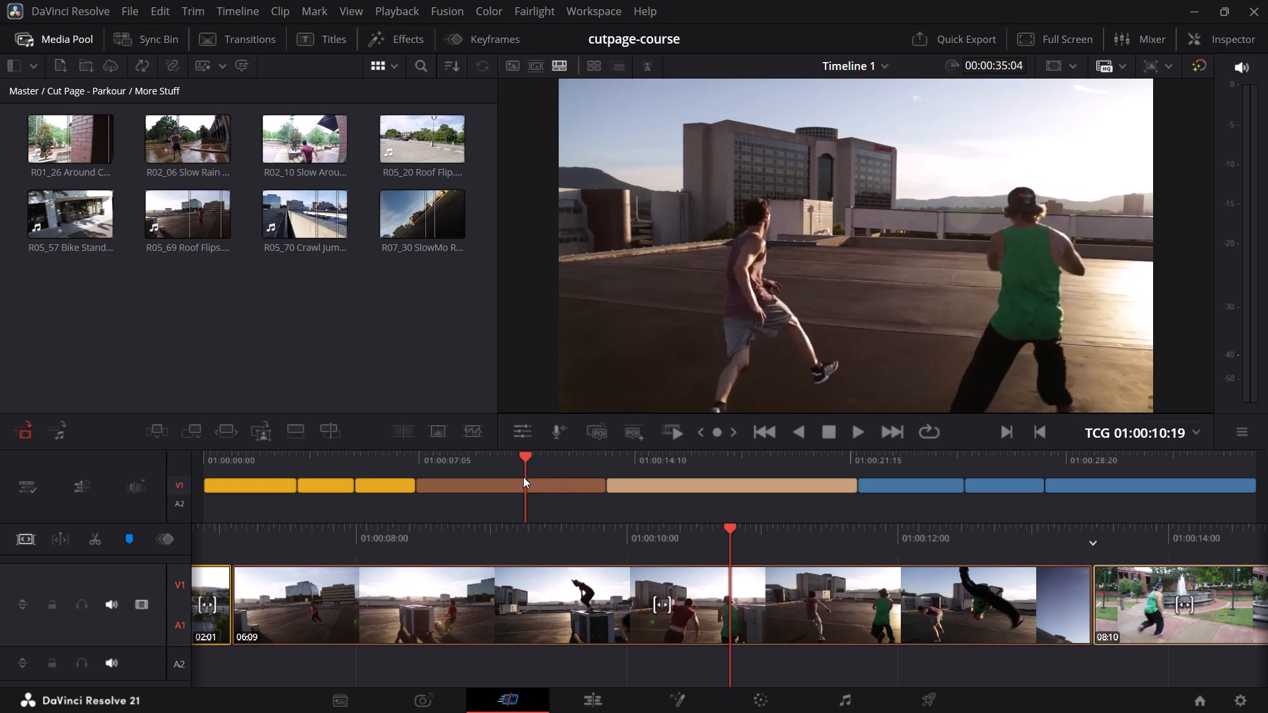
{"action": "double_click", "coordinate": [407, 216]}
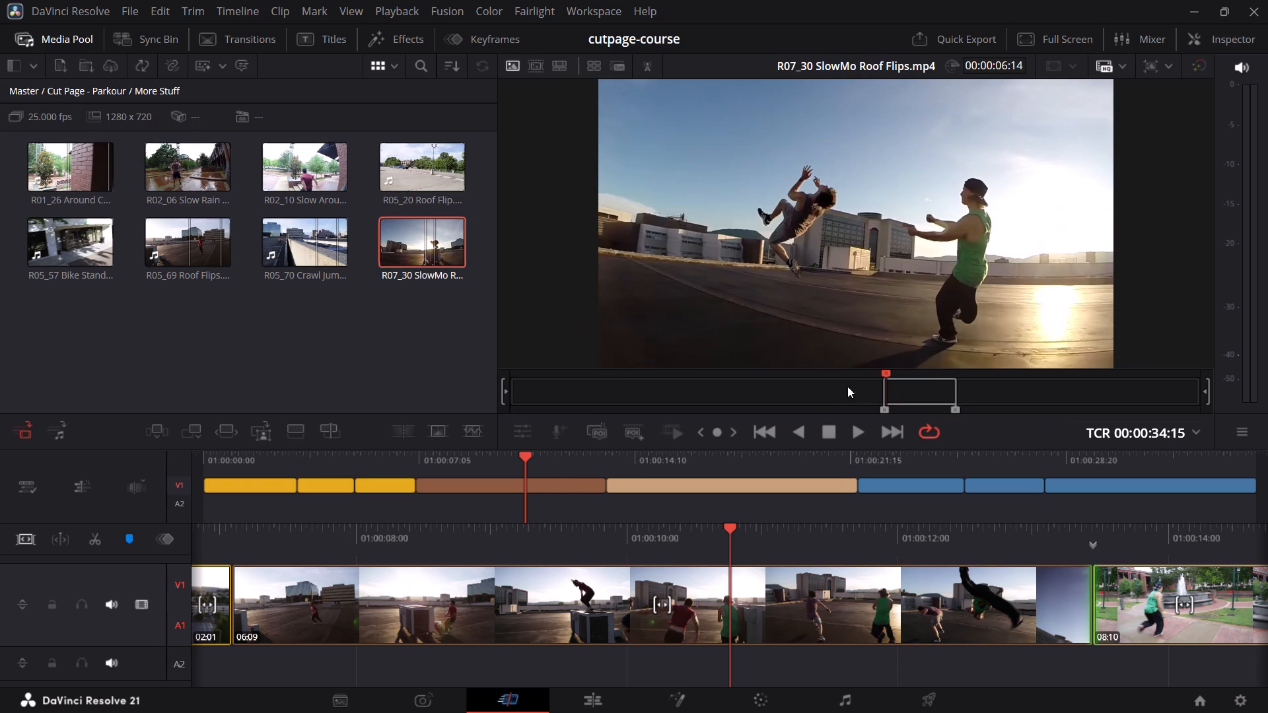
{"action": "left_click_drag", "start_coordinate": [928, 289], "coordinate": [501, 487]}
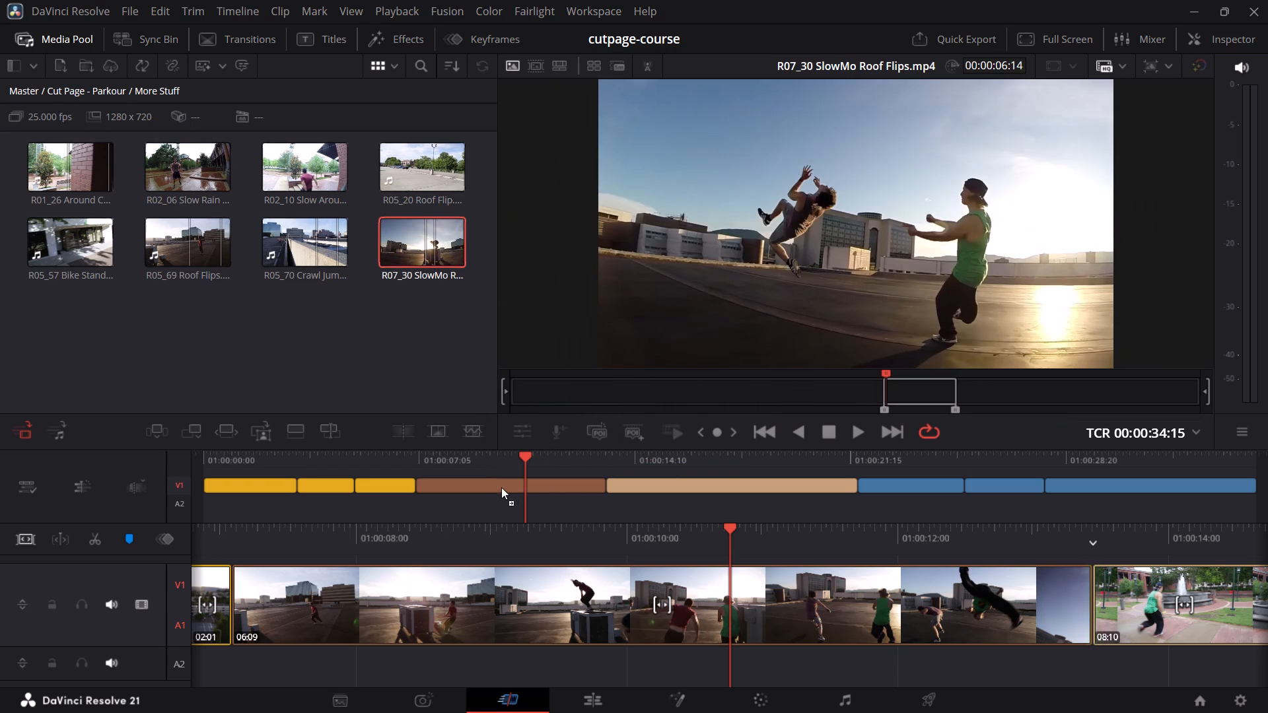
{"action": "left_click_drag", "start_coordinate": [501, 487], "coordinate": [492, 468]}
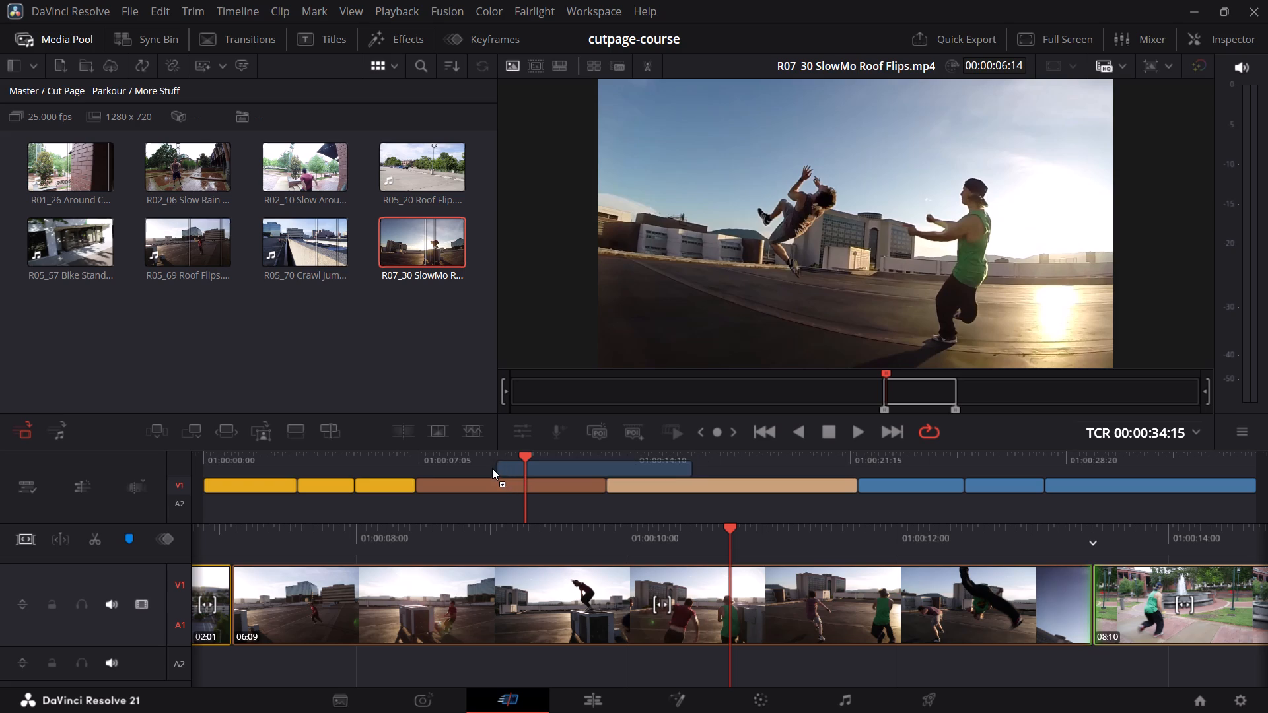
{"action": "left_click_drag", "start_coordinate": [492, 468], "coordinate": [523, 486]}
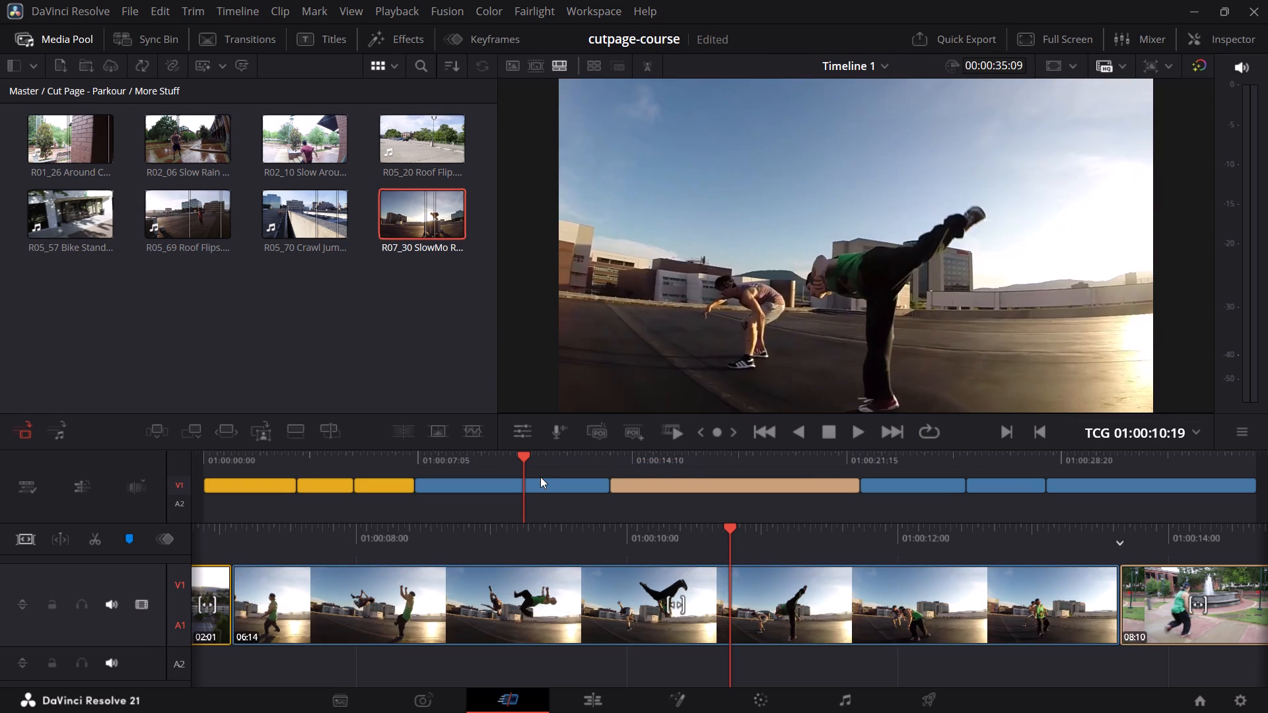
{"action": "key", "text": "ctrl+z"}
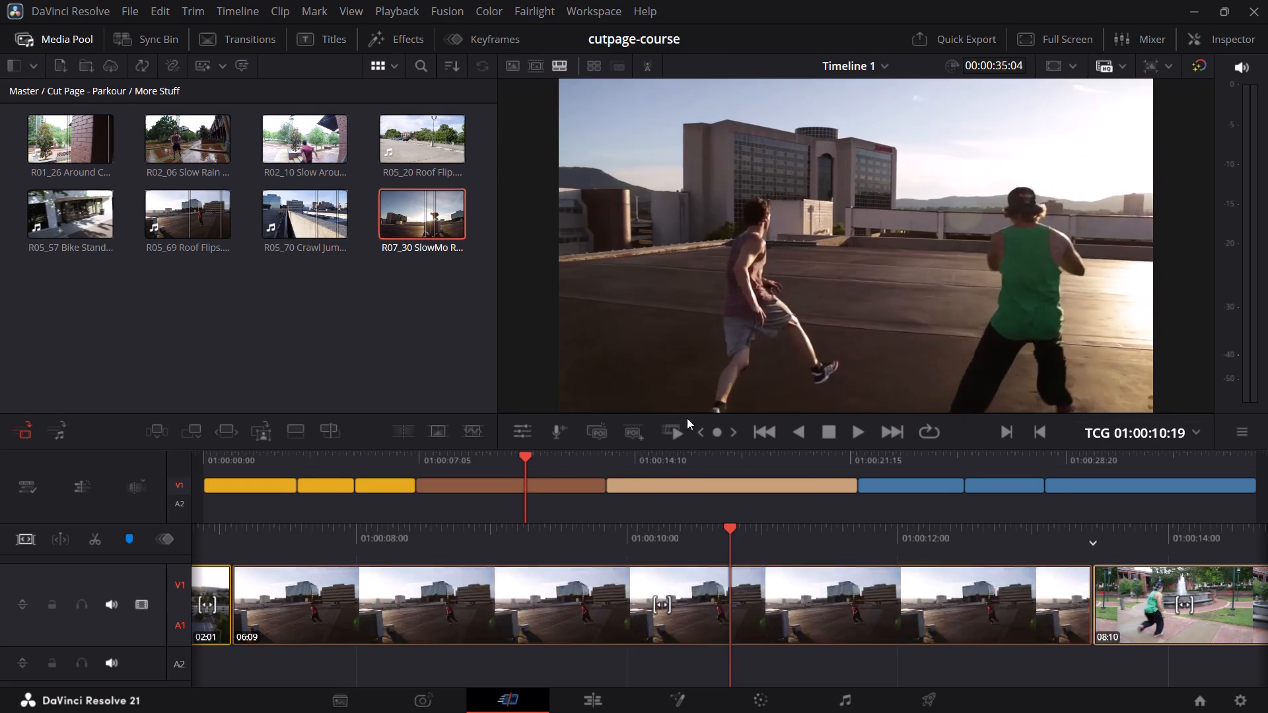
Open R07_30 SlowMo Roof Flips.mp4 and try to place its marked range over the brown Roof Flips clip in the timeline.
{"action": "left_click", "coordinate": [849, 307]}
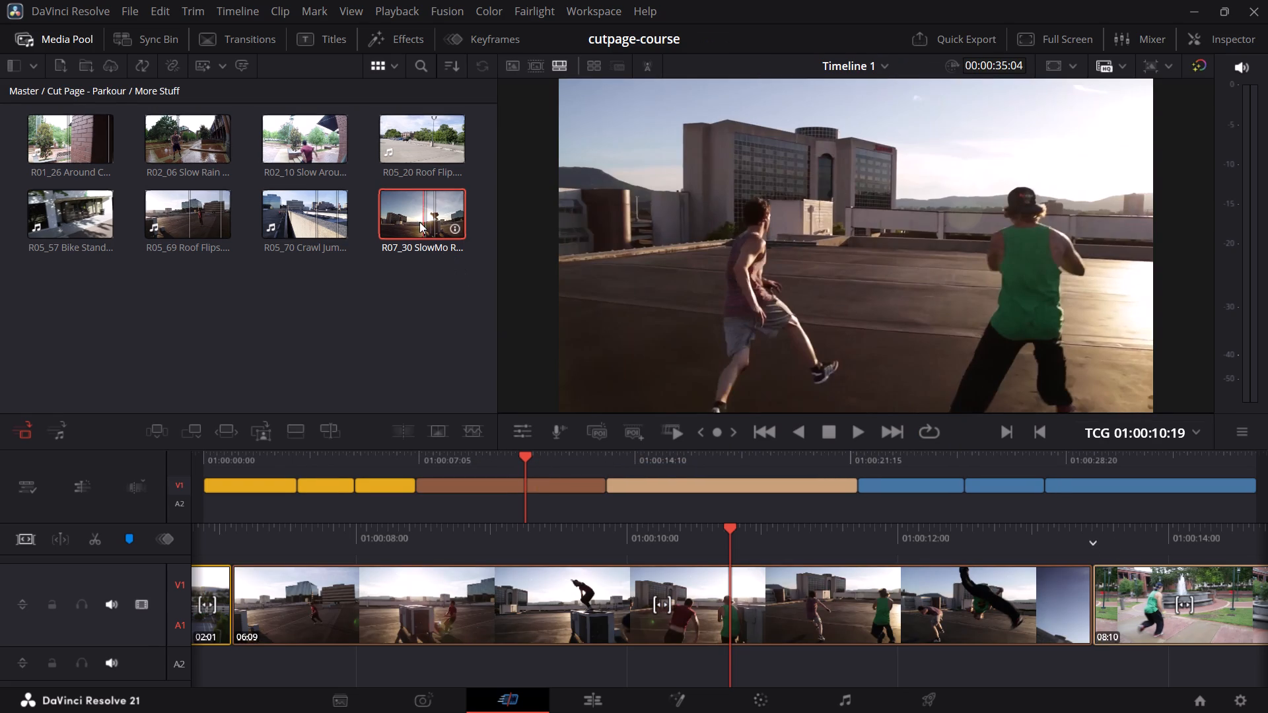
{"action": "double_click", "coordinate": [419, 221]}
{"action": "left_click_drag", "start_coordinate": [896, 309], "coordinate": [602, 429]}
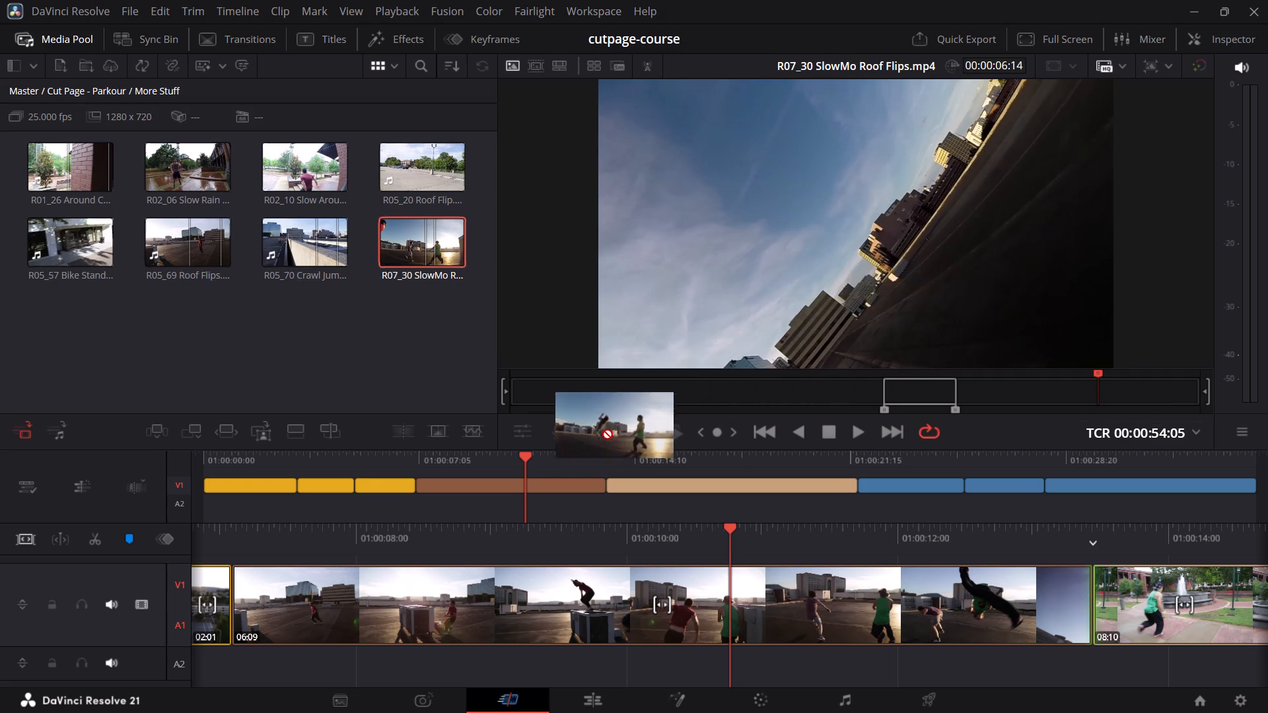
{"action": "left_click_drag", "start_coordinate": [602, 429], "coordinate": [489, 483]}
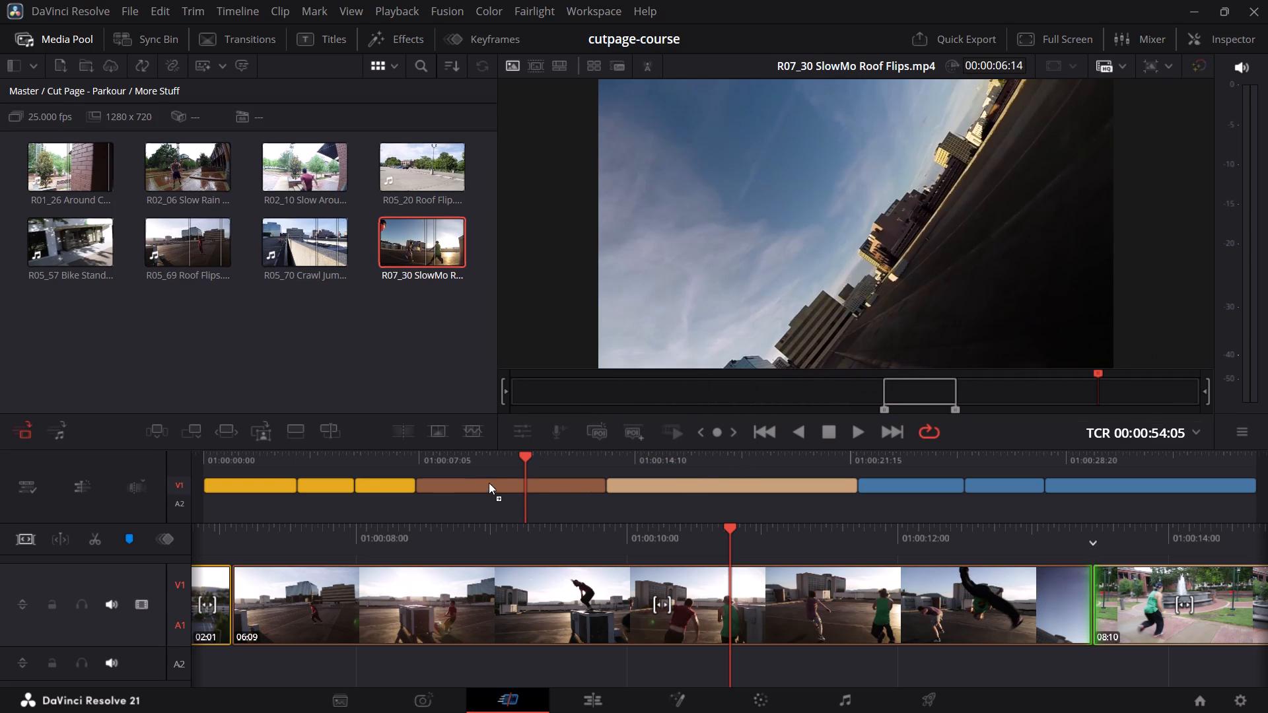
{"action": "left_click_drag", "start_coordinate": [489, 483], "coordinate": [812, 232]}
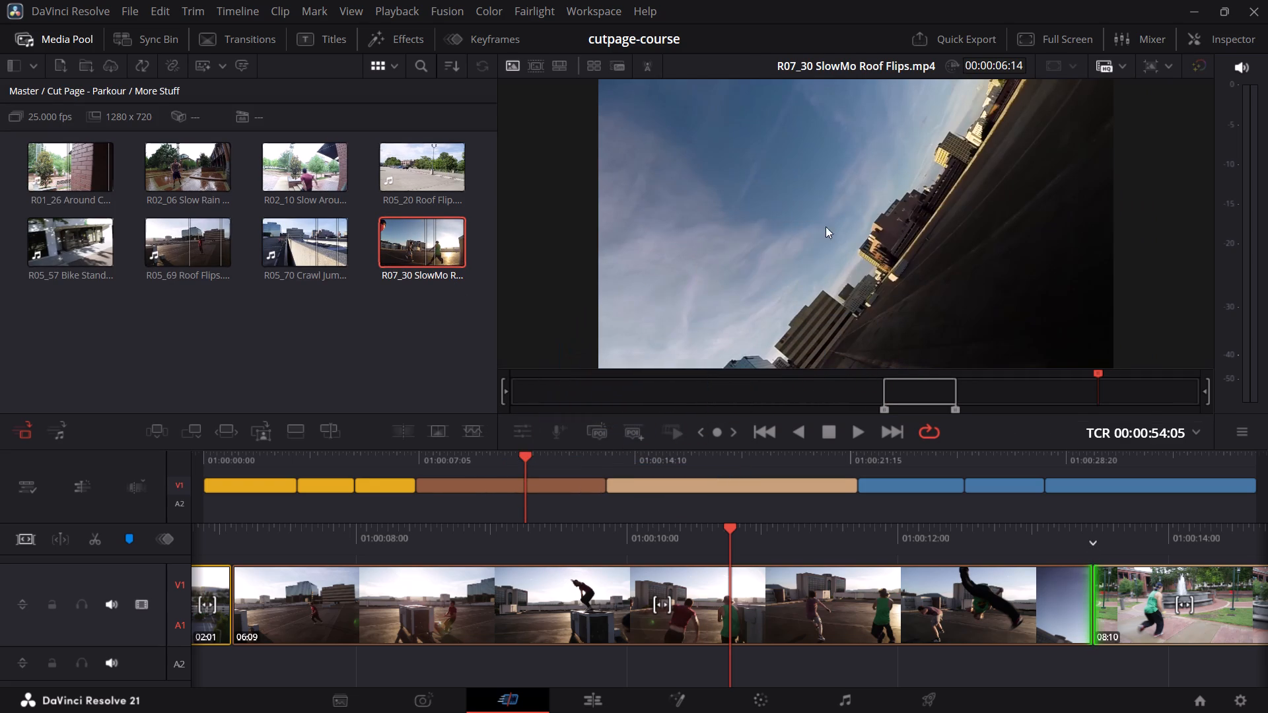
Turn off loop playback for the slow-motion source clip.
{"action": "left_click", "coordinate": [934, 434]}
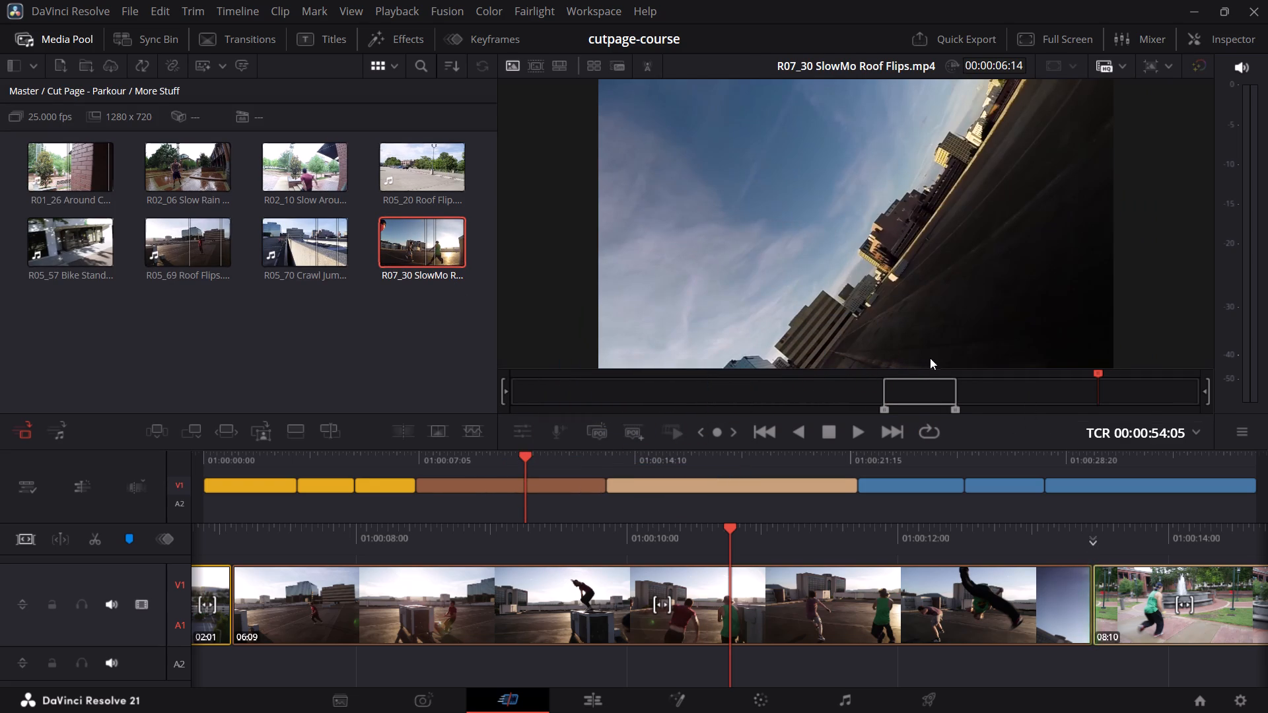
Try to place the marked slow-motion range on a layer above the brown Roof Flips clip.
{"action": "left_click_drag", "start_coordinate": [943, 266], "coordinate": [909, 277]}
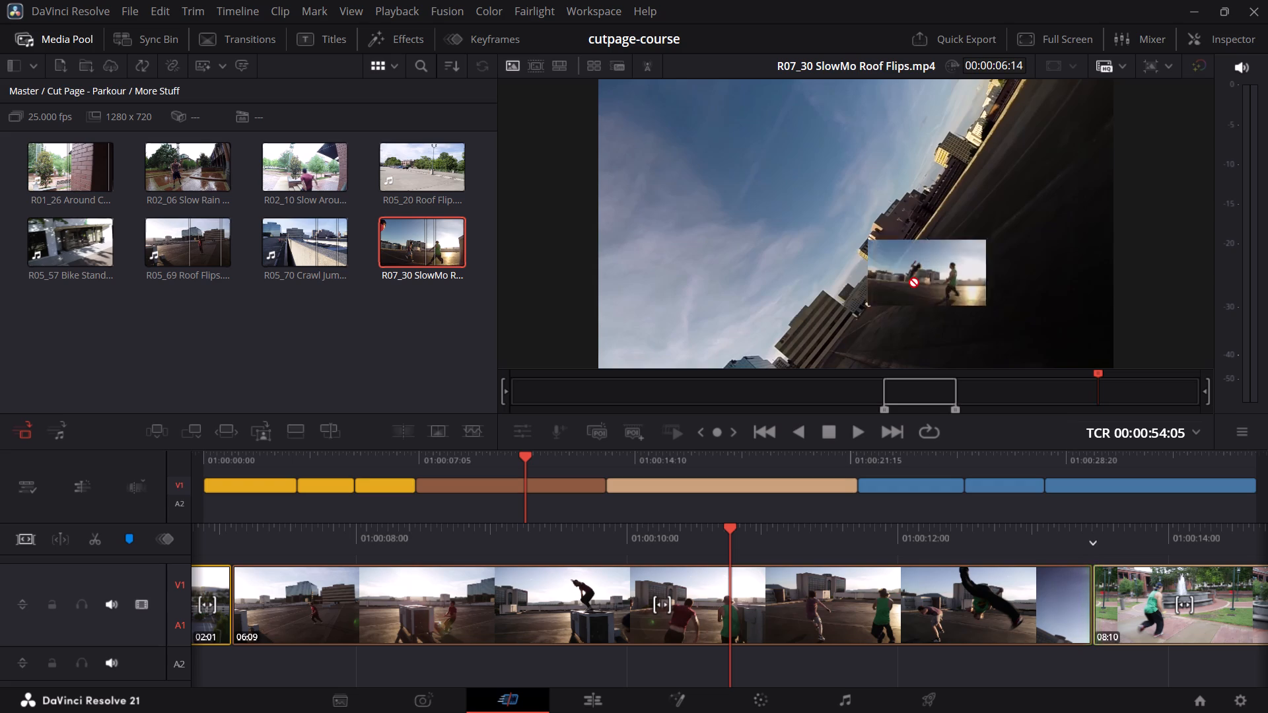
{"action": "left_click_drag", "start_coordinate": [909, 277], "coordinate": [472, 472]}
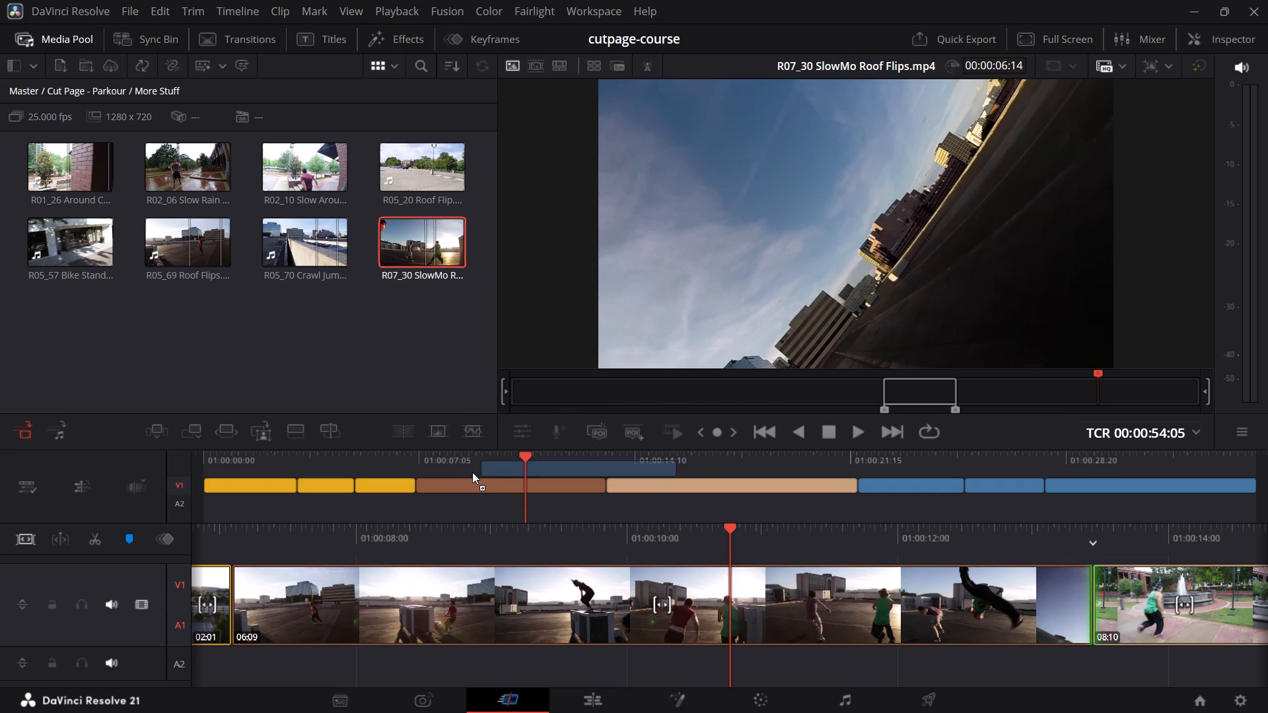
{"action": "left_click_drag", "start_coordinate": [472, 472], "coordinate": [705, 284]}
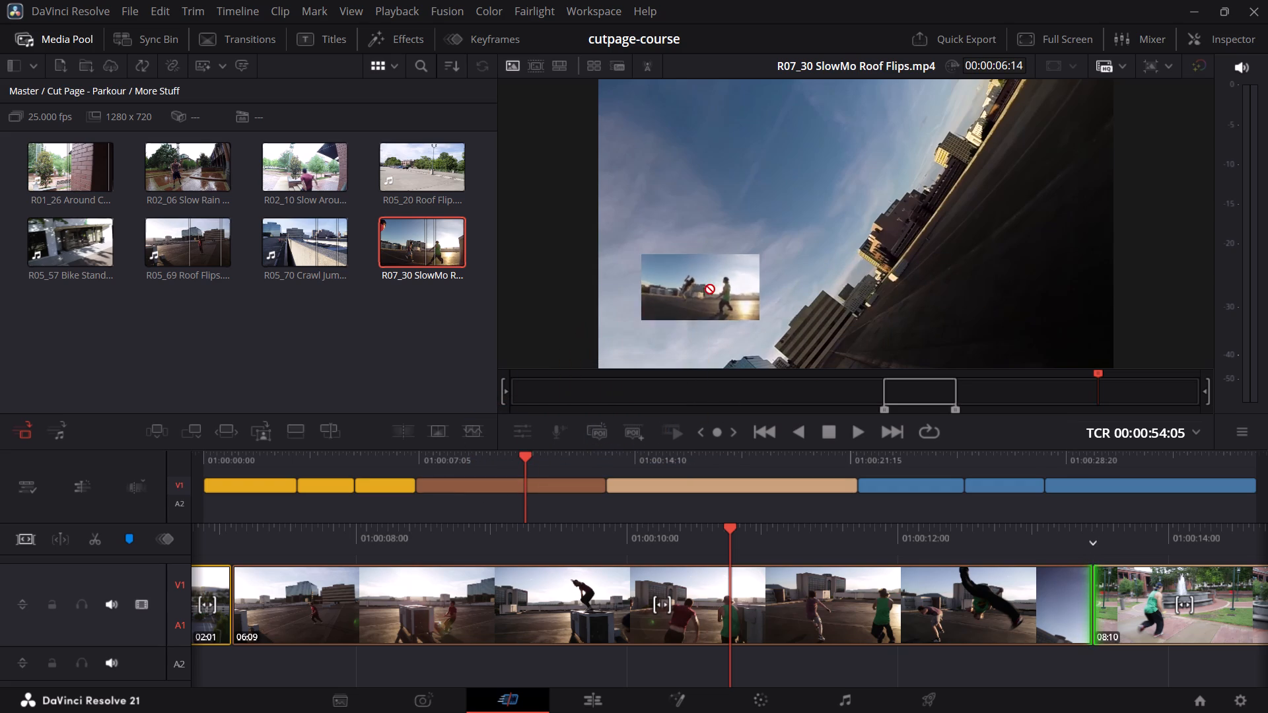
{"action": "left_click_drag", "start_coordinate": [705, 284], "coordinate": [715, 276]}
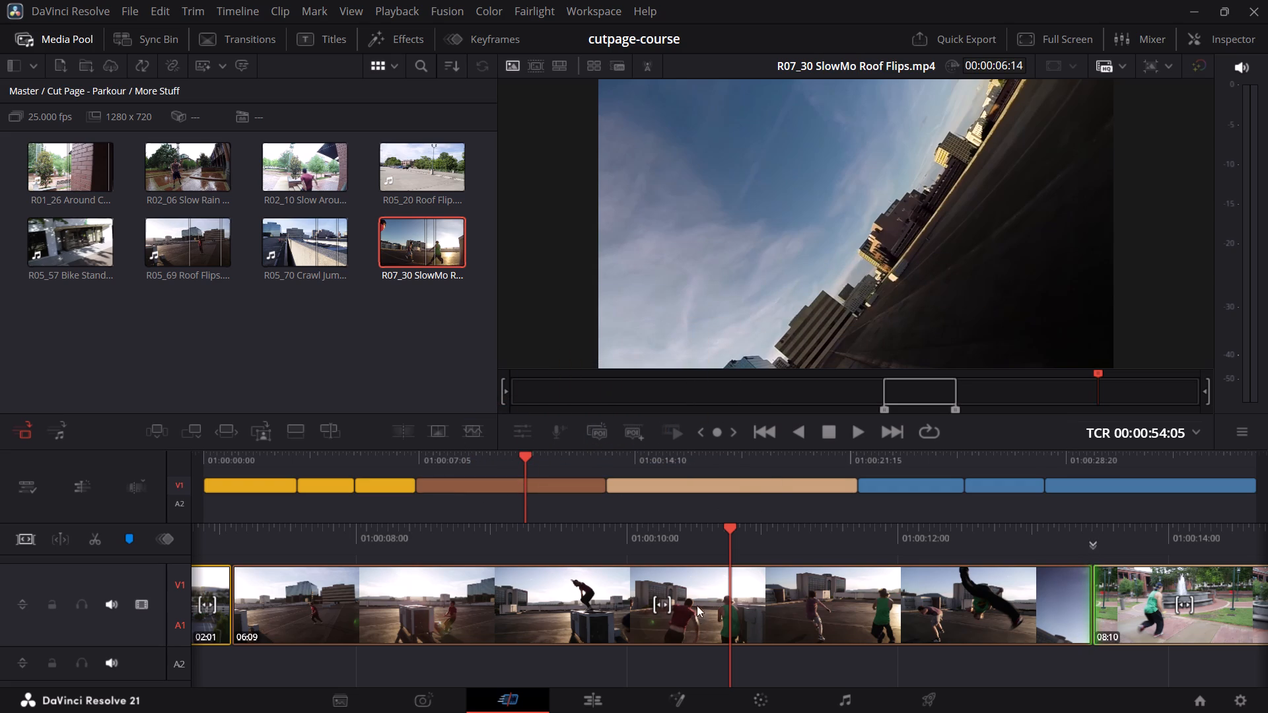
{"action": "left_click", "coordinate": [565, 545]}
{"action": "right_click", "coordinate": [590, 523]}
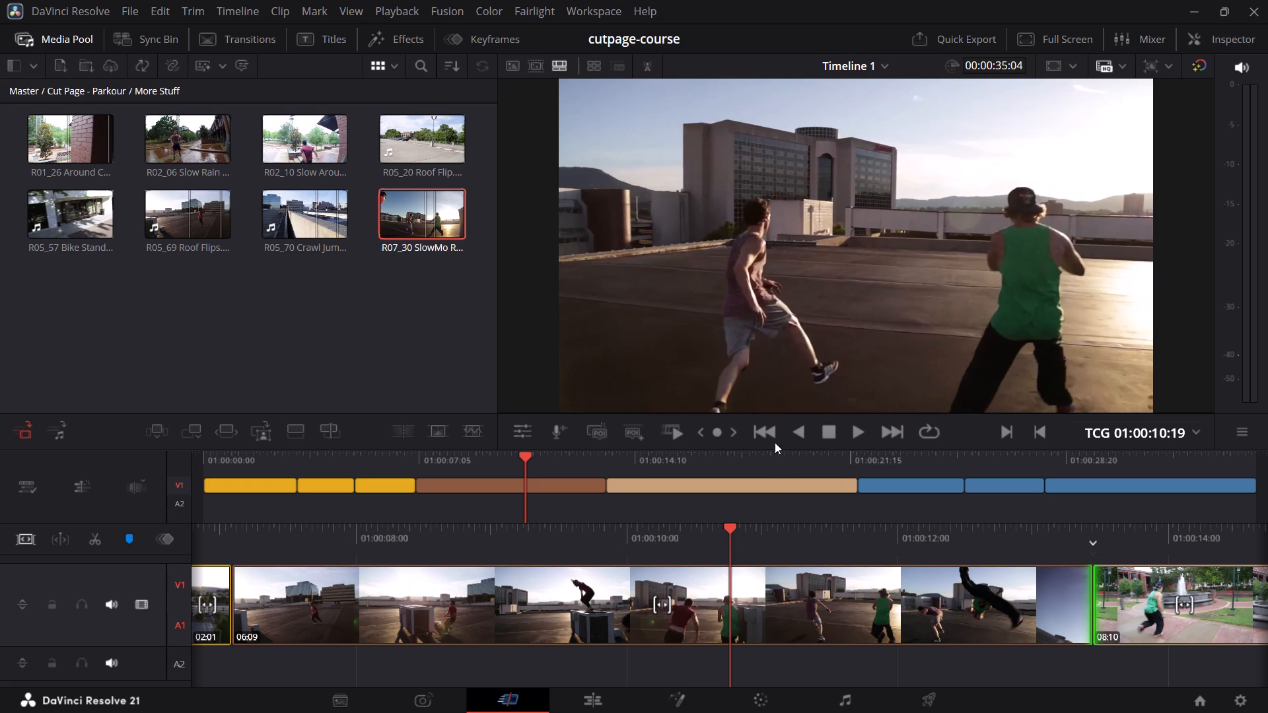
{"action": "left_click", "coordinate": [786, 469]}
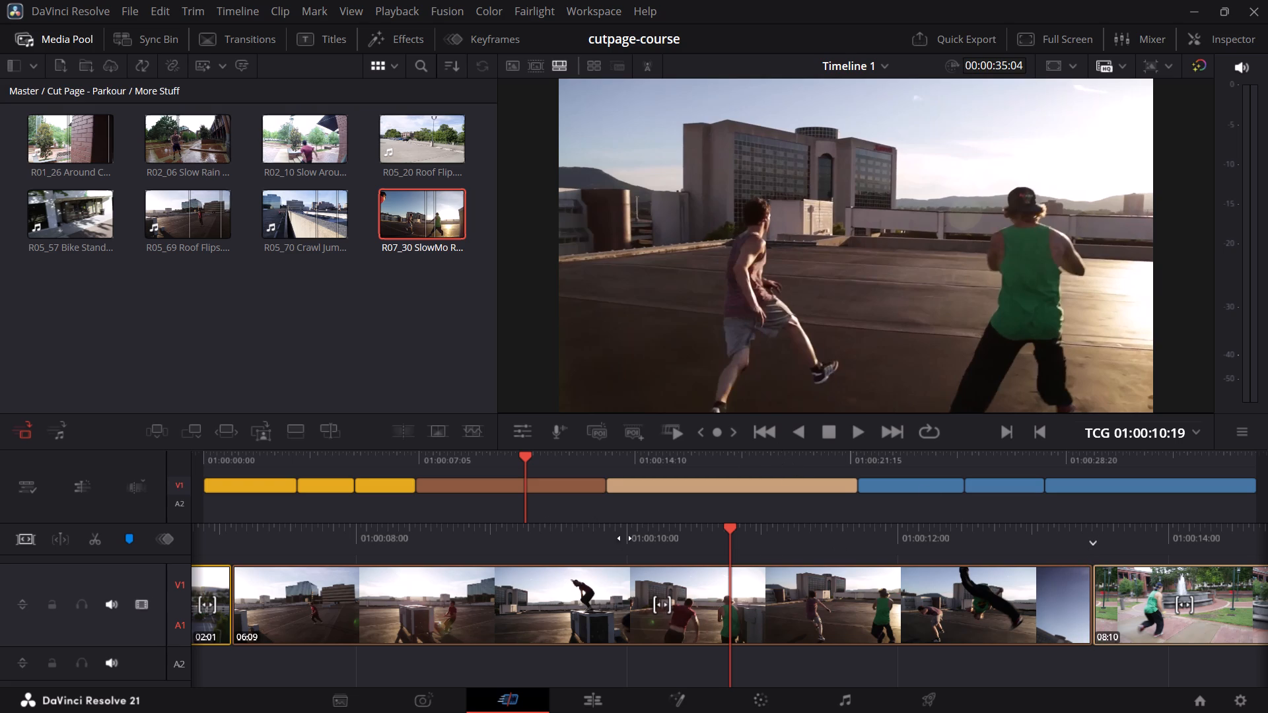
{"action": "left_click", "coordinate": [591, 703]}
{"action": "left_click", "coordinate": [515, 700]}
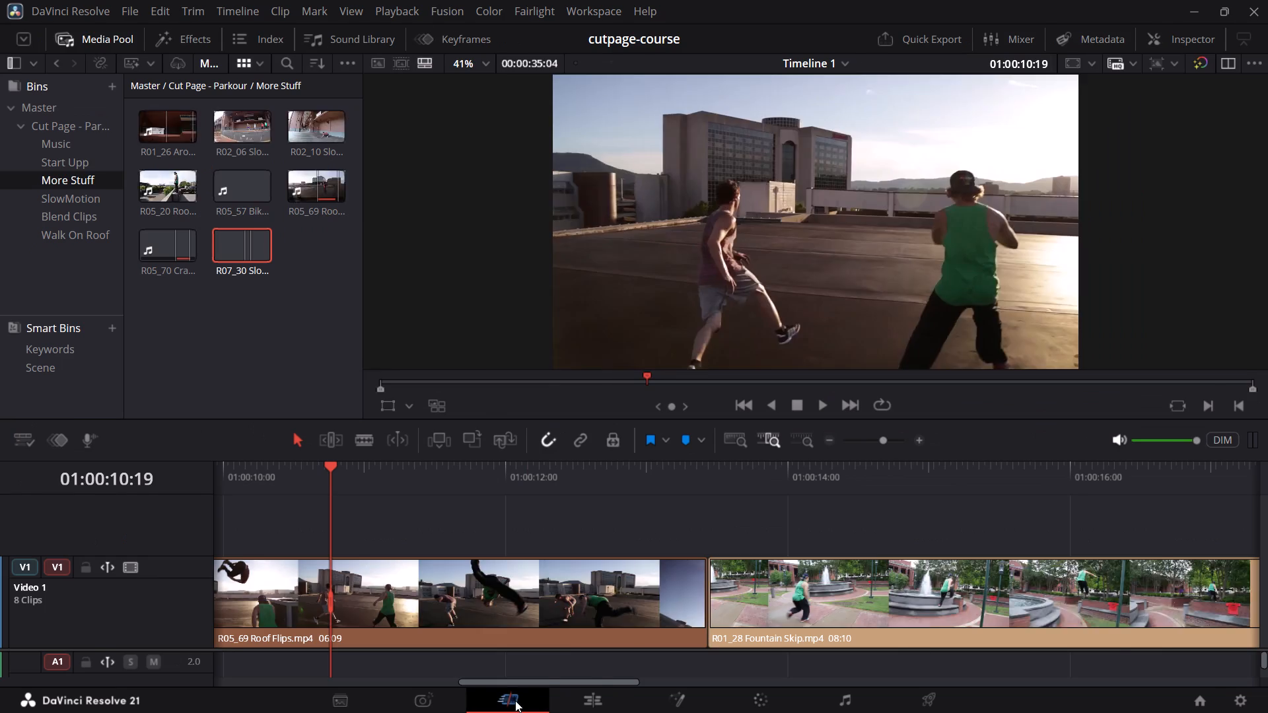
Scrub through the flips in the brown Roof Flips clip, stopping the timeline playhead at 01:00:11:07.
{"action": "left_click_drag", "start_coordinate": [524, 456], "coordinate": [582, 471]}
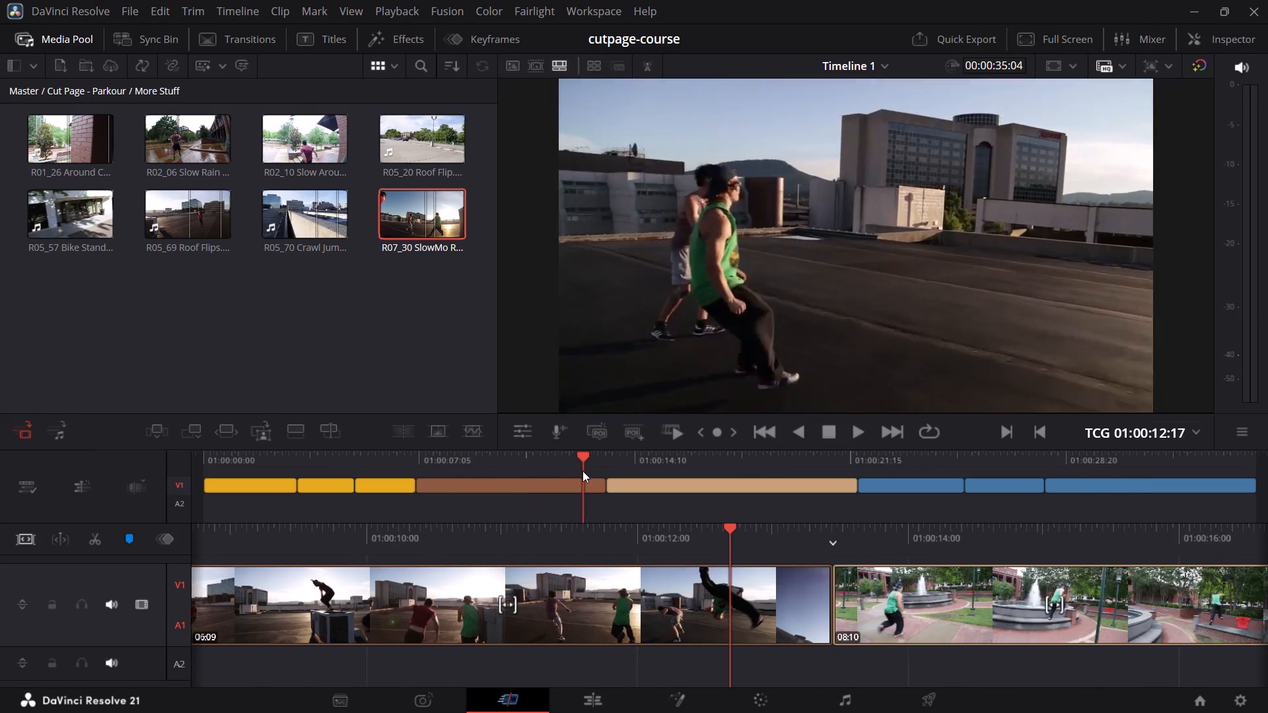
{"action": "left_click_drag", "start_coordinate": [582, 471], "coordinate": [542, 465]}
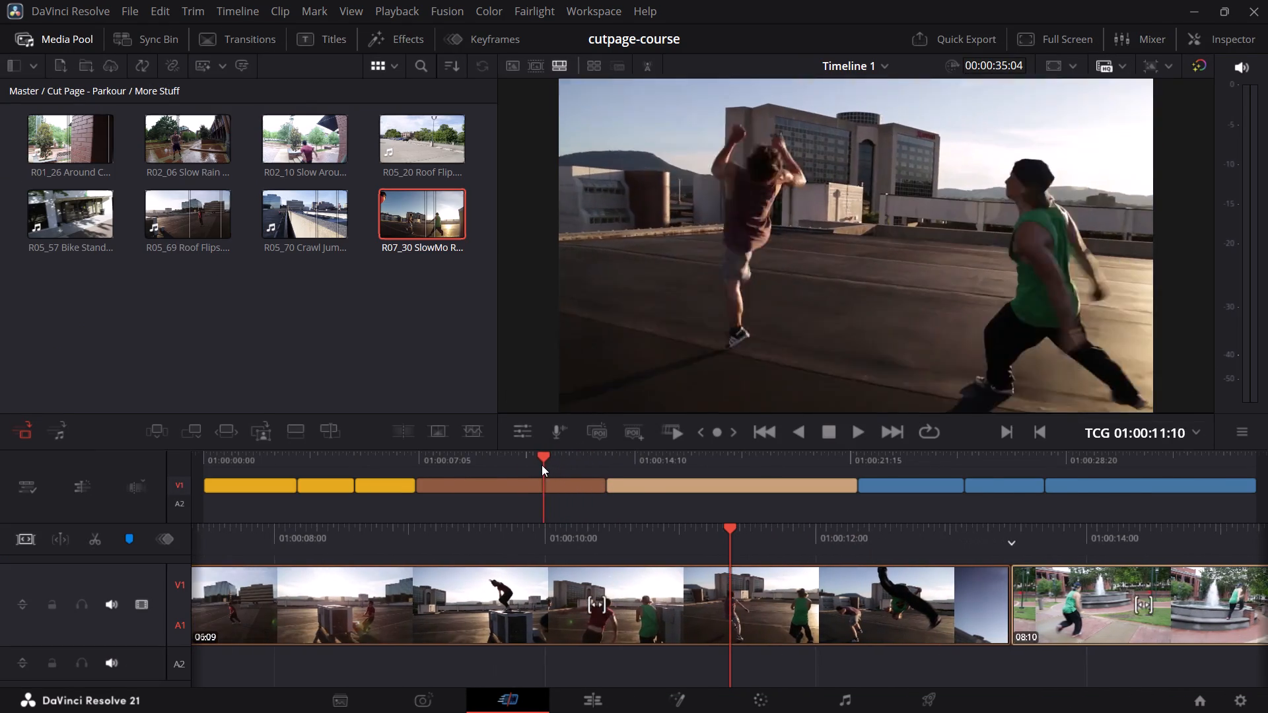
{"action": "left_click_drag", "start_coordinate": [542, 465], "coordinate": [550, 470]}
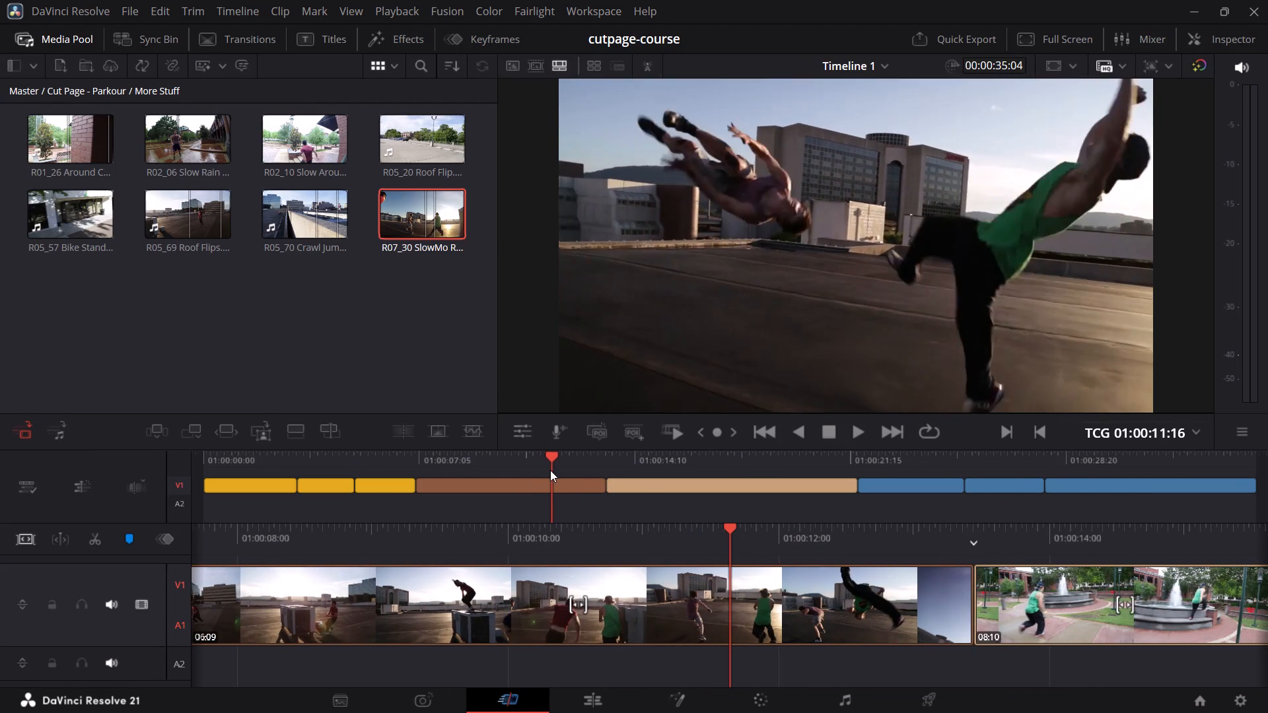
{"action": "left_click_drag", "start_coordinate": [550, 470], "coordinate": [540, 466]}
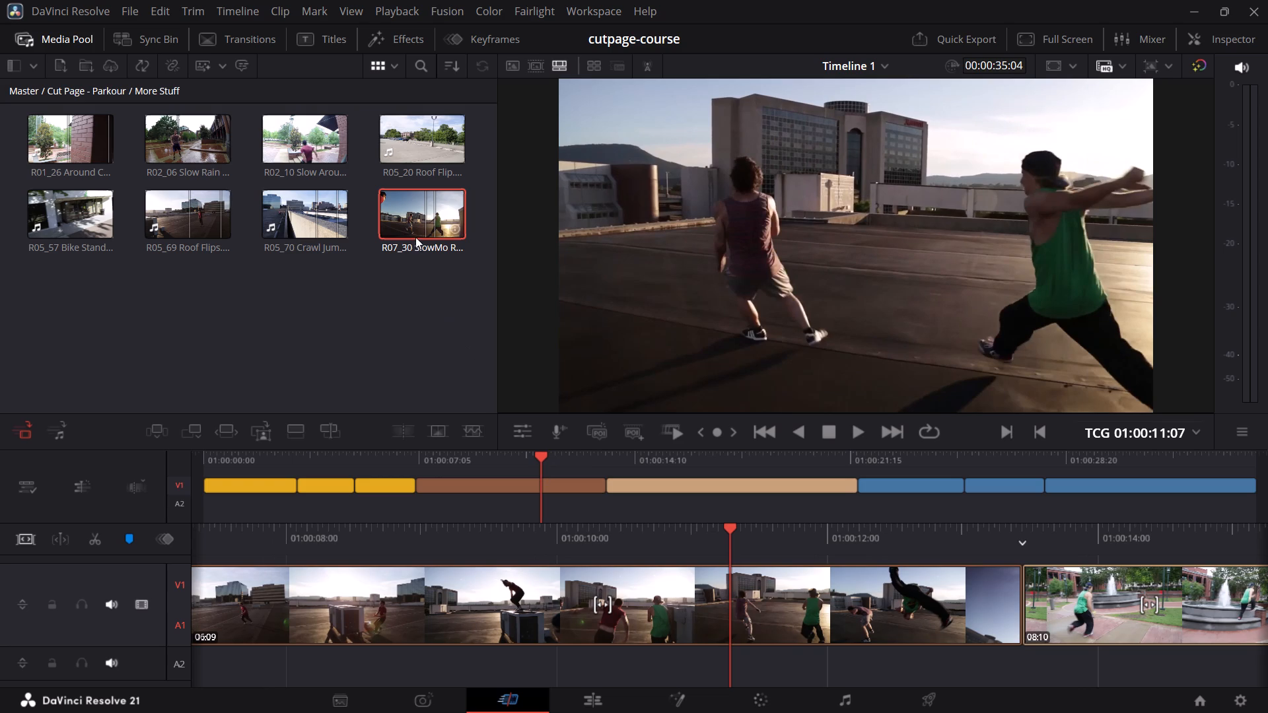
Open R07_30 SlowMo Roof Flips.mp4 and scrub its footage from the marked range back to 00:00:15:03.
{"action": "double_click", "coordinate": [417, 236]}
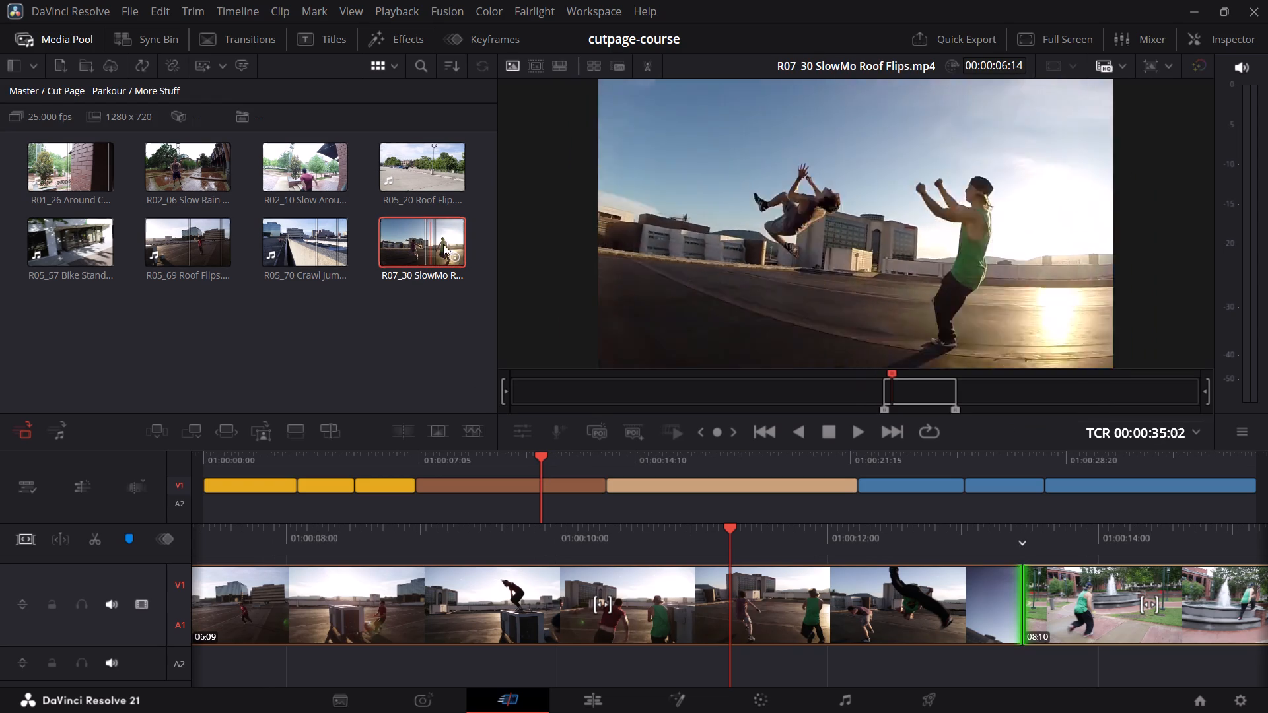
{"action": "left_click", "coordinate": [897, 386]}
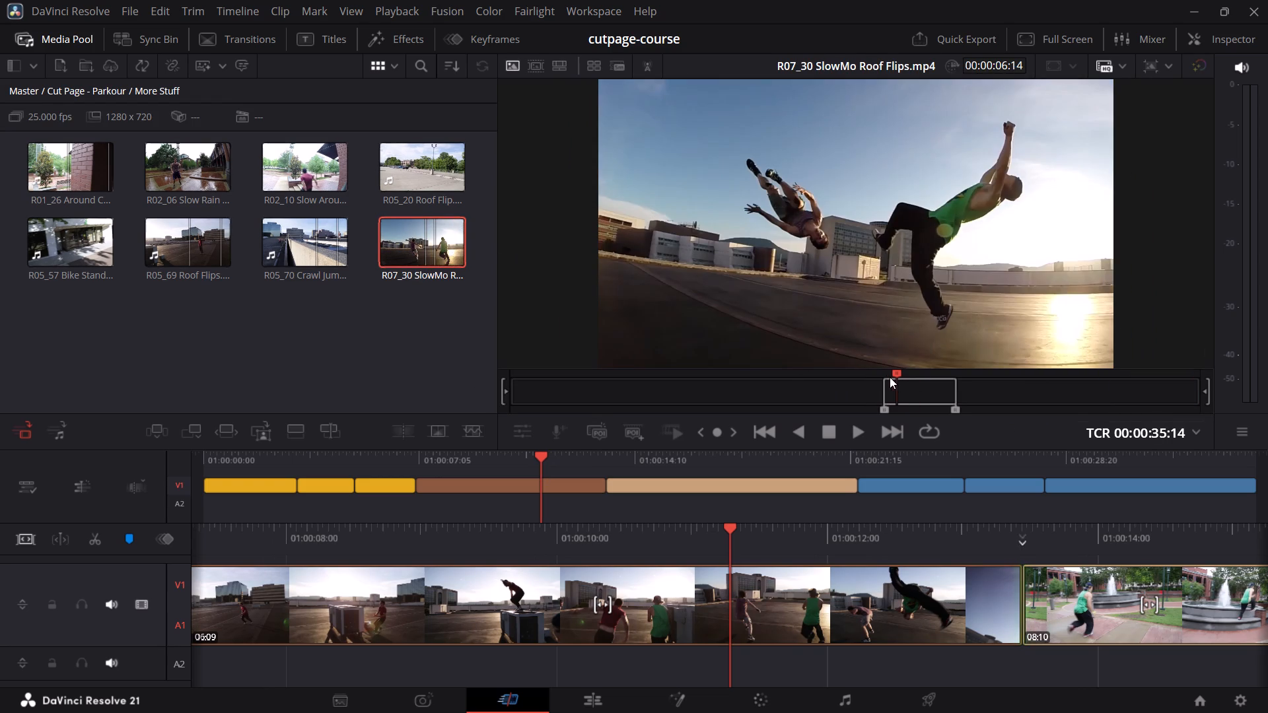
{"action": "left_click_drag", "start_coordinate": [896, 370], "coordinate": [934, 380]}
{"action": "left_click_drag", "start_coordinate": [919, 388], "coordinate": [906, 410]}
{"action": "left_click_drag", "start_coordinate": [922, 386], "coordinate": [676, 438]}
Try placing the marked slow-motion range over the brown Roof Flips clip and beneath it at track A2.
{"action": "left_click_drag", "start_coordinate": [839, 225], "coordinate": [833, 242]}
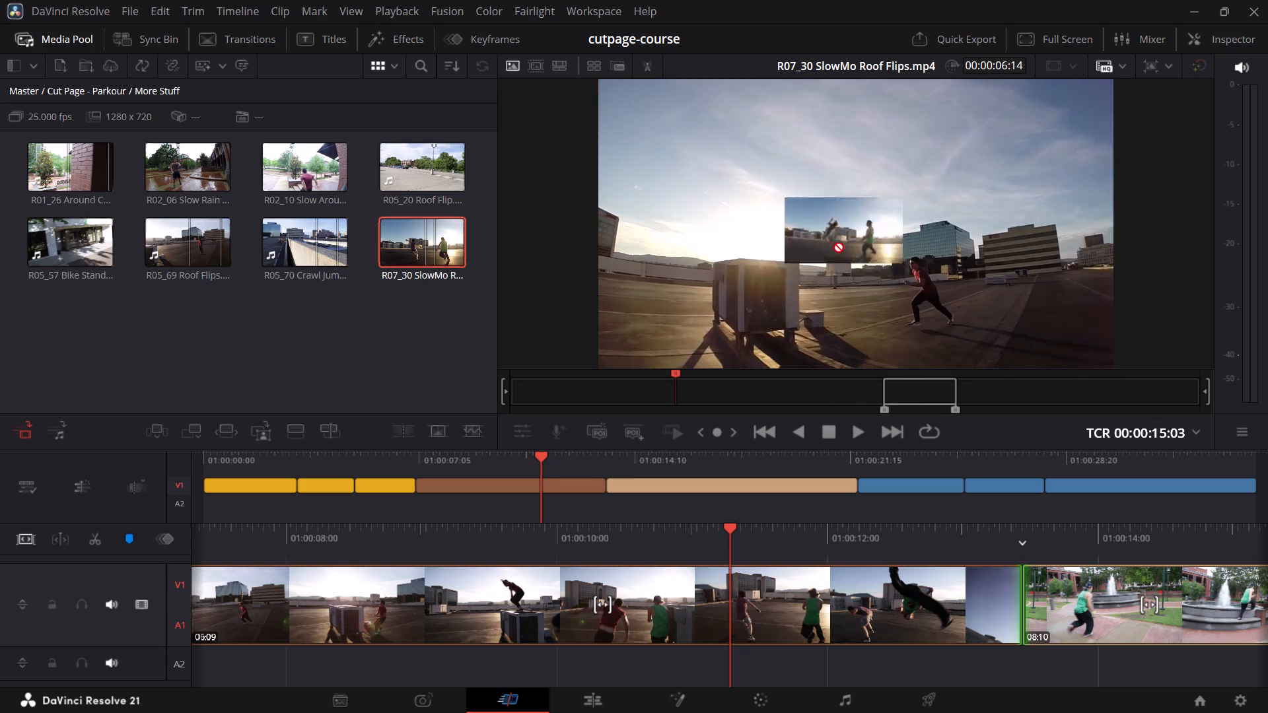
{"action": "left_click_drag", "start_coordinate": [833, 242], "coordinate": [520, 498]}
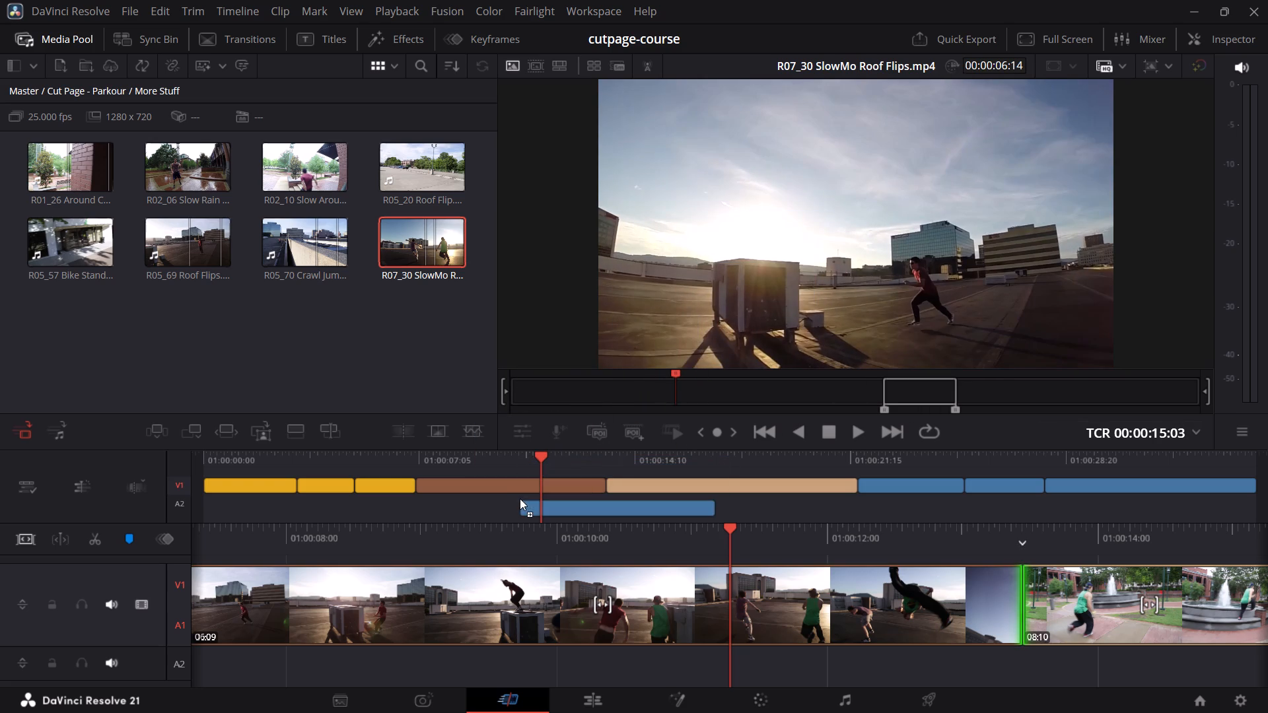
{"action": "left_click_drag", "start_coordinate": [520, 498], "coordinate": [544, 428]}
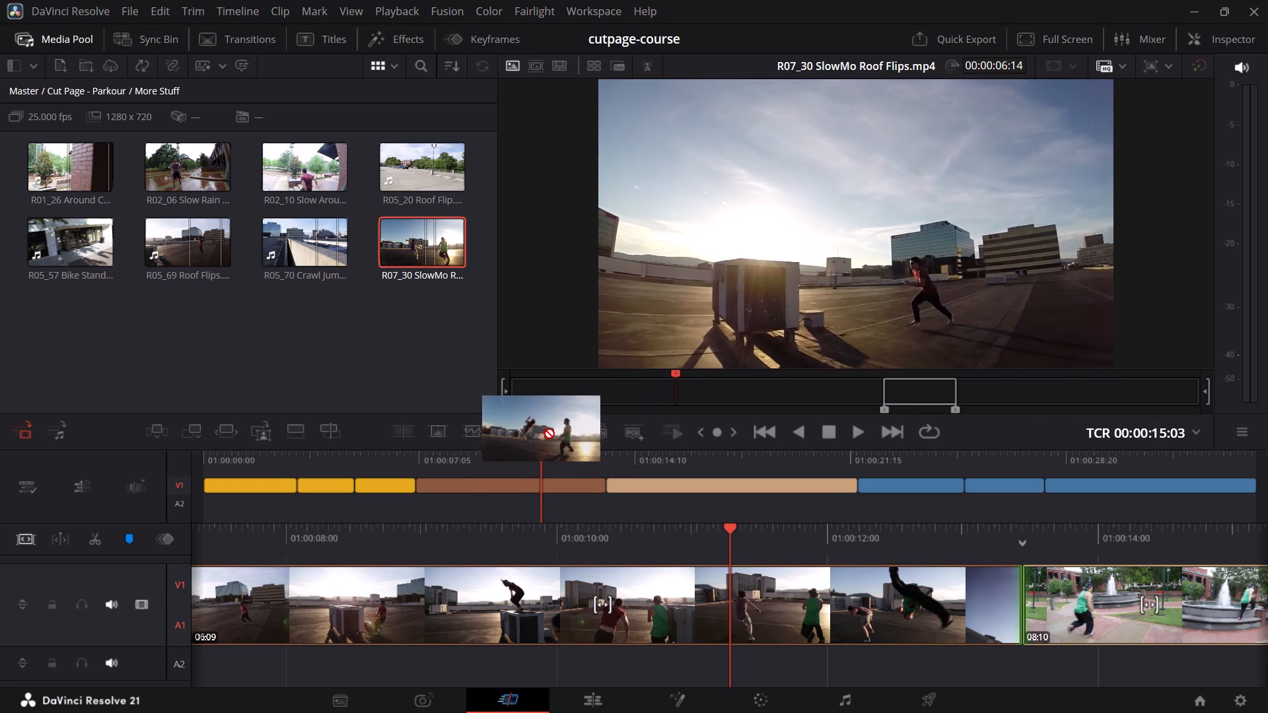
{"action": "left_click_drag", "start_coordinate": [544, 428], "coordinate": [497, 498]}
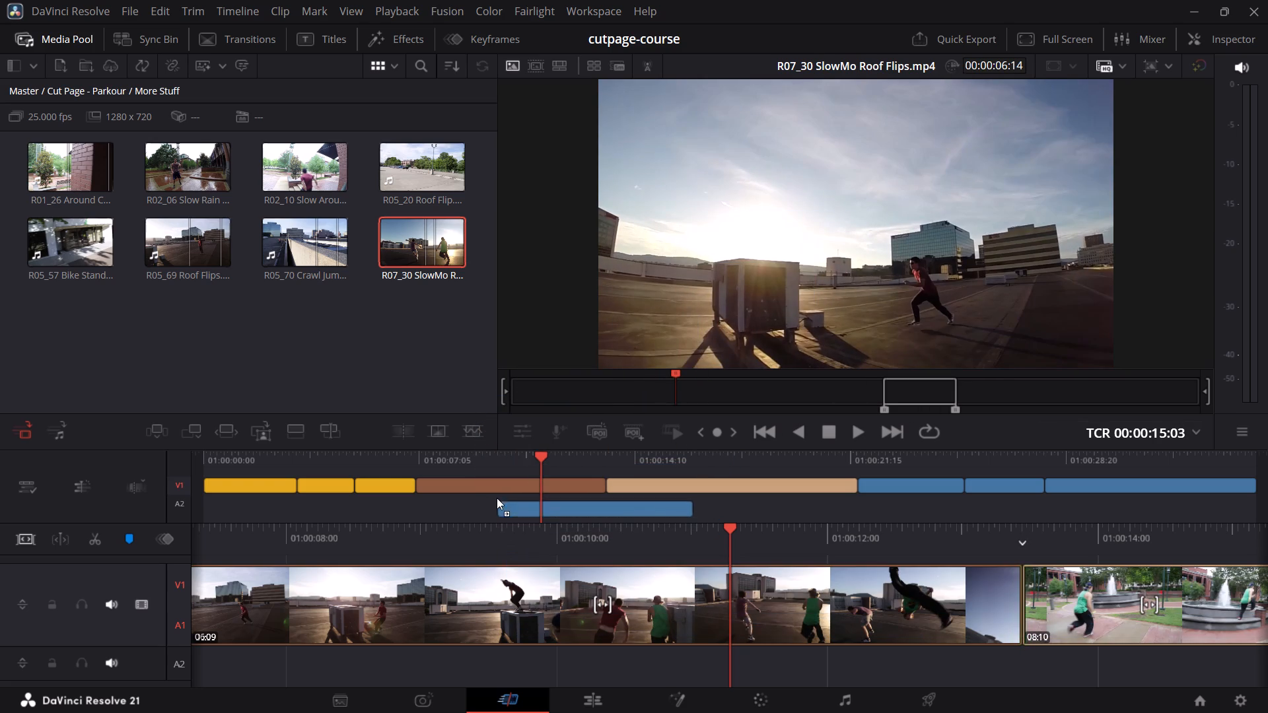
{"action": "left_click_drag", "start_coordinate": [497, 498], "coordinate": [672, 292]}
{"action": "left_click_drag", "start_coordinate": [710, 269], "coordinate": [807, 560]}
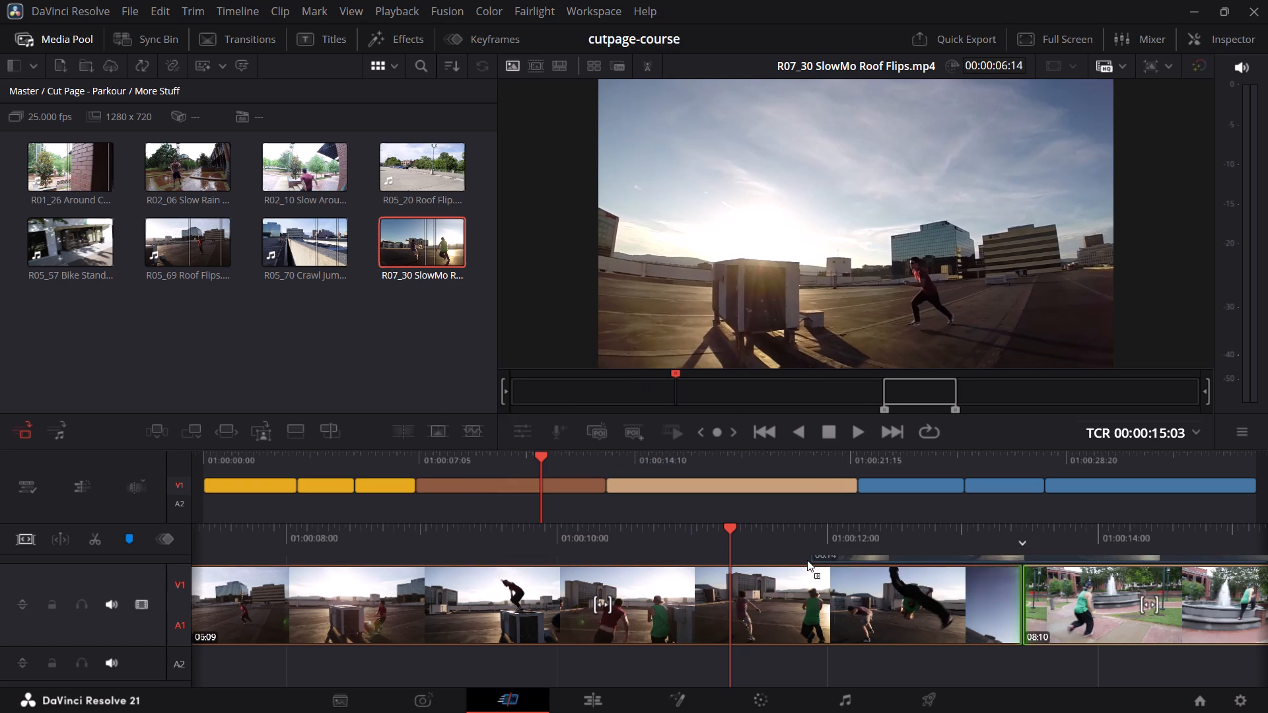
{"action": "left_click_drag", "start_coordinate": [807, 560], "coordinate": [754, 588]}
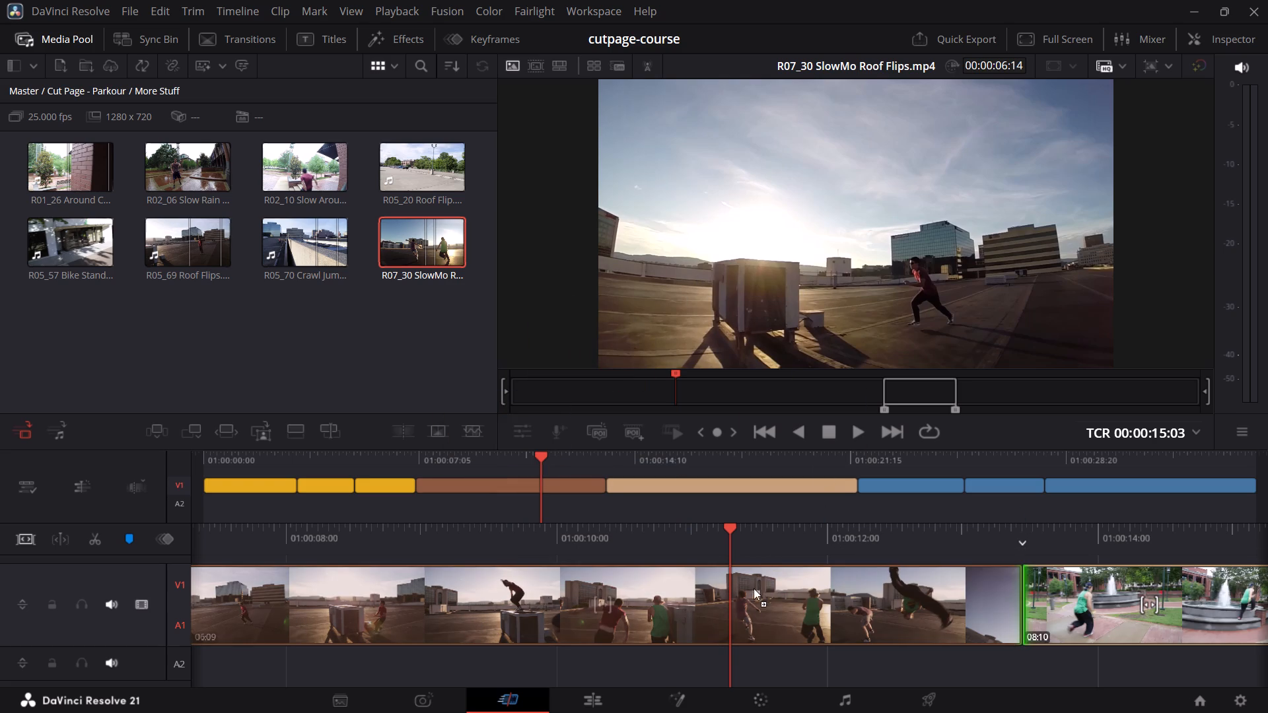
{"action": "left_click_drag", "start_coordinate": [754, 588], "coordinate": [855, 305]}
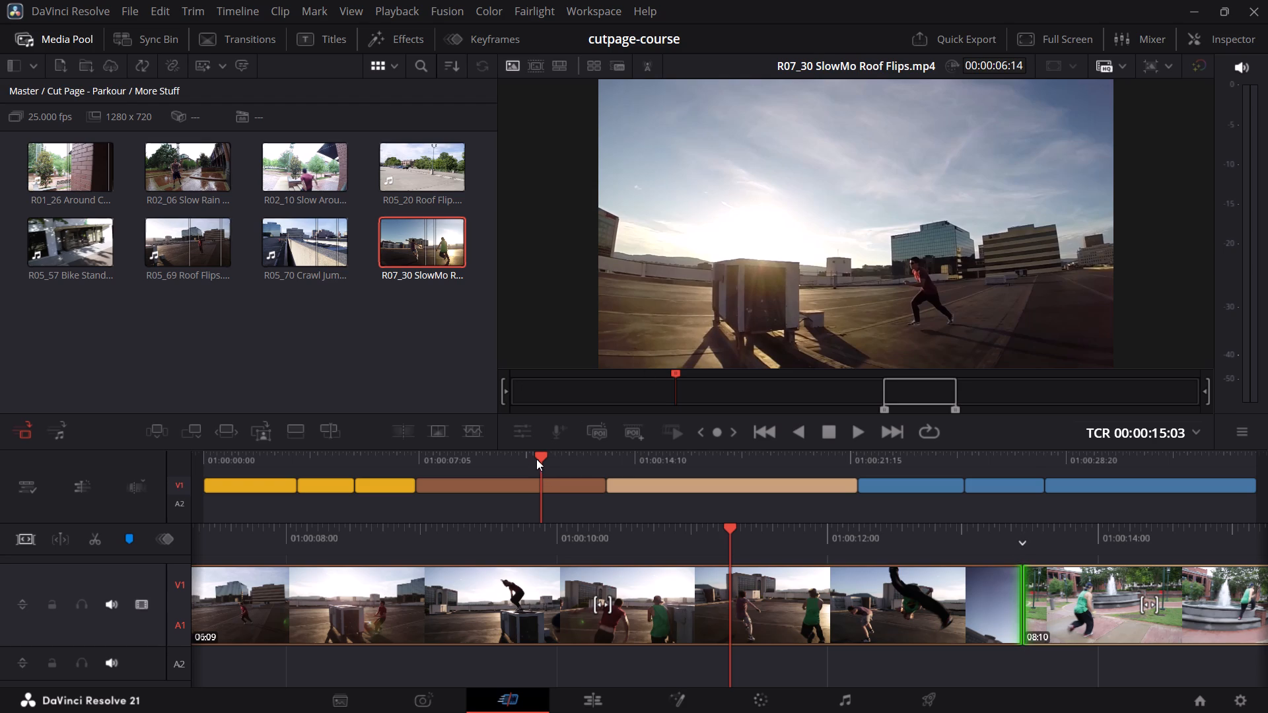
Move the timeline playhead to 01:00:10:22 in the brown Roof Flips clip and open R07_30 SlowMo Roof Flips.mp4.
{"action": "left_click_drag", "start_coordinate": [541, 458], "coordinate": [753, 481]}
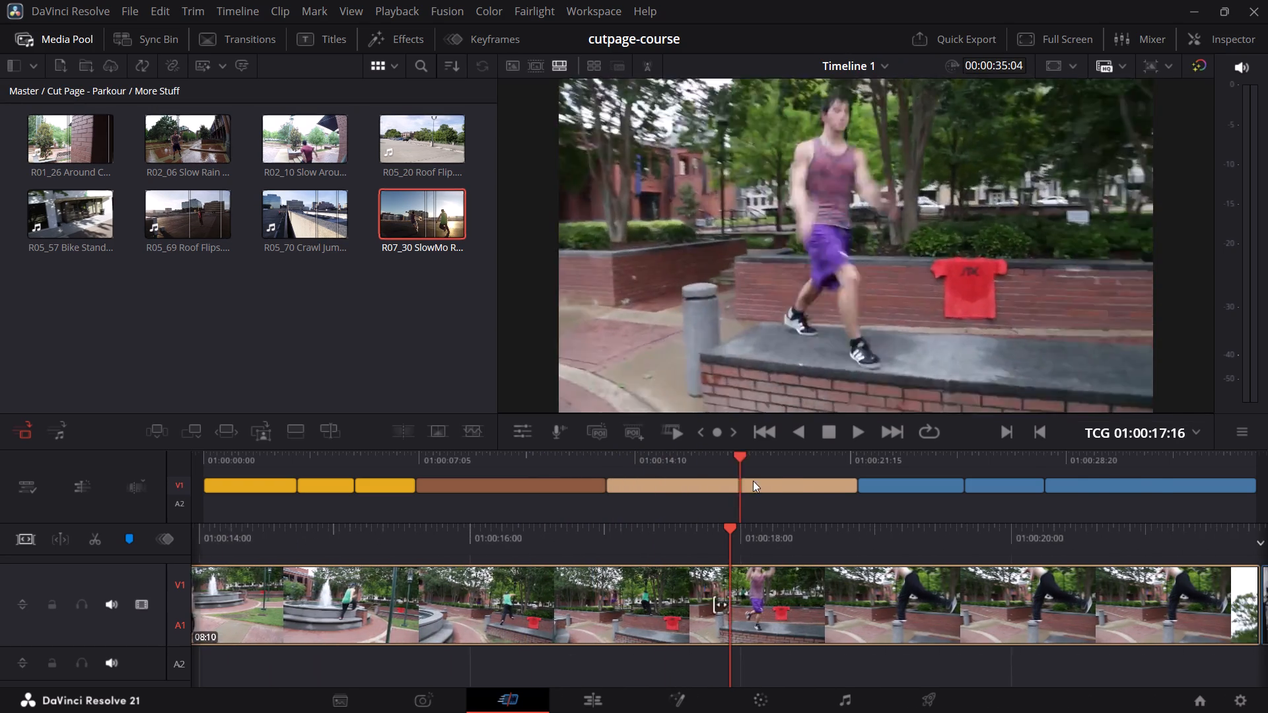
{"action": "left_click_drag", "start_coordinate": [753, 481], "coordinate": [413, 502]}
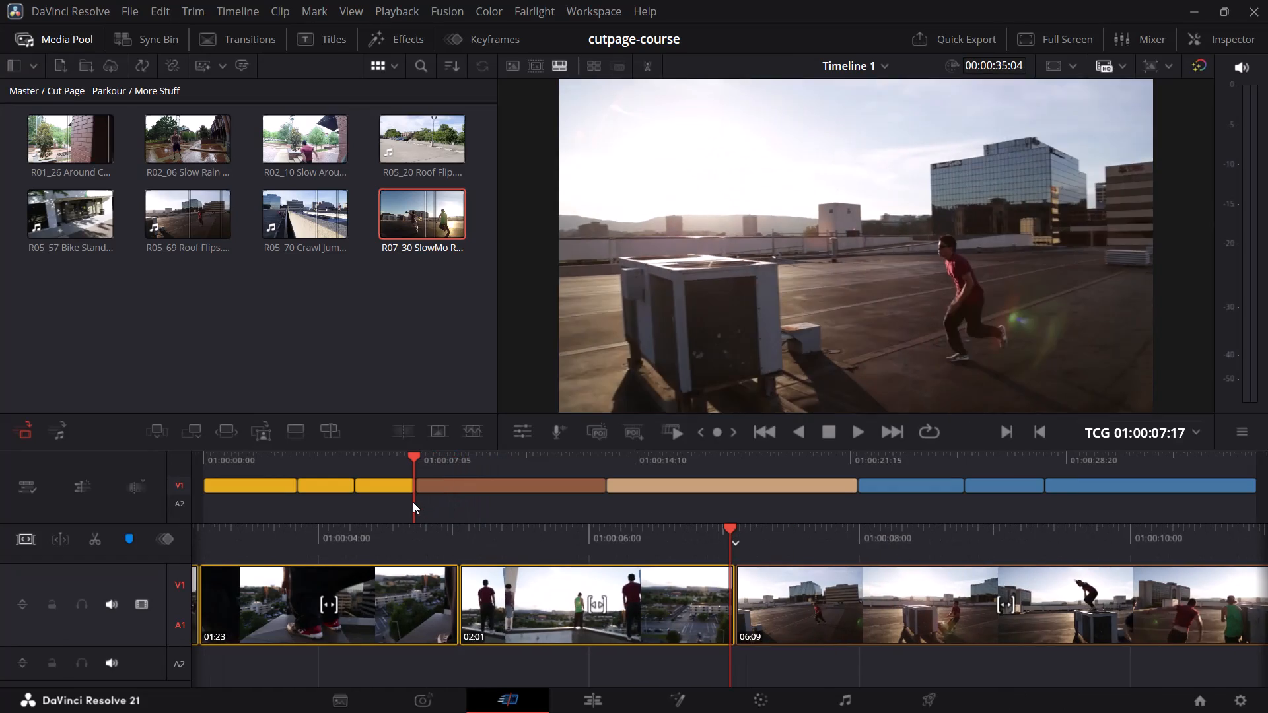
{"action": "left_click_drag", "start_coordinate": [413, 502], "coordinate": [473, 500]}
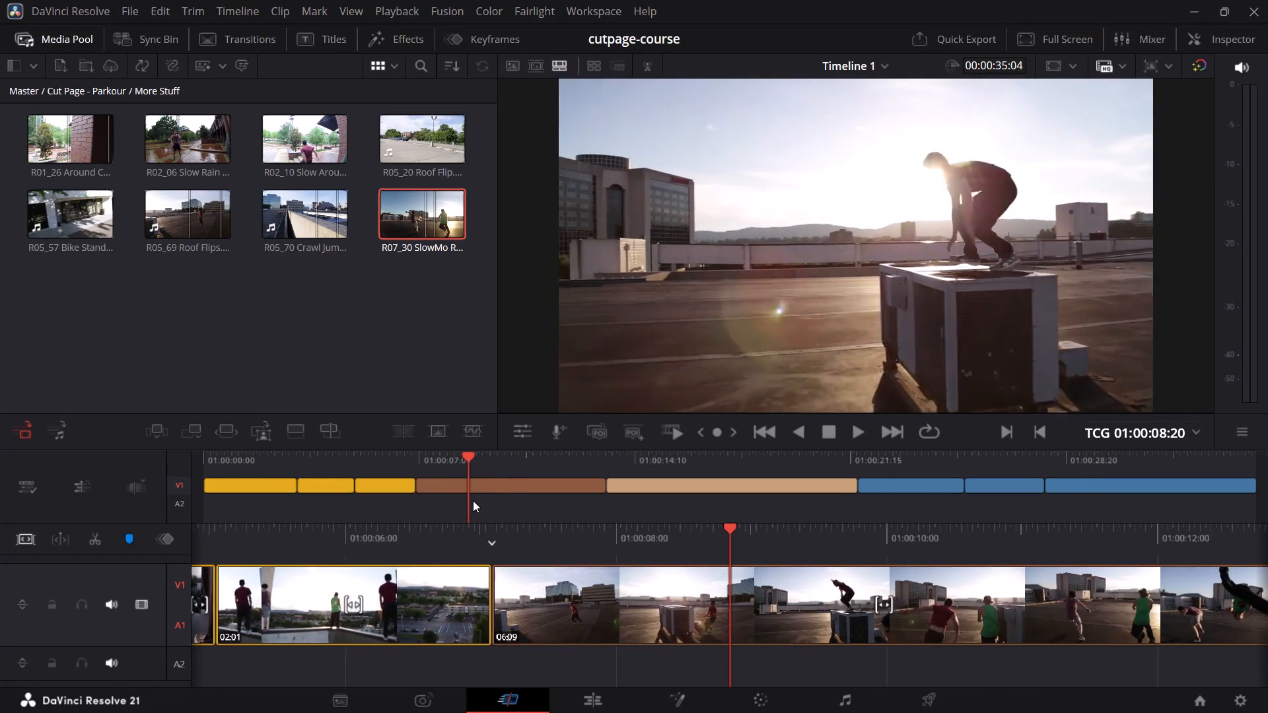
{"action": "left_click_drag", "start_coordinate": [473, 500], "coordinate": [529, 494]}
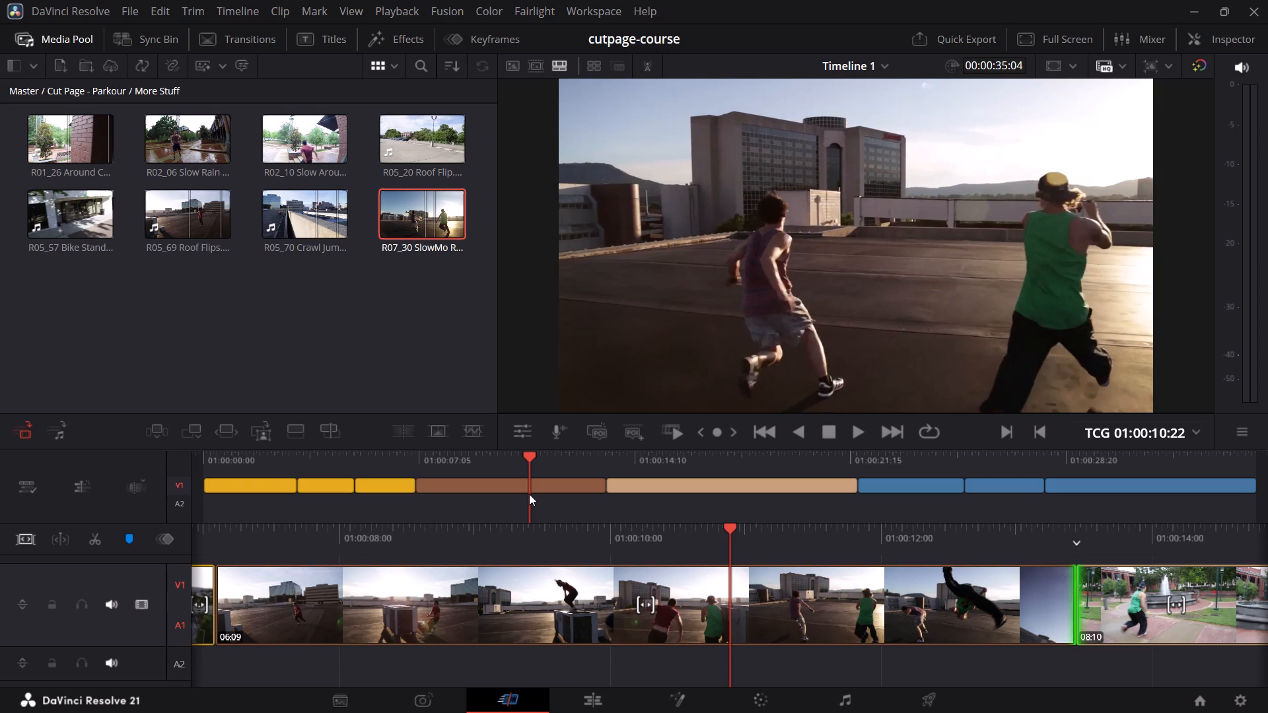
{"action": "double_click", "coordinate": [435, 224]}
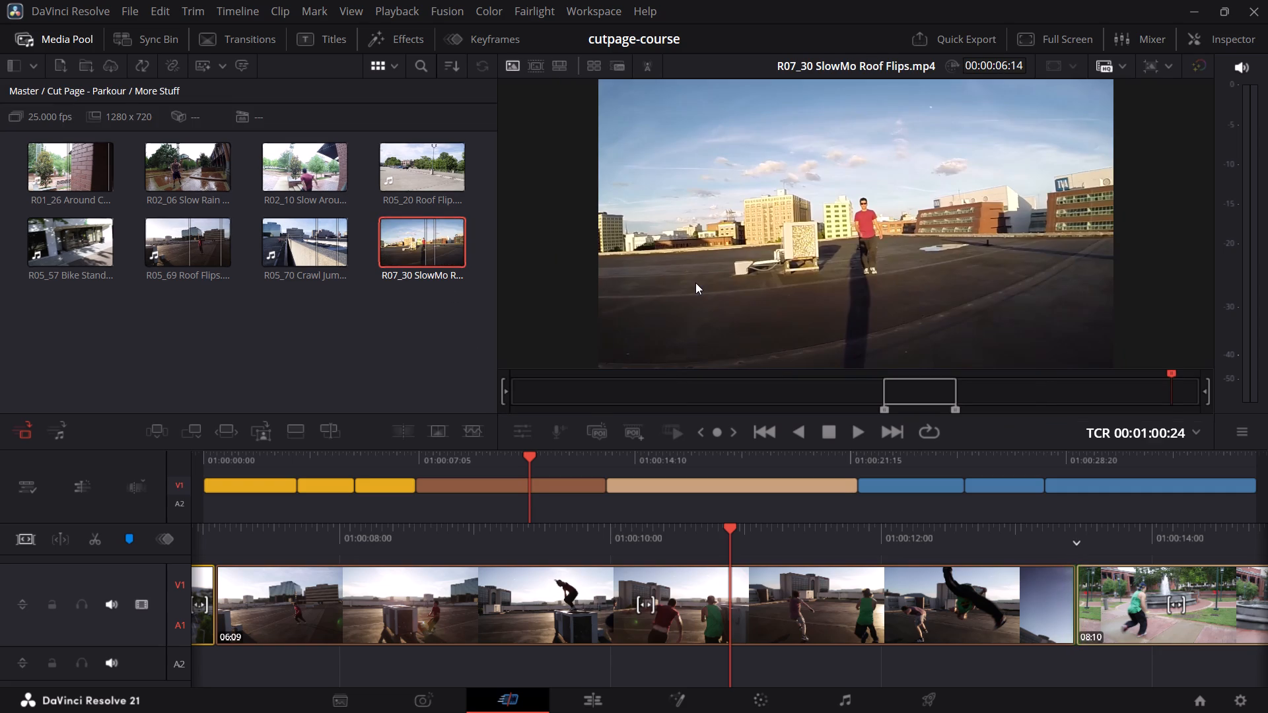
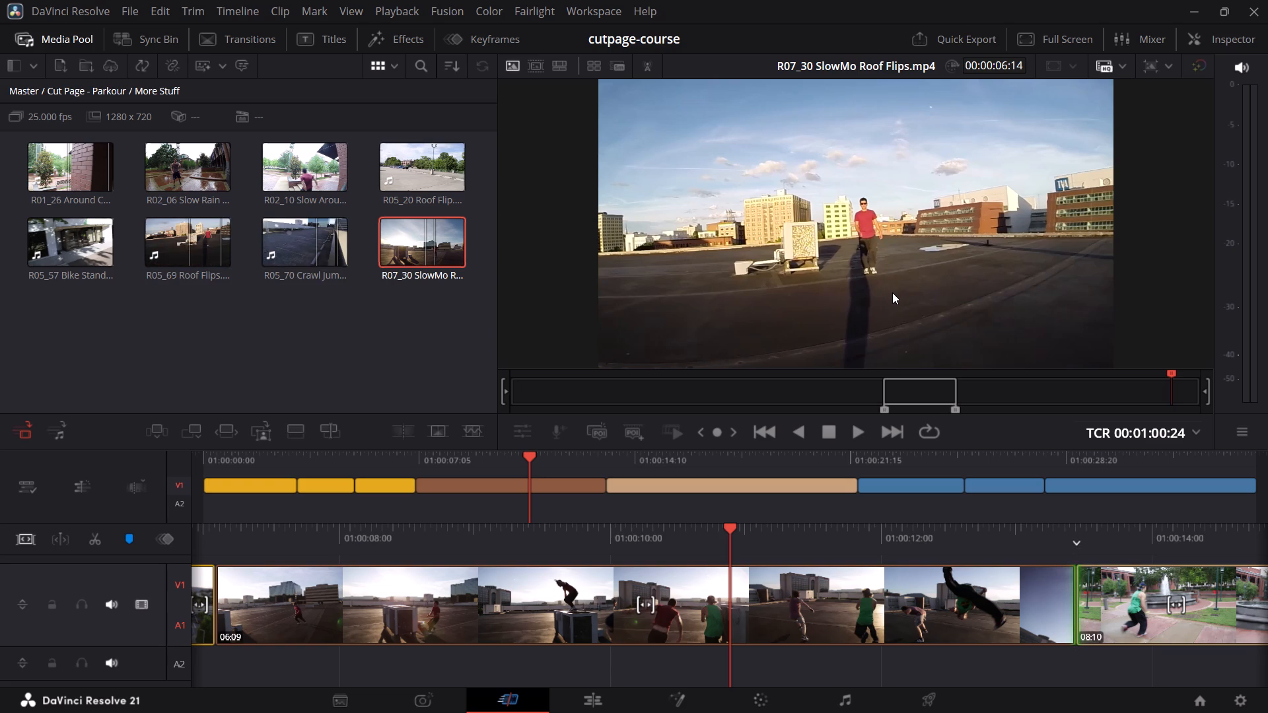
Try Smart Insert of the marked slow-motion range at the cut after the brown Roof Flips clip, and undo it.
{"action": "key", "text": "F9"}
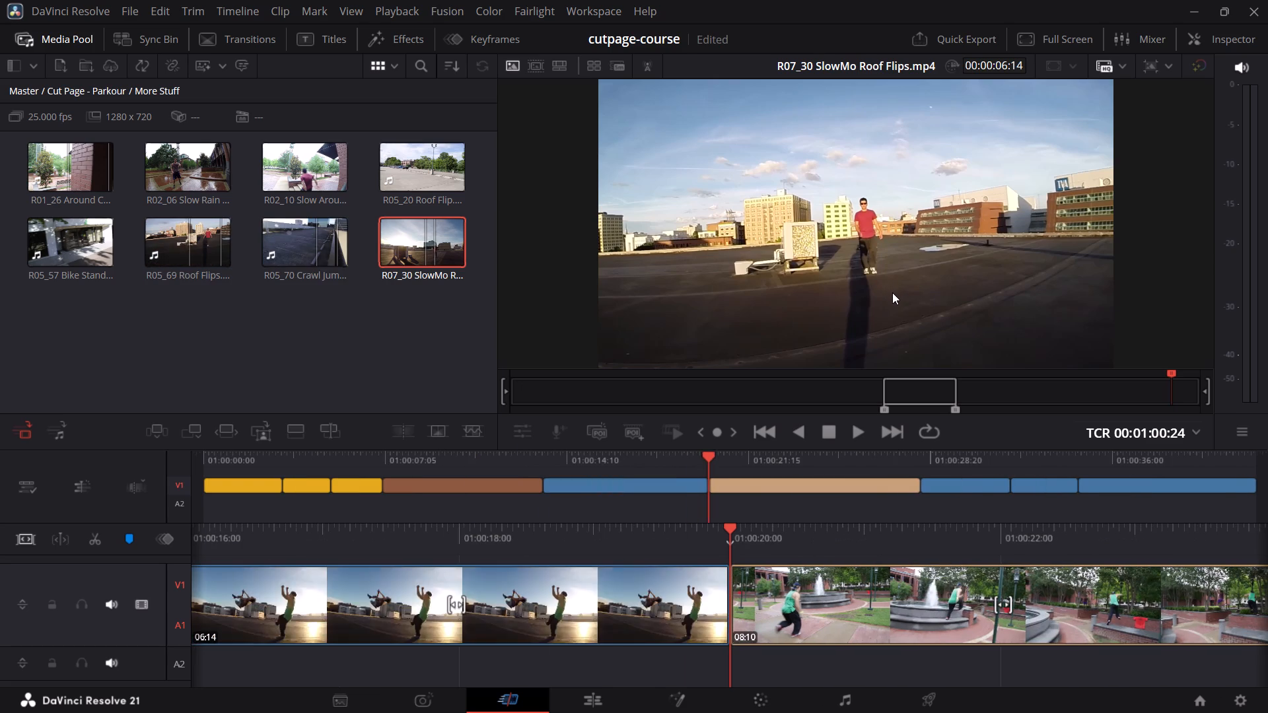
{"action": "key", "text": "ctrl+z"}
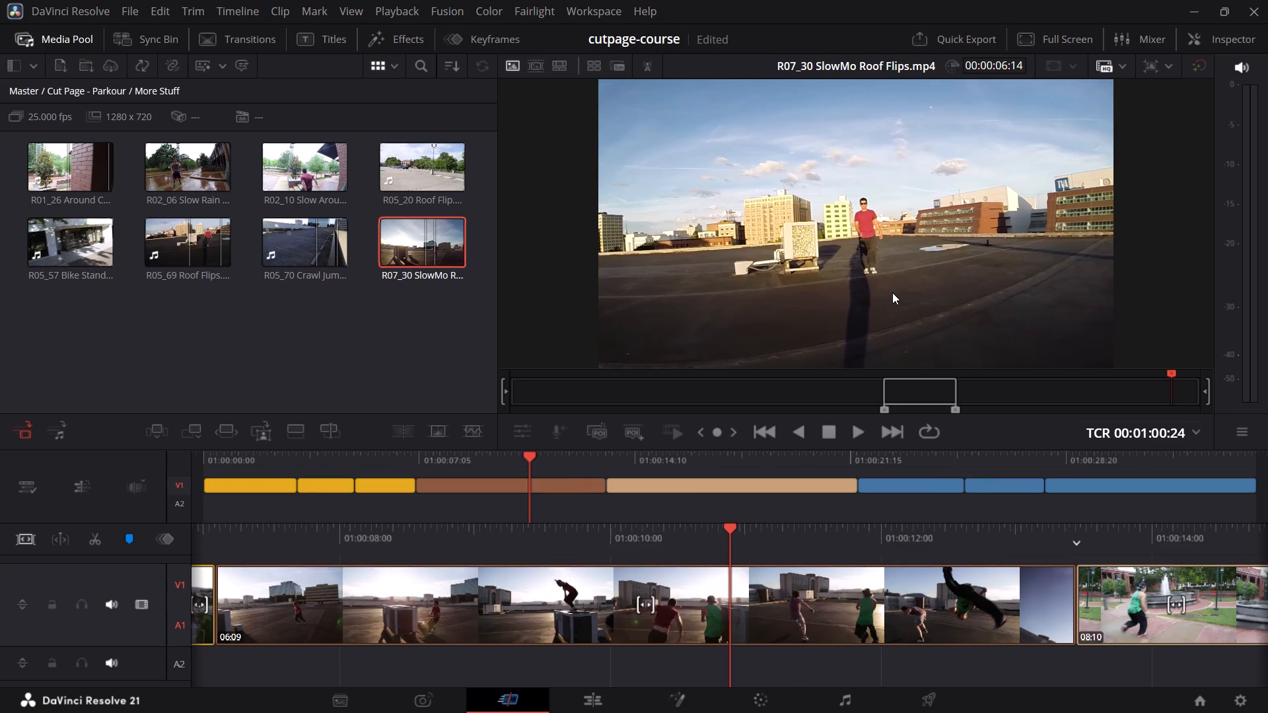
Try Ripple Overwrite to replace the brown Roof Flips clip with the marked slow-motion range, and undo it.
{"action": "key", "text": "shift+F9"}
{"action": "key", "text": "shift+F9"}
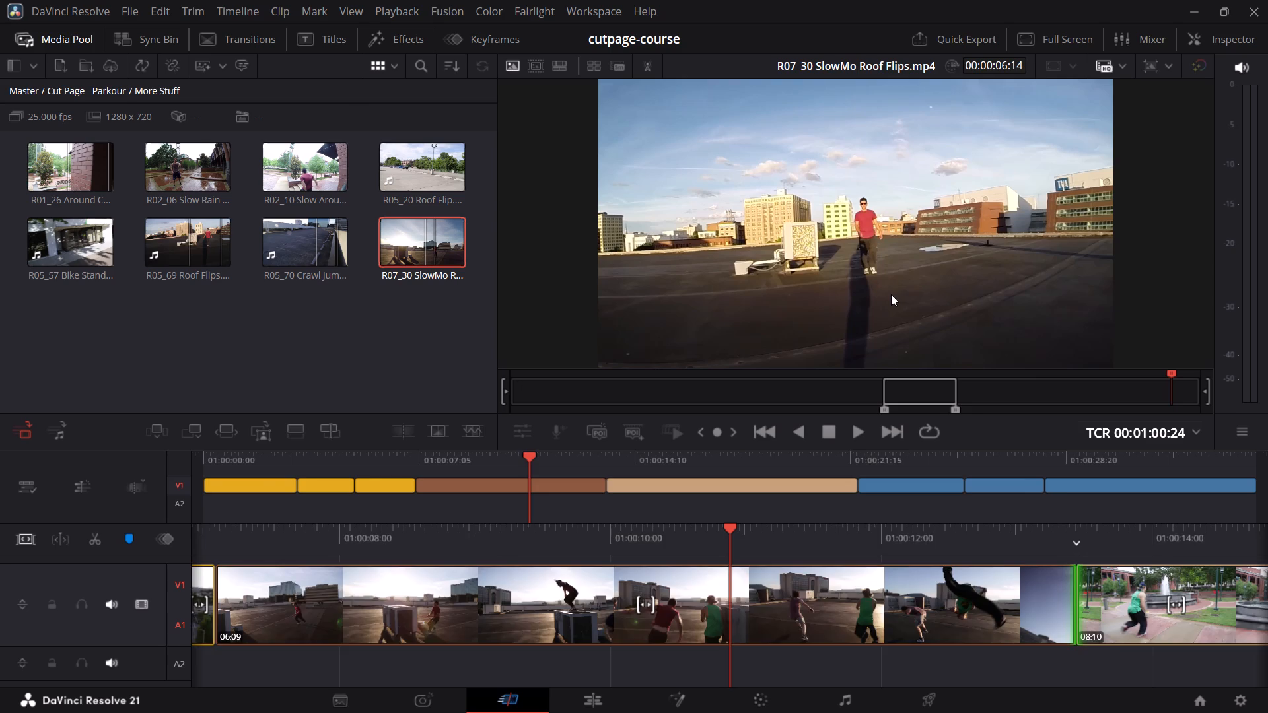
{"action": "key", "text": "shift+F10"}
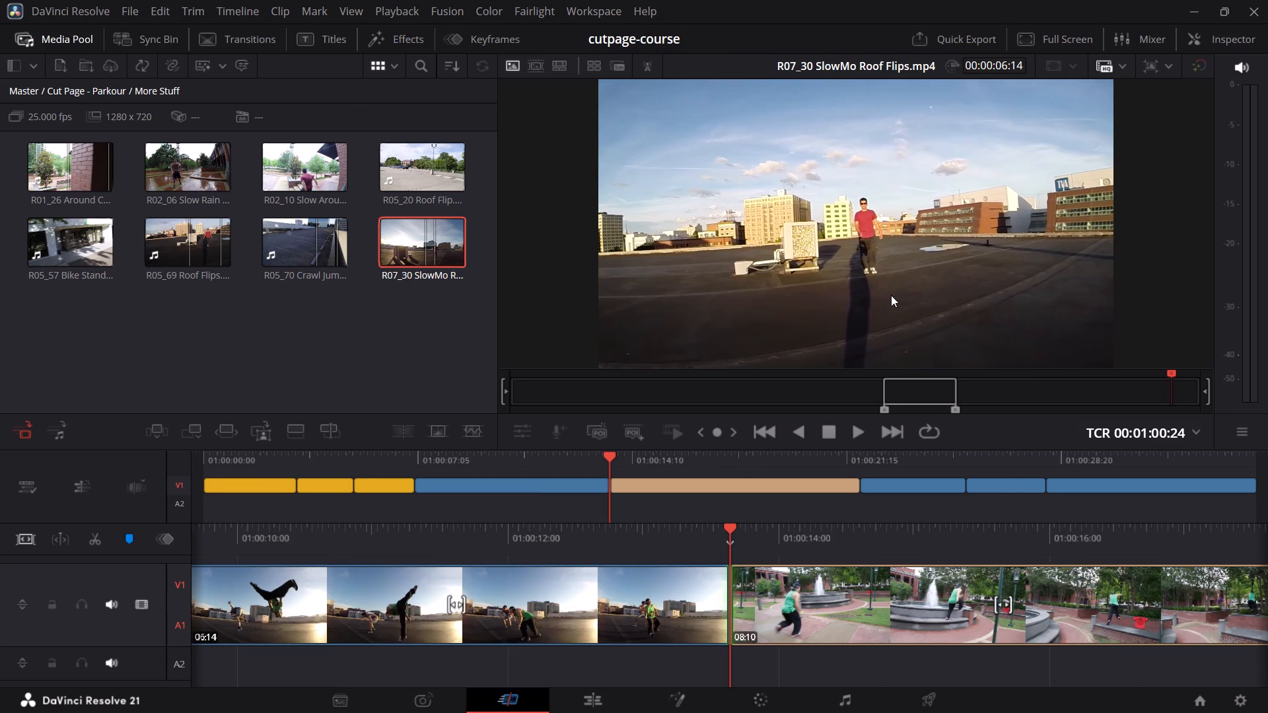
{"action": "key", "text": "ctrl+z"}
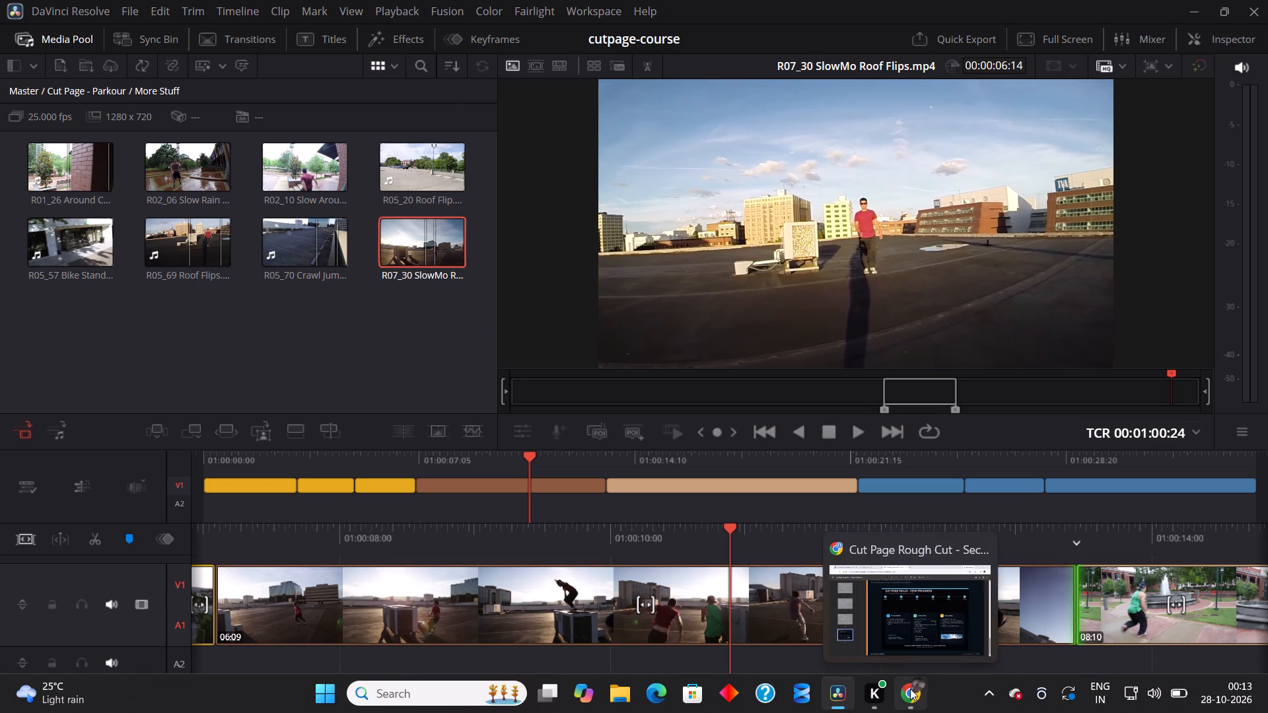
Switch to the Udemy course in Chrome and open lecture 21, Replace Shots with Ripple Overwrite.
{"action": "left_click", "coordinate": [910, 689]}
{"action": "left_click", "coordinate": [151, 13]}
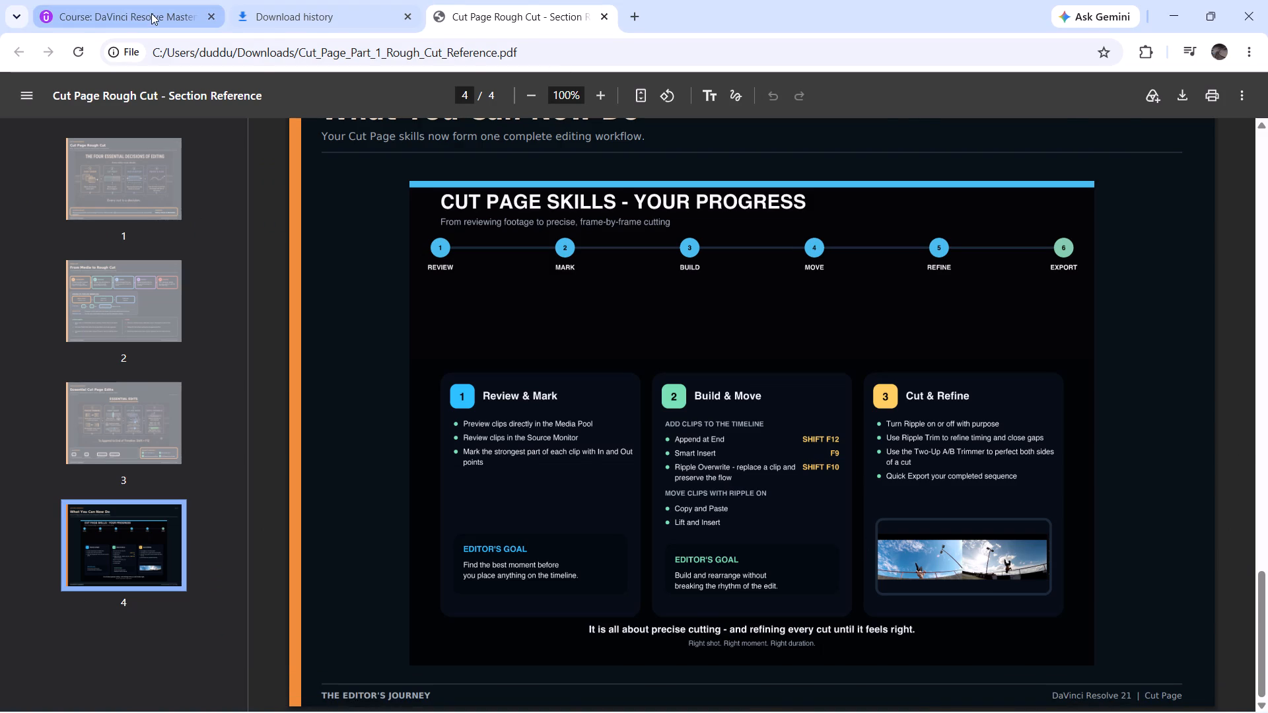
{"action": "scroll", "coordinate": [990, 289], "scroll_direction": "up", "scroll_amount": 2}
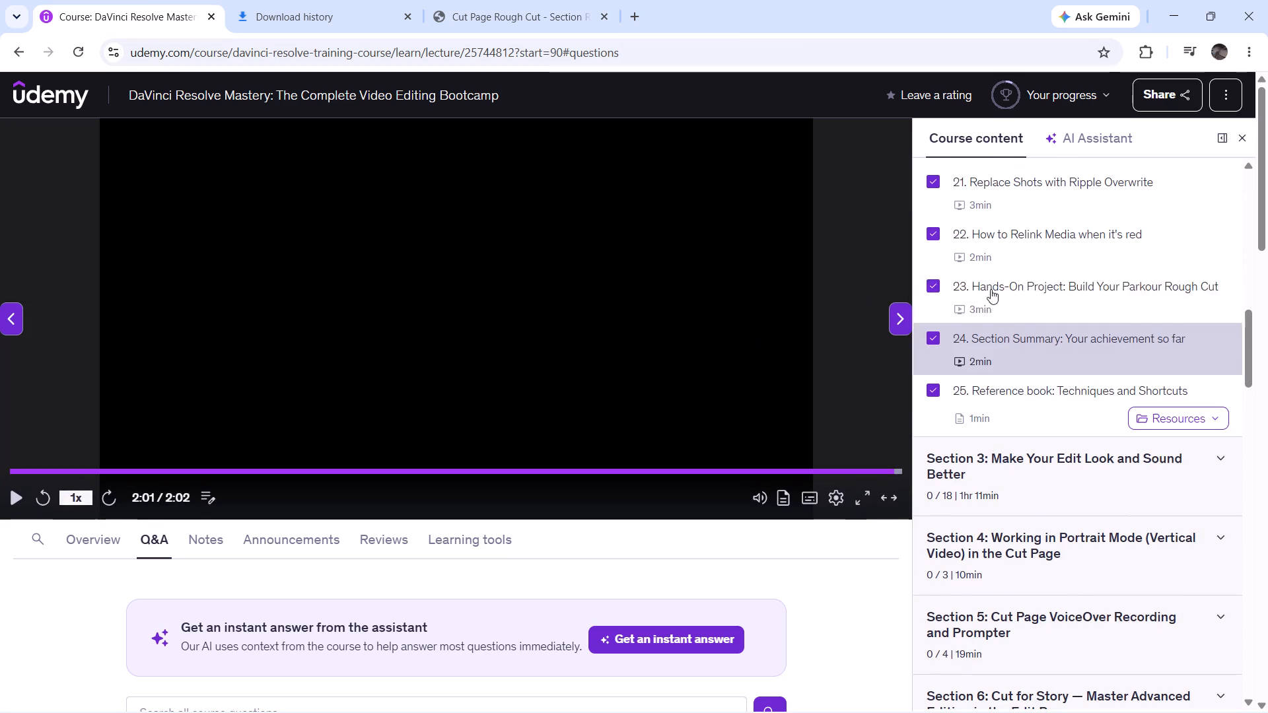
{"action": "scroll", "coordinate": [992, 290], "scroll_direction": "up", "scroll_amount": 1}
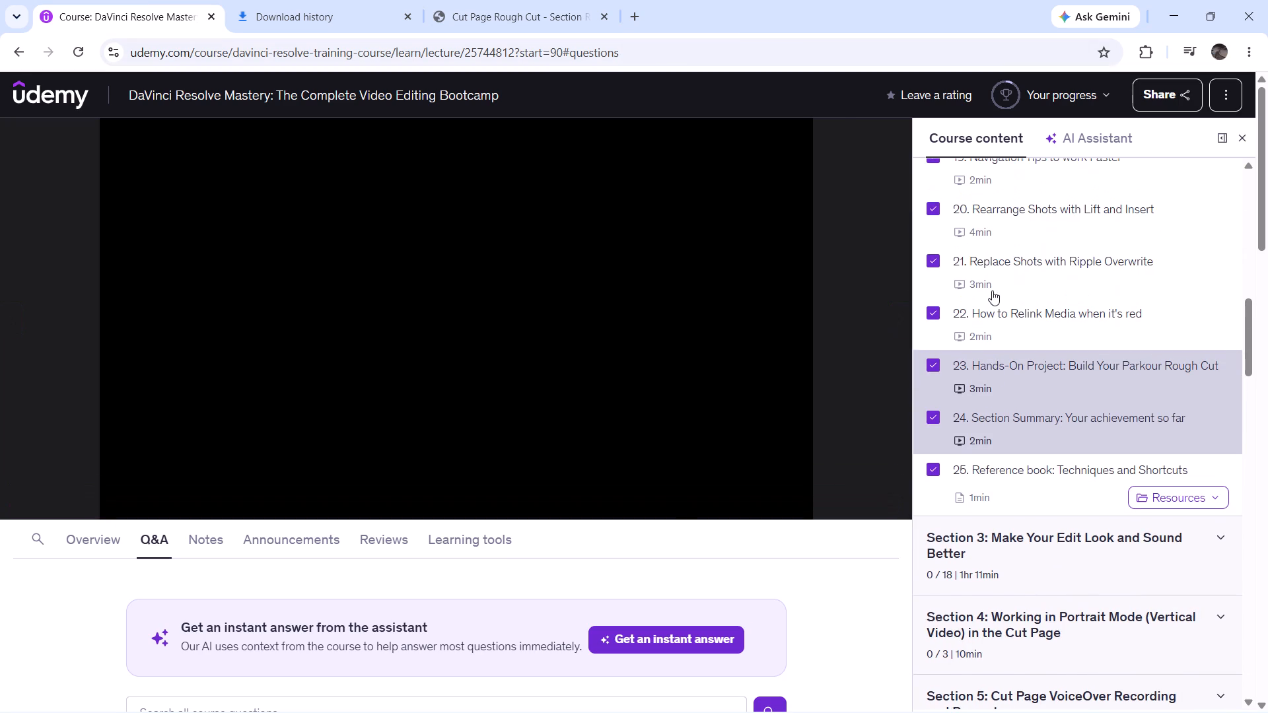
{"action": "scroll", "coordinate": [992, 290], "scroll_direction": "up", "scroll_amount": 1}
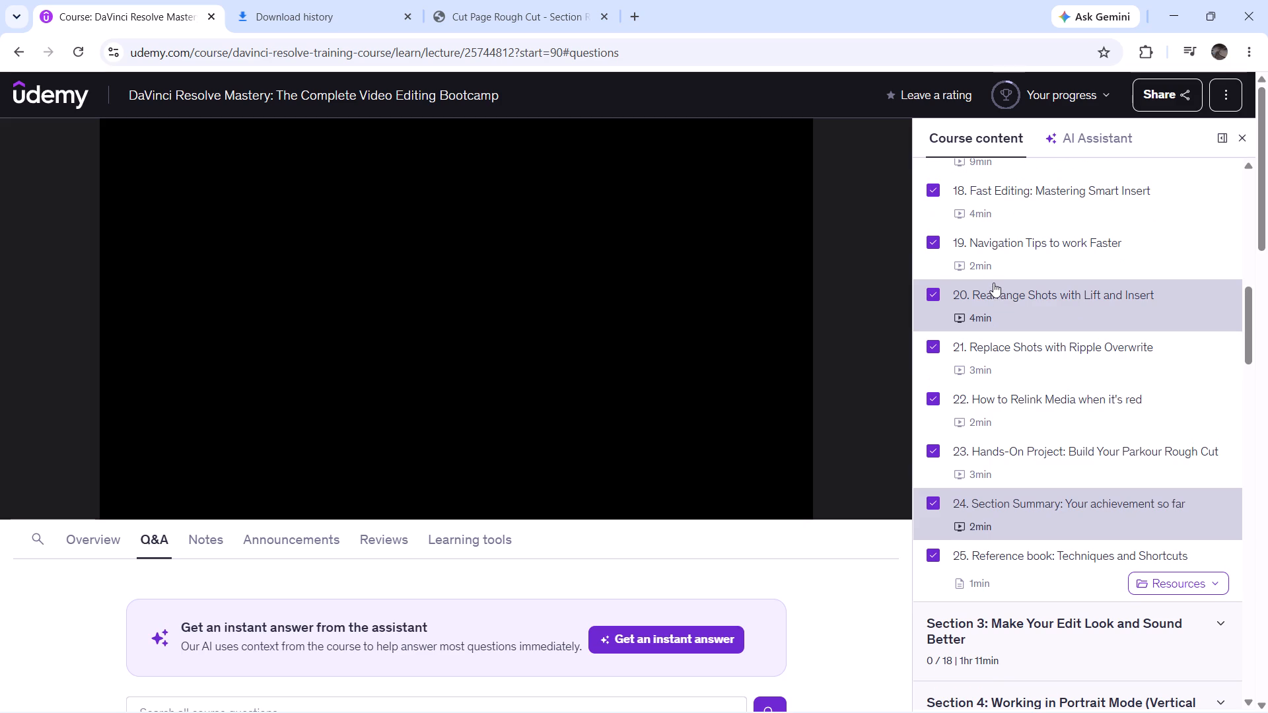
{"action": "scroll", "coordinate": [993, 283], "scroll_direction": "up", "scroll_amount": 1}
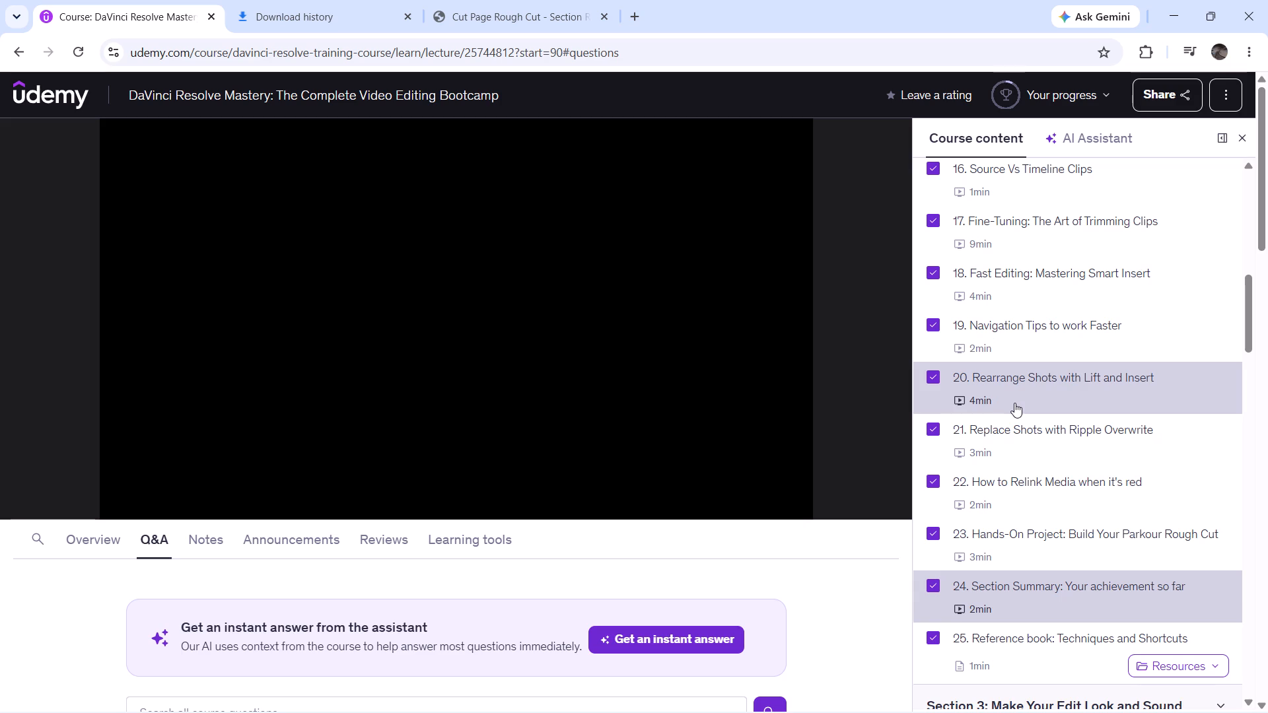
{"action": "left_click", "coordinate": [1016, 437]}
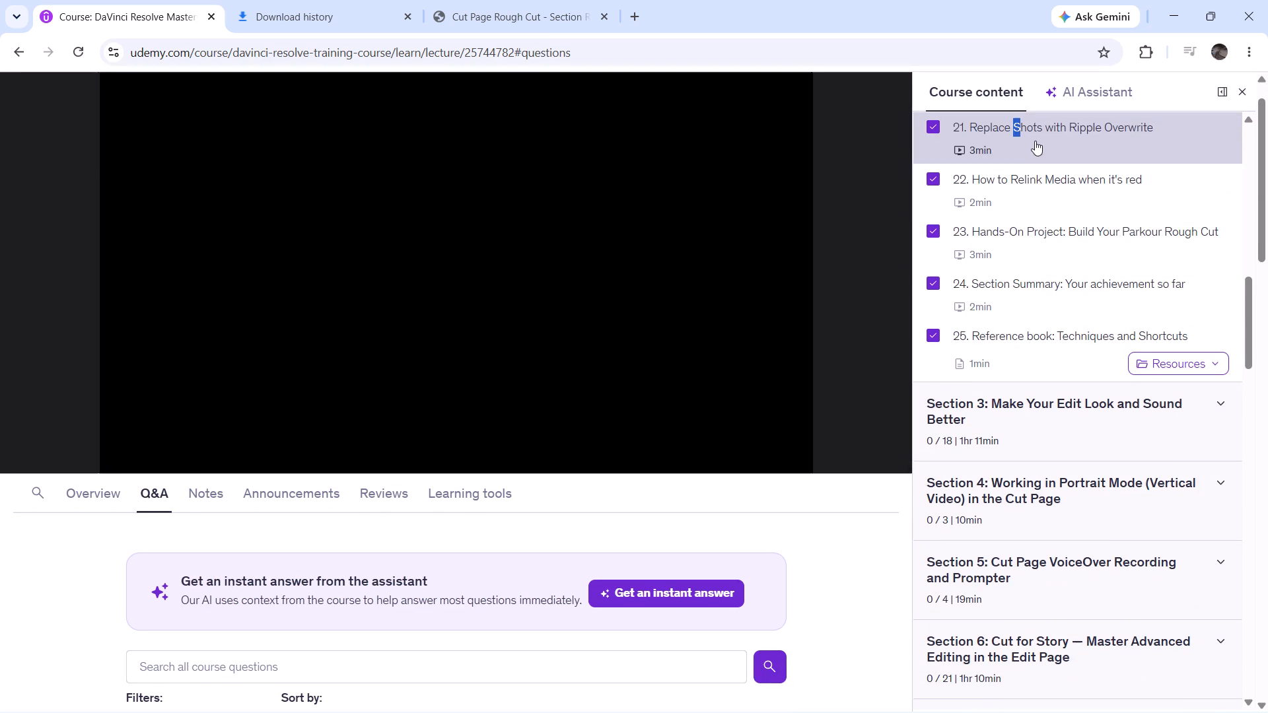
Open lecture 20, Rearrange Shots with Lift and Insert, from the course content.
{"action": "scroll", "coordinate": [1035, 141], "scroll_direction": "up", "scroll_amount": 1}
{"action": "scroll", "coordinate": [1035, 141], "scroll_direction": "down", "scroll_amount": 1}
{"action": "scroll", "coordinate": [1035, 141], "scroll_direction": "up", "scroll_amount": 1}
{"action": "left_click", "coordinate": [1023, 159]}
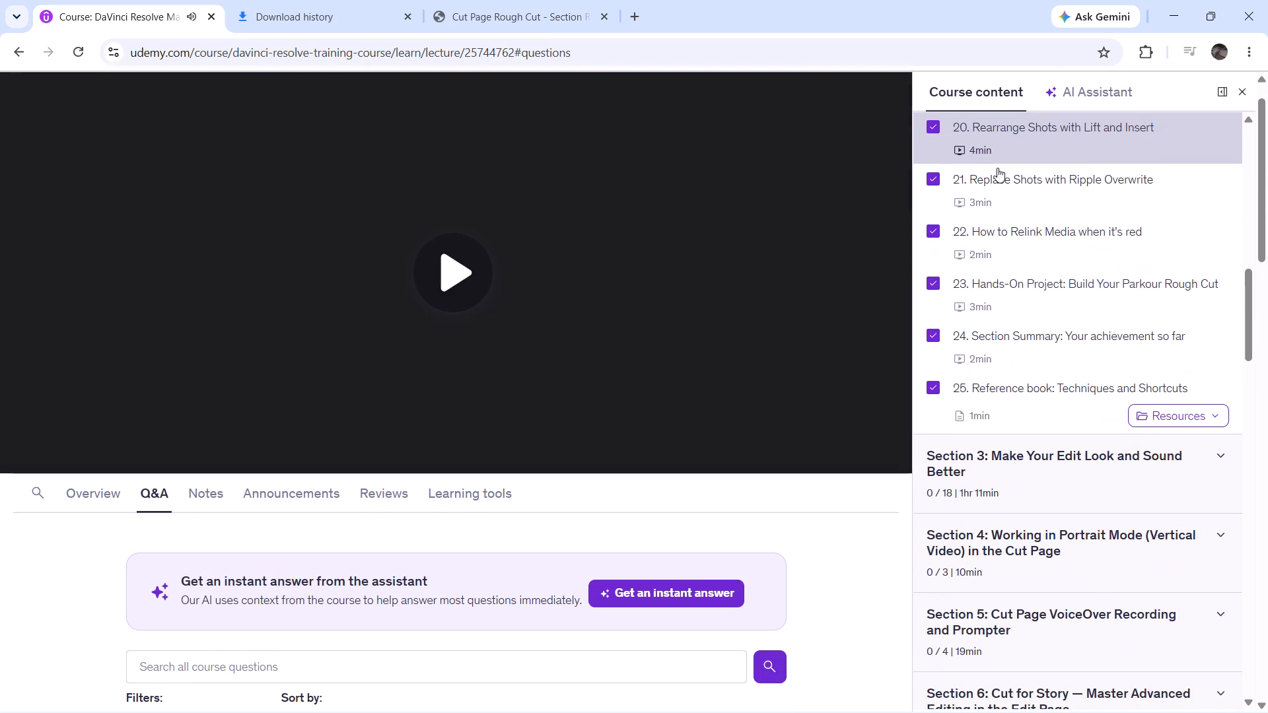
View the Lift and Insert lecture full screen at 1.5x speed, rewound to about 0:20.
{"action": "left_click", "coordinate": [863, 453]}
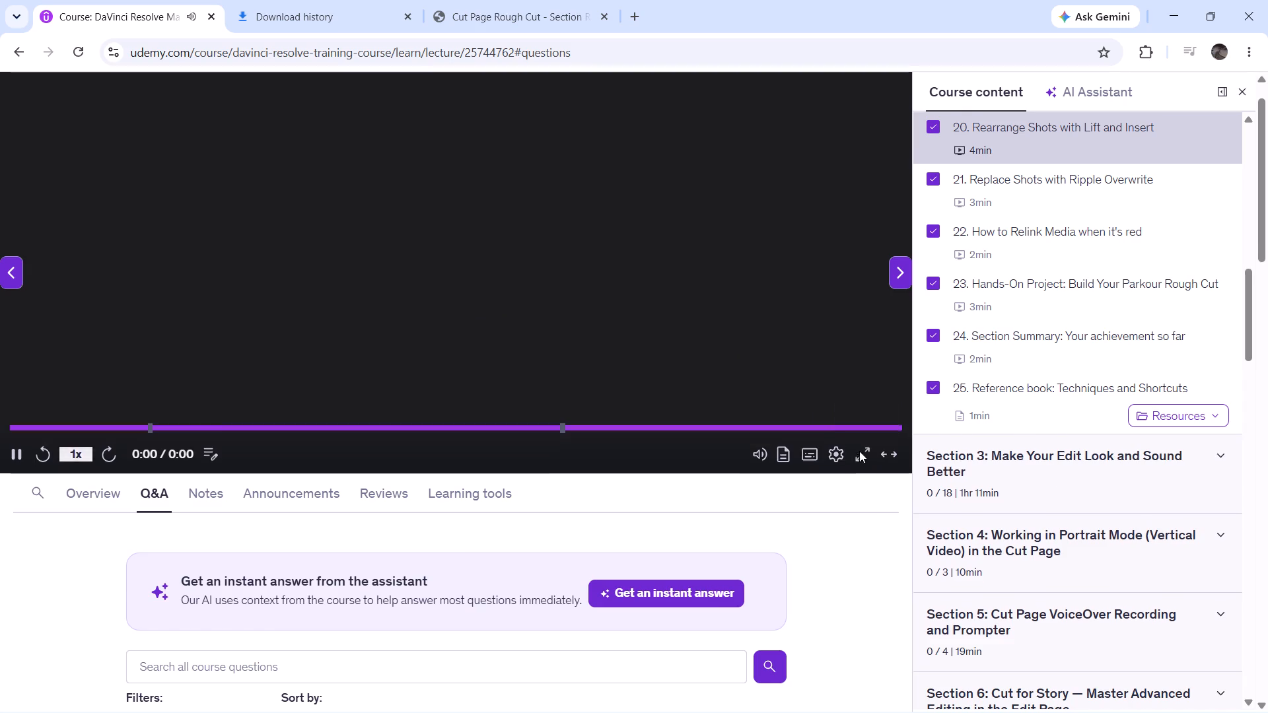
{"action": "left_click", "coordinate": [71, 687]}
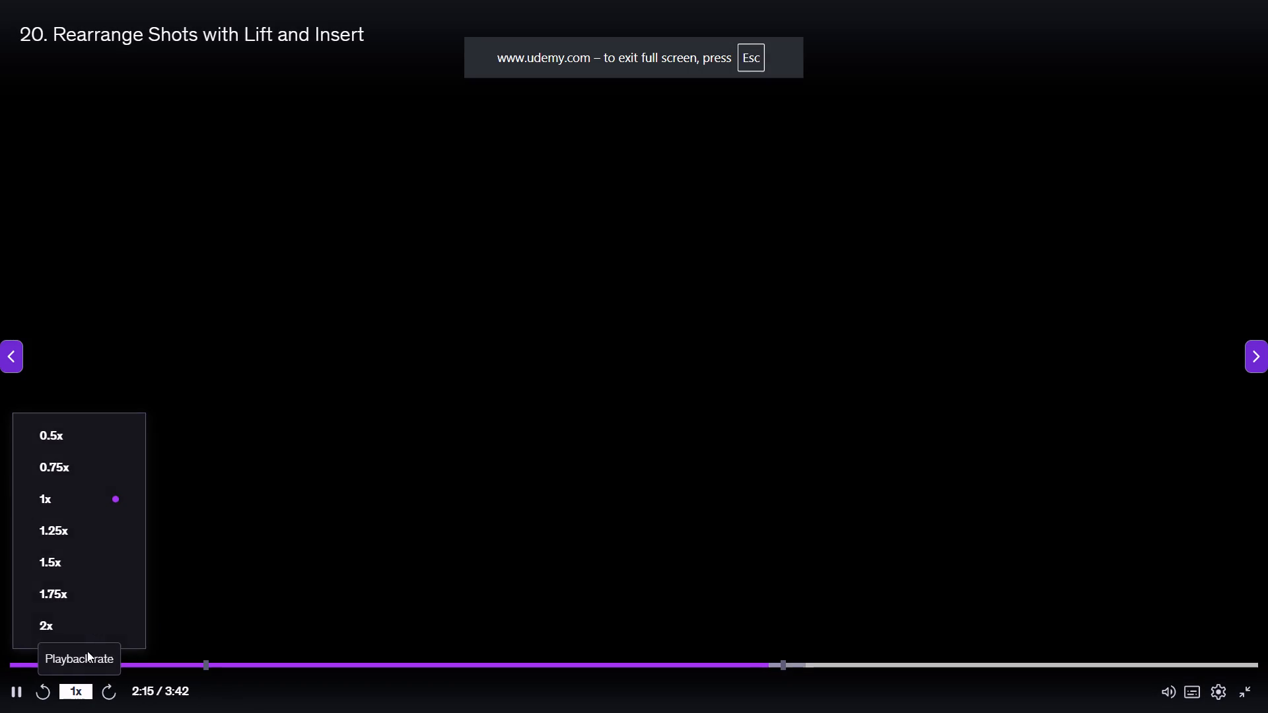
{"action": "left_click", "coordinate": [89, 568]}
{"action": "left_click_drag", "start_coordinate": [289, 663], "coordinate": [288, 663]}
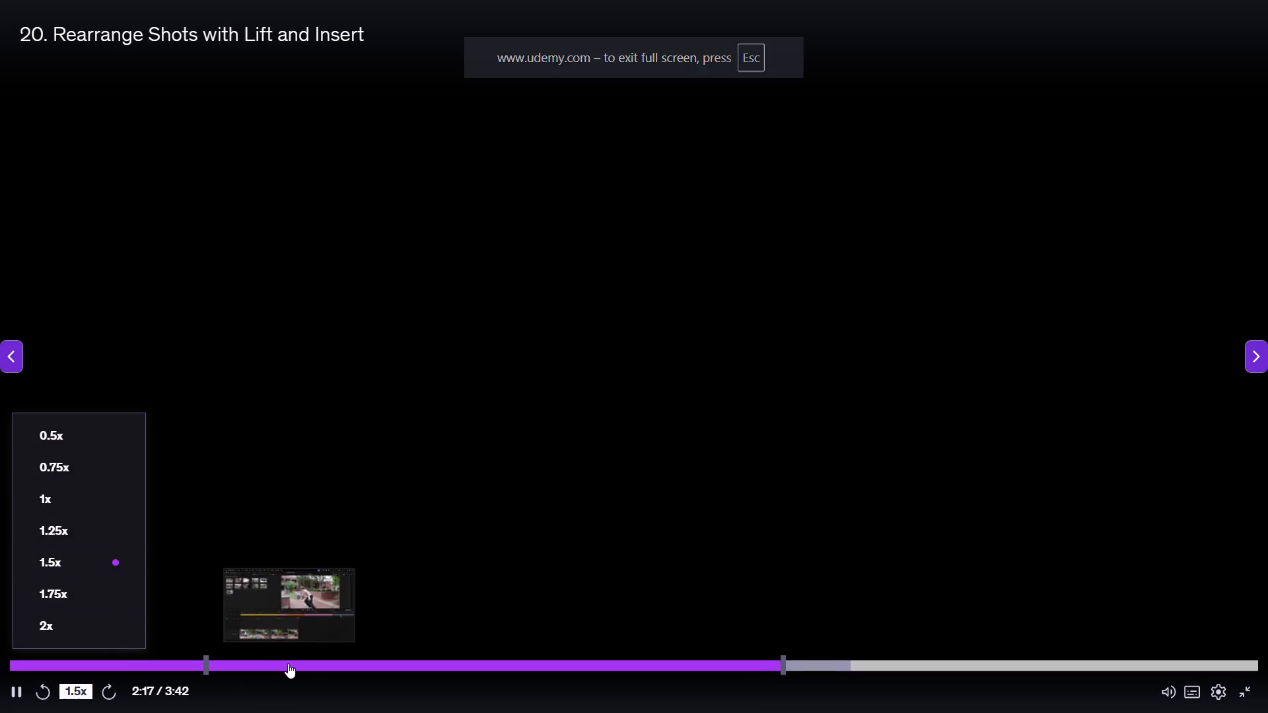
{"action": "left_click_drag", "start_coordinate": [288, 663], "coordinate": [127, 654]}
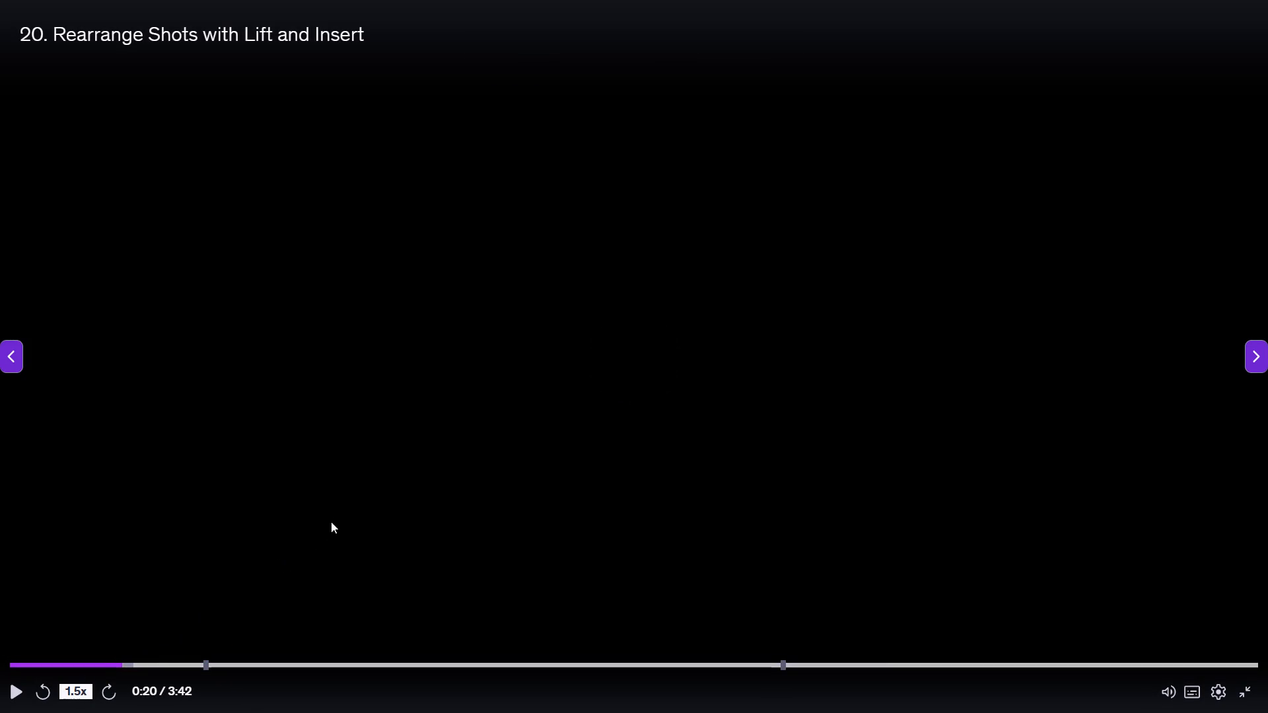
{"action": "left_click", "coordinate": [324, 515]}
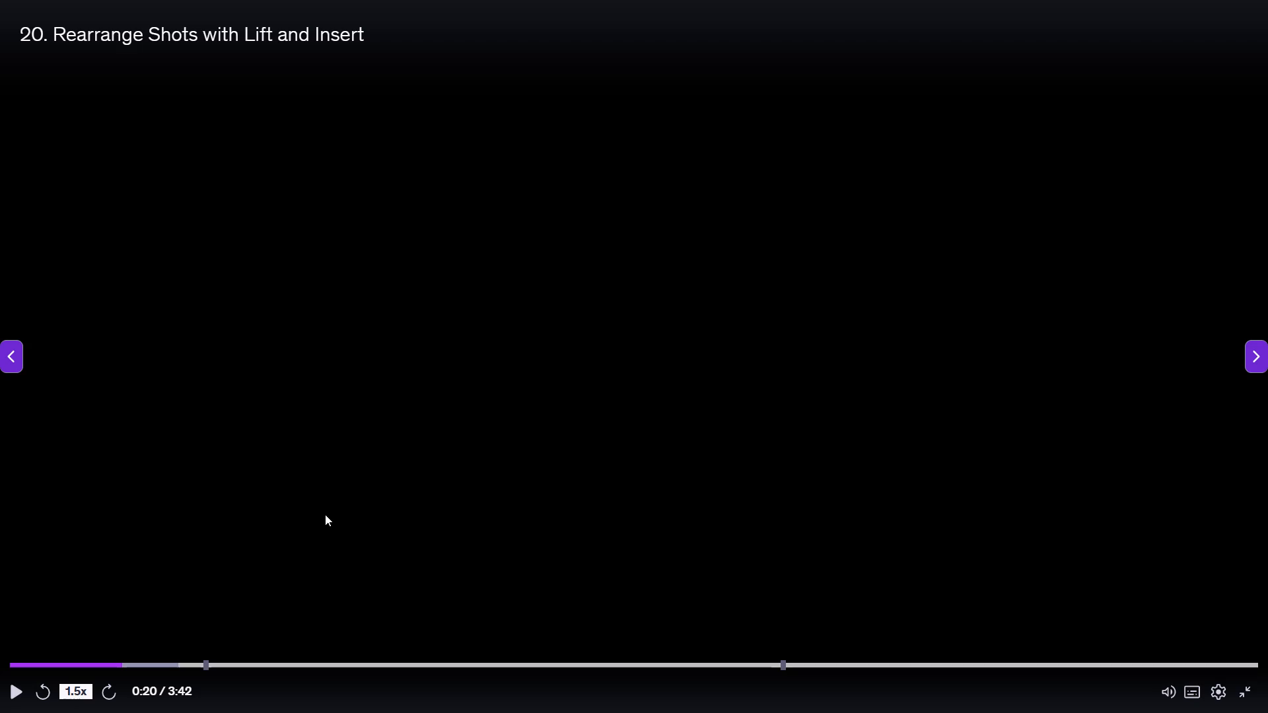
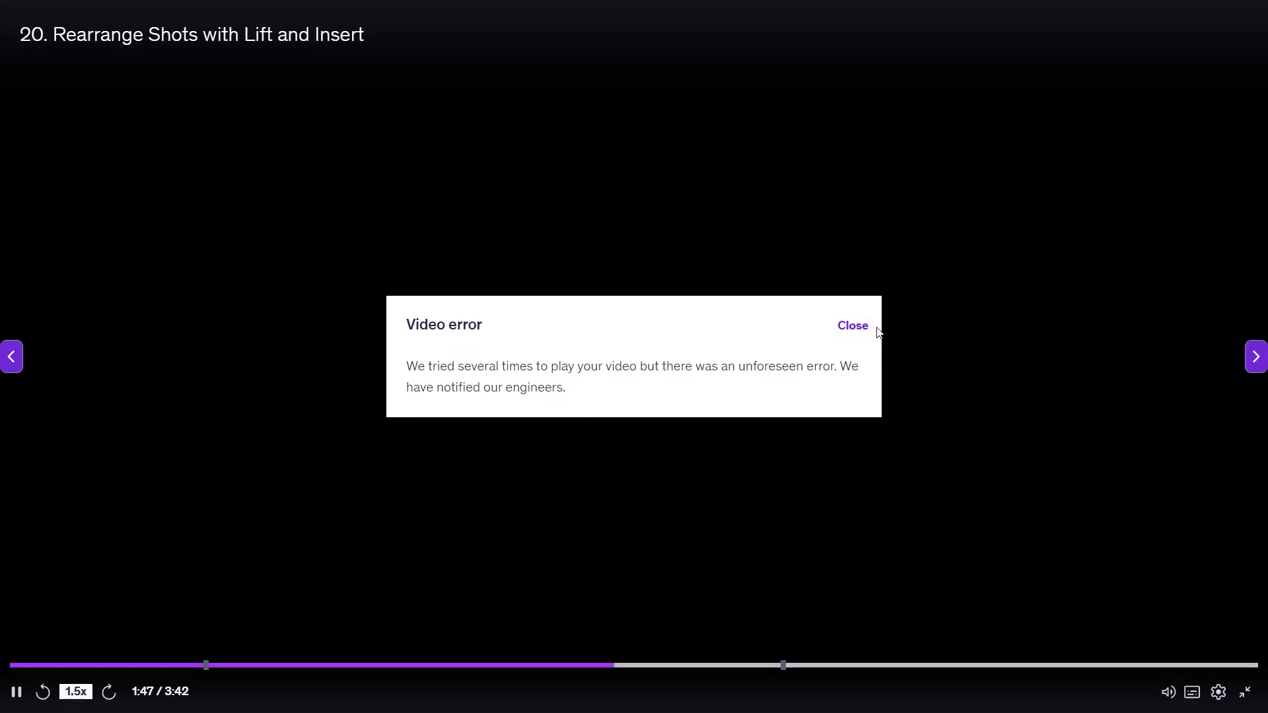
Dismiss the video error, leave the full-screen lecture and switch back to DaVinci Resolve.
{"action": "left_click", "coordinate": [864, 326]}
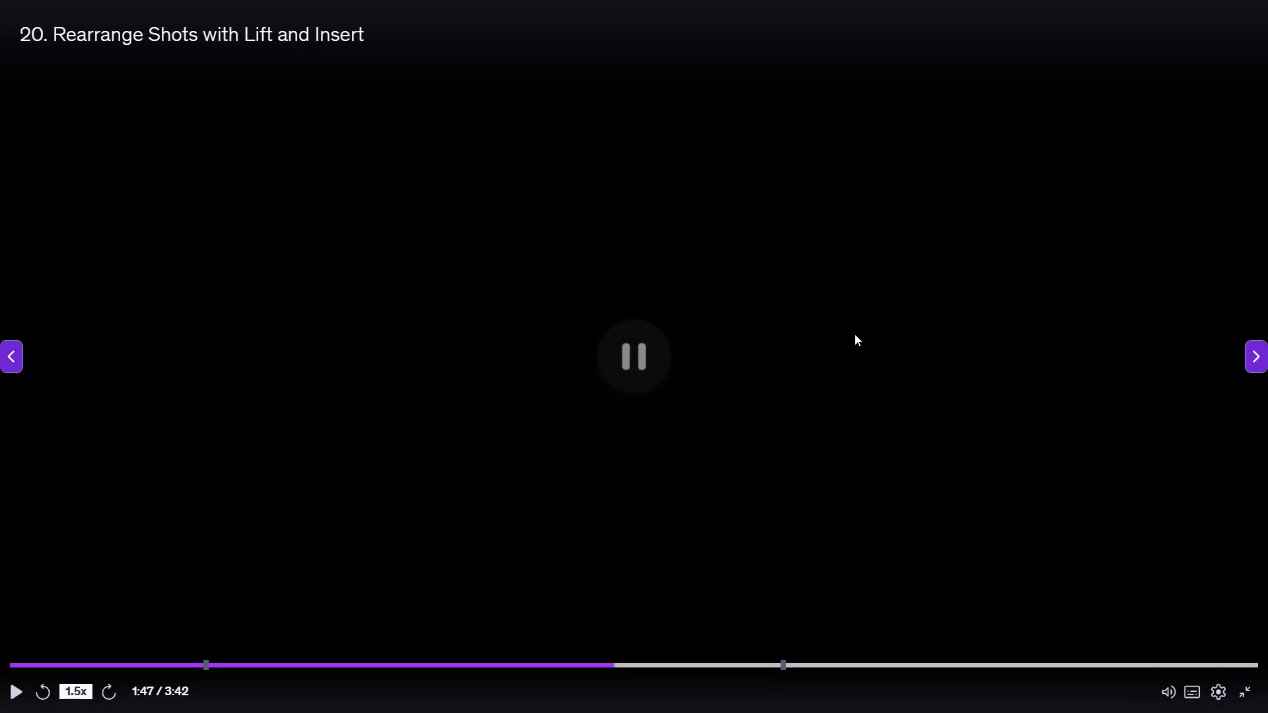
{"action": "key", "text": "f"}
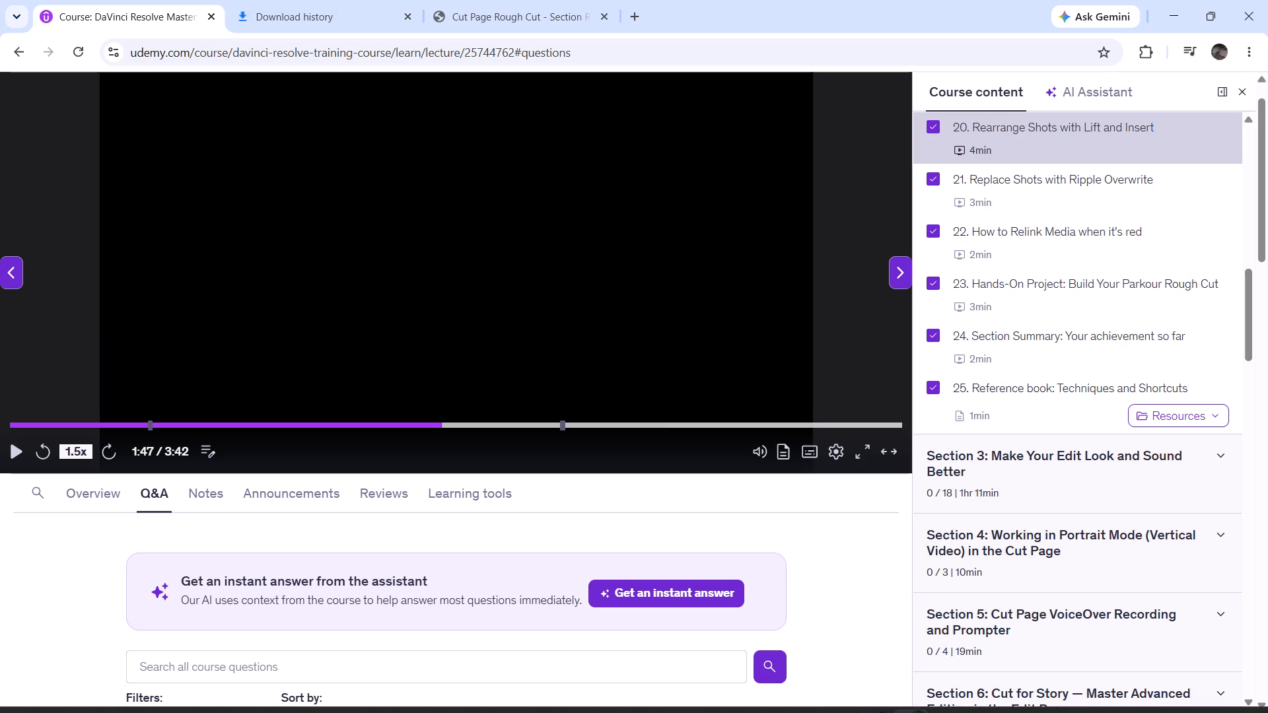
{"action": "left_click", "coordinate": [844, 698]}
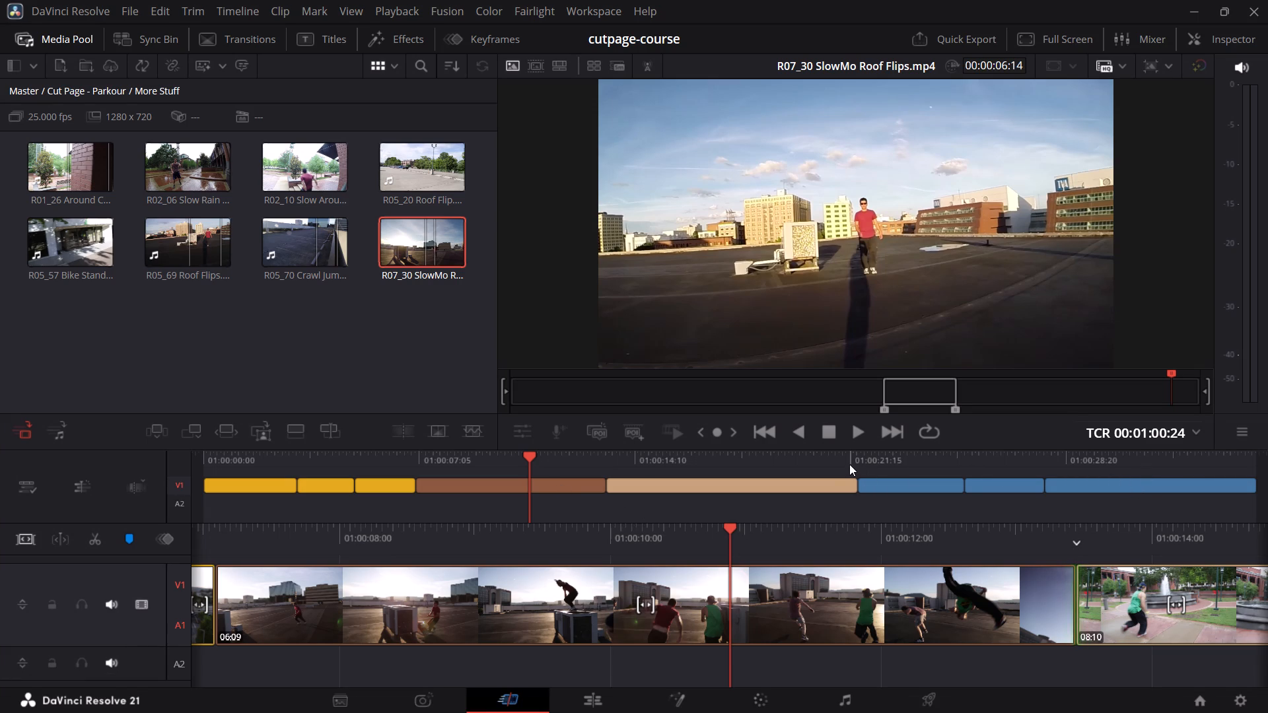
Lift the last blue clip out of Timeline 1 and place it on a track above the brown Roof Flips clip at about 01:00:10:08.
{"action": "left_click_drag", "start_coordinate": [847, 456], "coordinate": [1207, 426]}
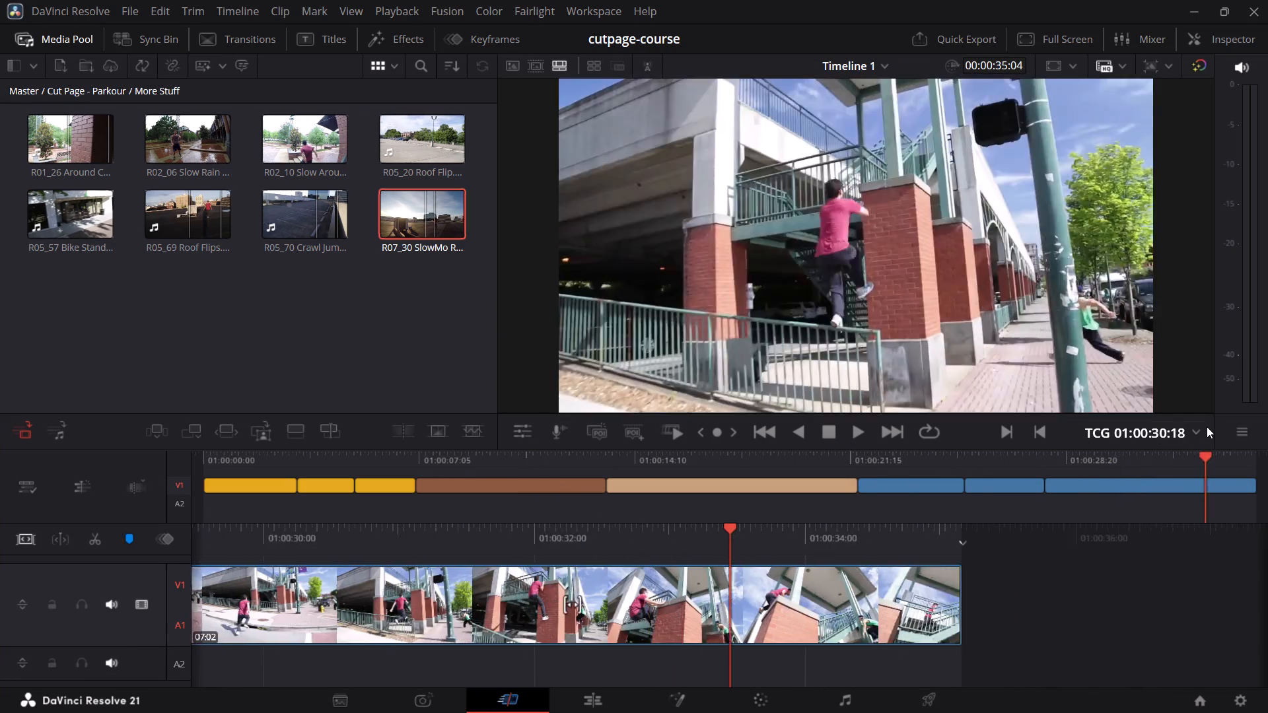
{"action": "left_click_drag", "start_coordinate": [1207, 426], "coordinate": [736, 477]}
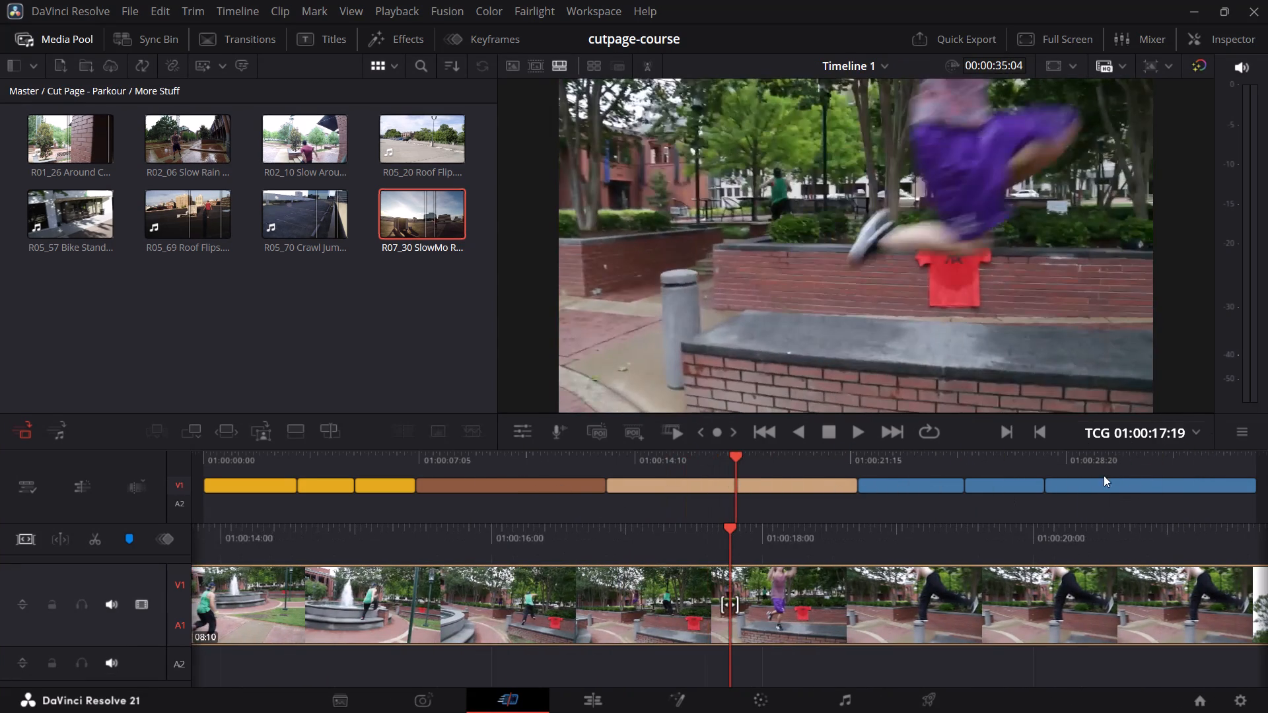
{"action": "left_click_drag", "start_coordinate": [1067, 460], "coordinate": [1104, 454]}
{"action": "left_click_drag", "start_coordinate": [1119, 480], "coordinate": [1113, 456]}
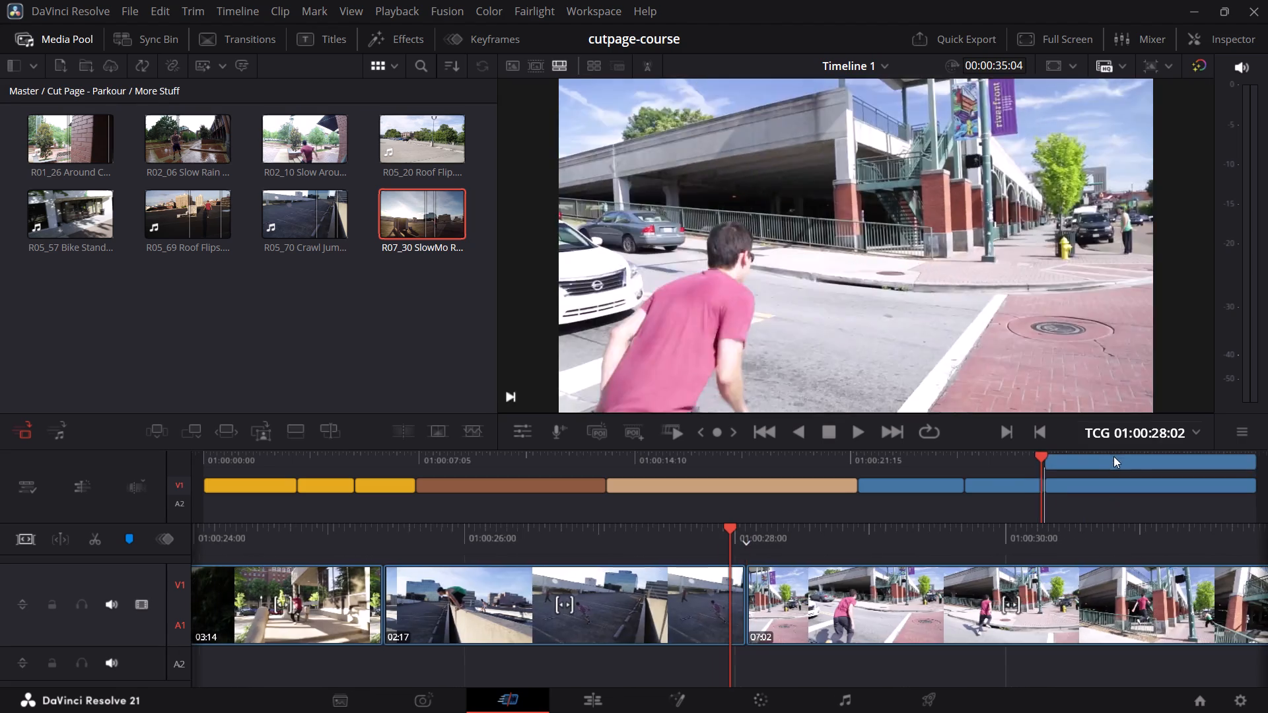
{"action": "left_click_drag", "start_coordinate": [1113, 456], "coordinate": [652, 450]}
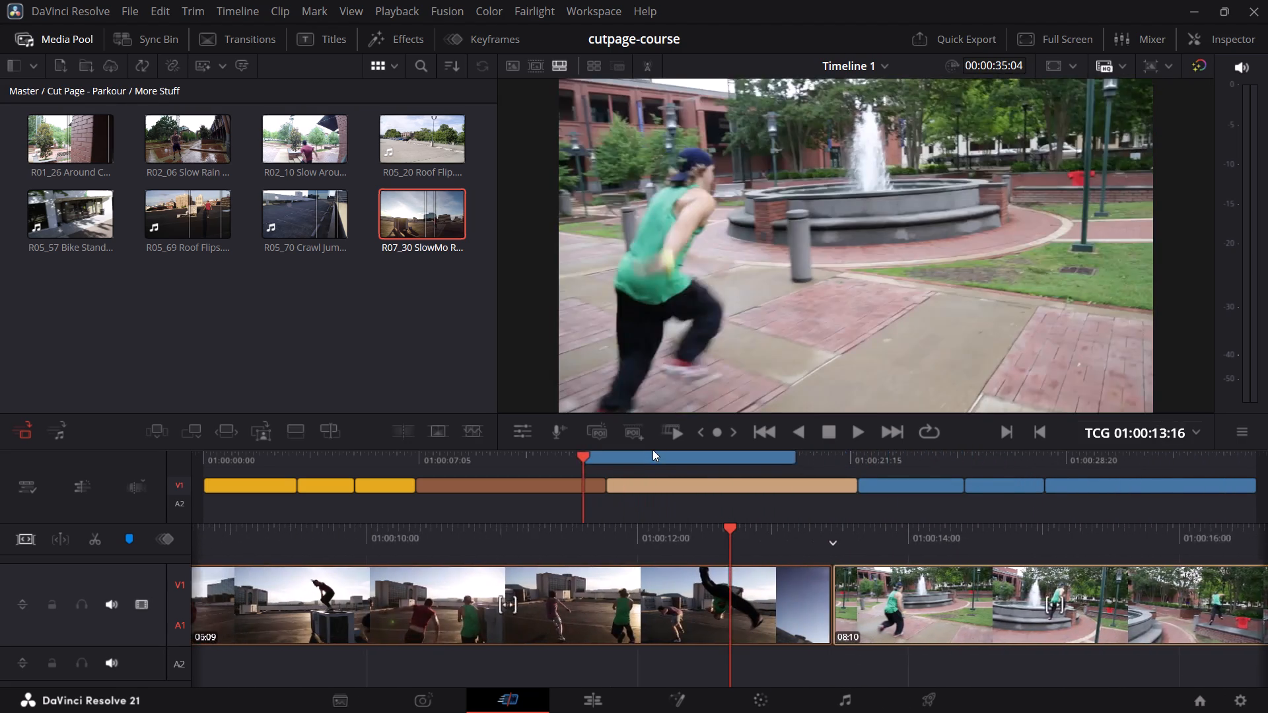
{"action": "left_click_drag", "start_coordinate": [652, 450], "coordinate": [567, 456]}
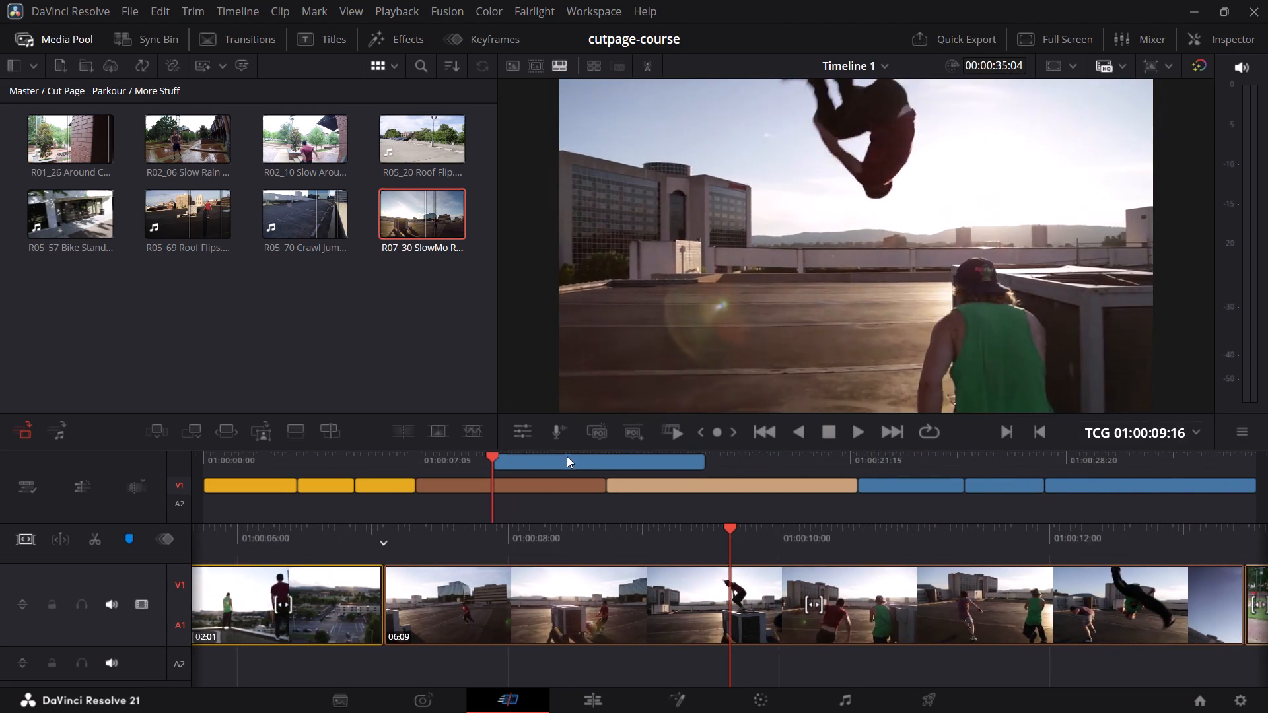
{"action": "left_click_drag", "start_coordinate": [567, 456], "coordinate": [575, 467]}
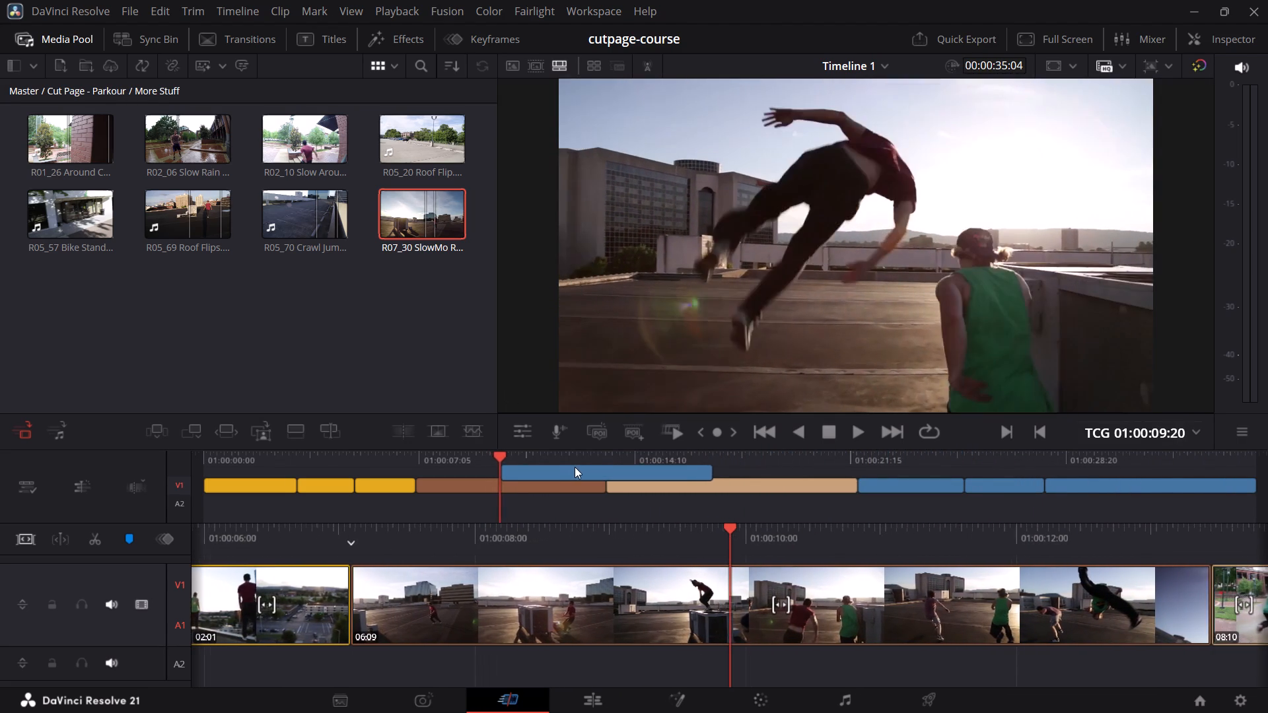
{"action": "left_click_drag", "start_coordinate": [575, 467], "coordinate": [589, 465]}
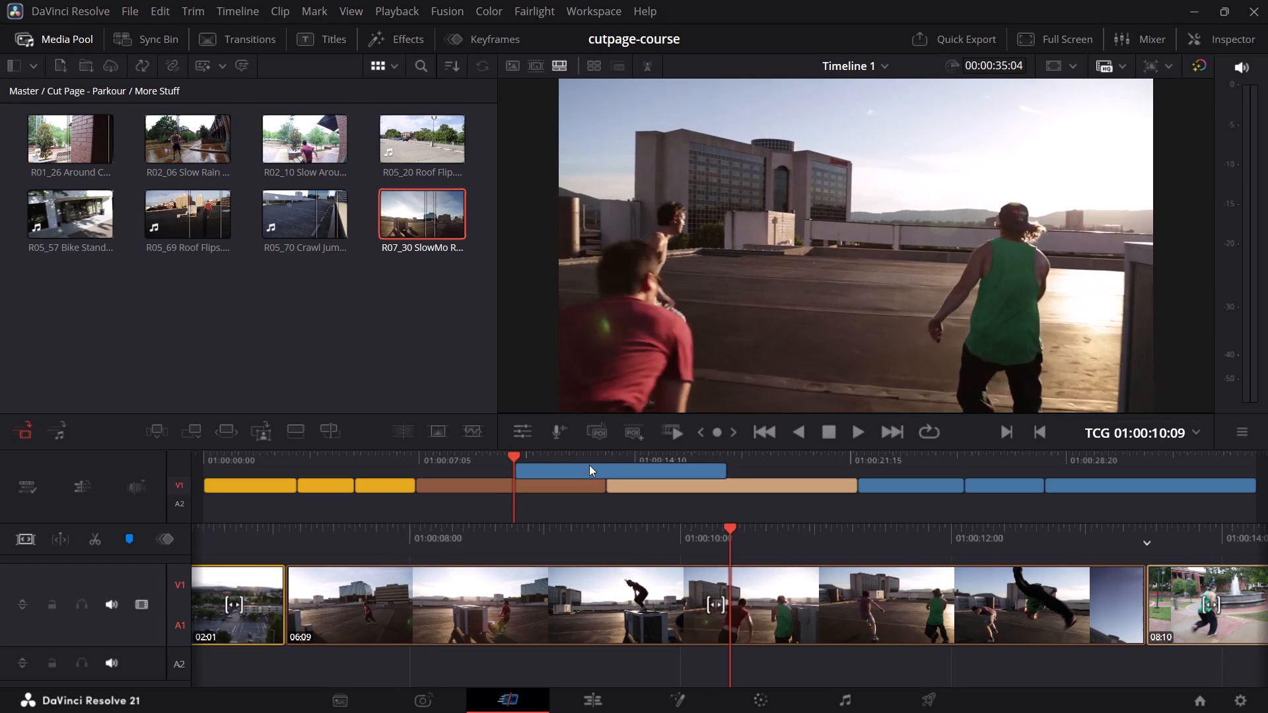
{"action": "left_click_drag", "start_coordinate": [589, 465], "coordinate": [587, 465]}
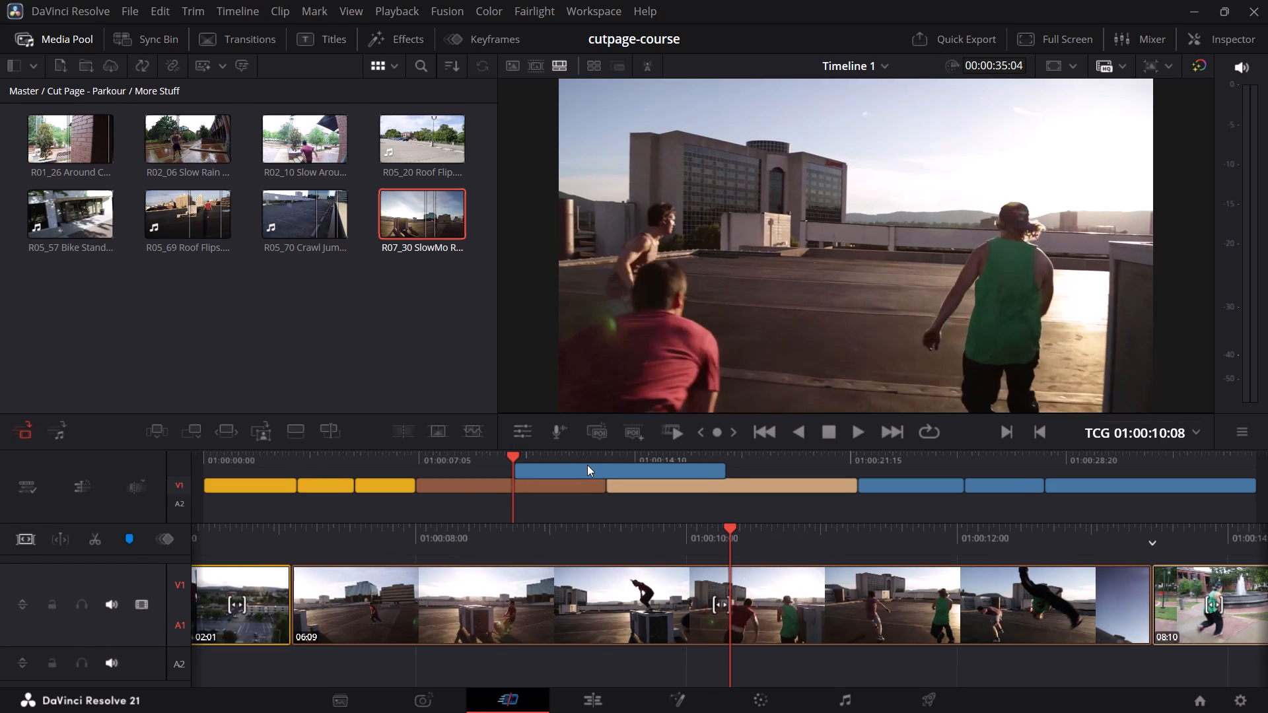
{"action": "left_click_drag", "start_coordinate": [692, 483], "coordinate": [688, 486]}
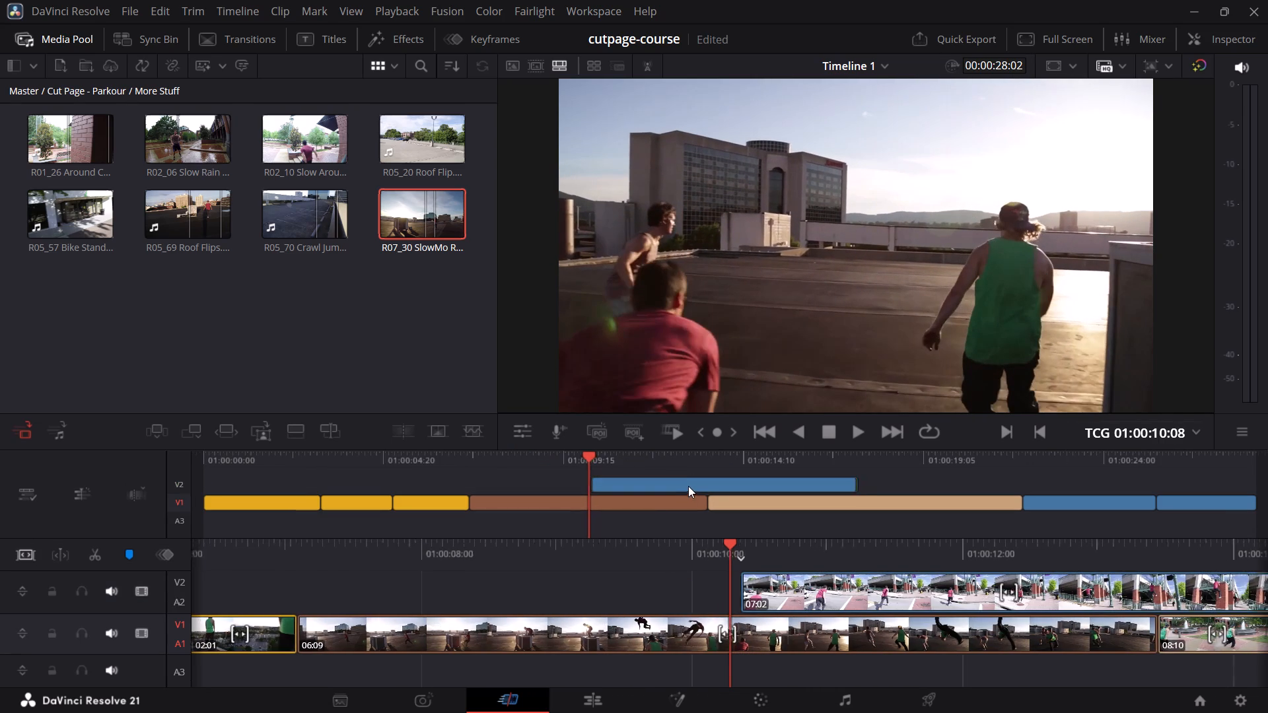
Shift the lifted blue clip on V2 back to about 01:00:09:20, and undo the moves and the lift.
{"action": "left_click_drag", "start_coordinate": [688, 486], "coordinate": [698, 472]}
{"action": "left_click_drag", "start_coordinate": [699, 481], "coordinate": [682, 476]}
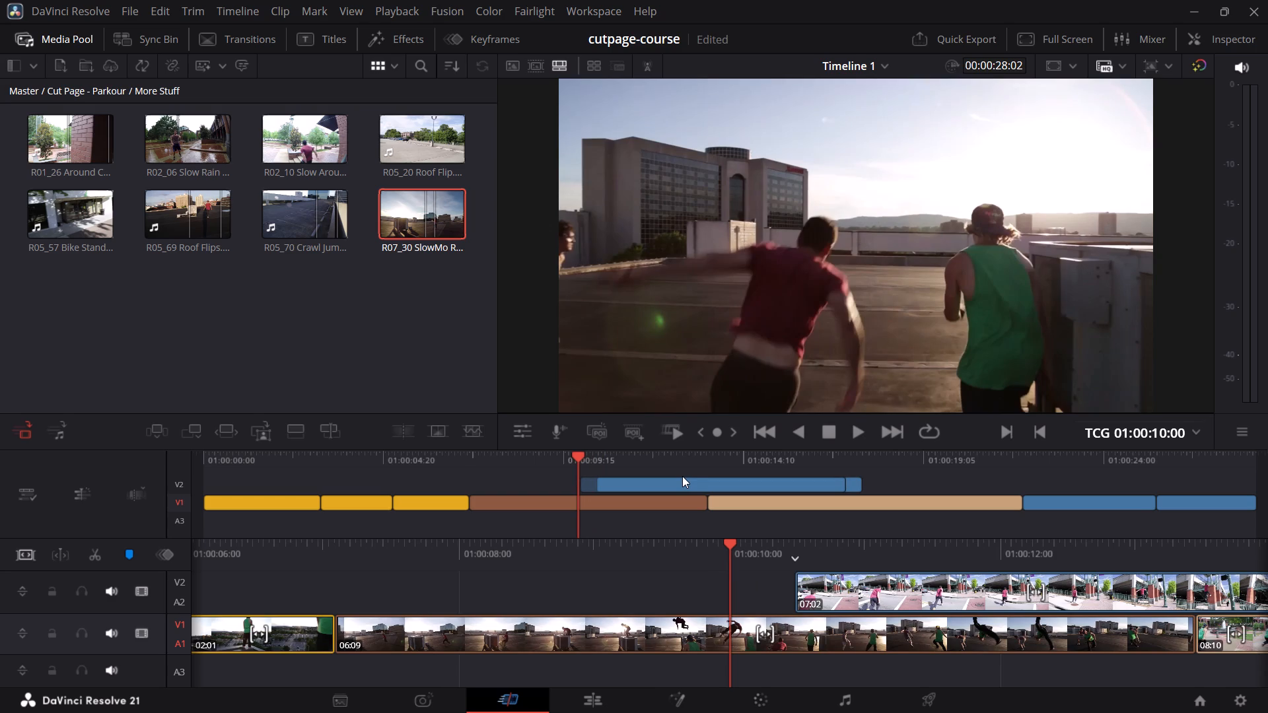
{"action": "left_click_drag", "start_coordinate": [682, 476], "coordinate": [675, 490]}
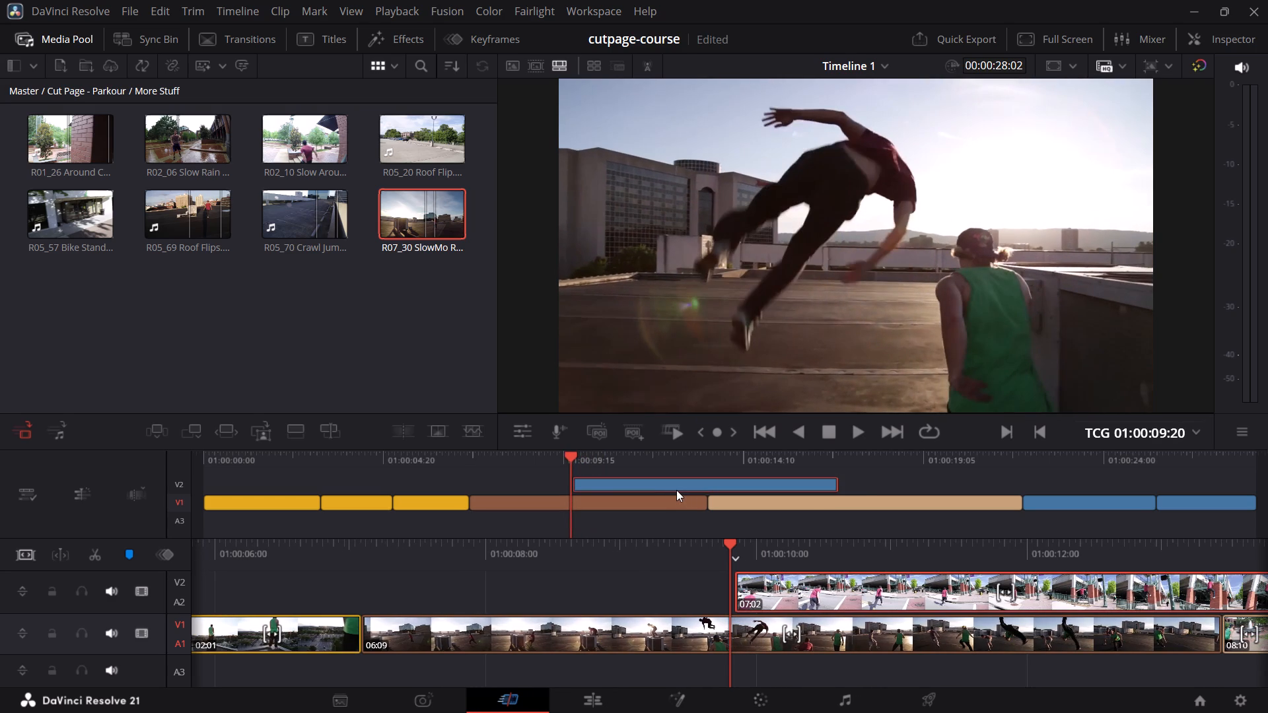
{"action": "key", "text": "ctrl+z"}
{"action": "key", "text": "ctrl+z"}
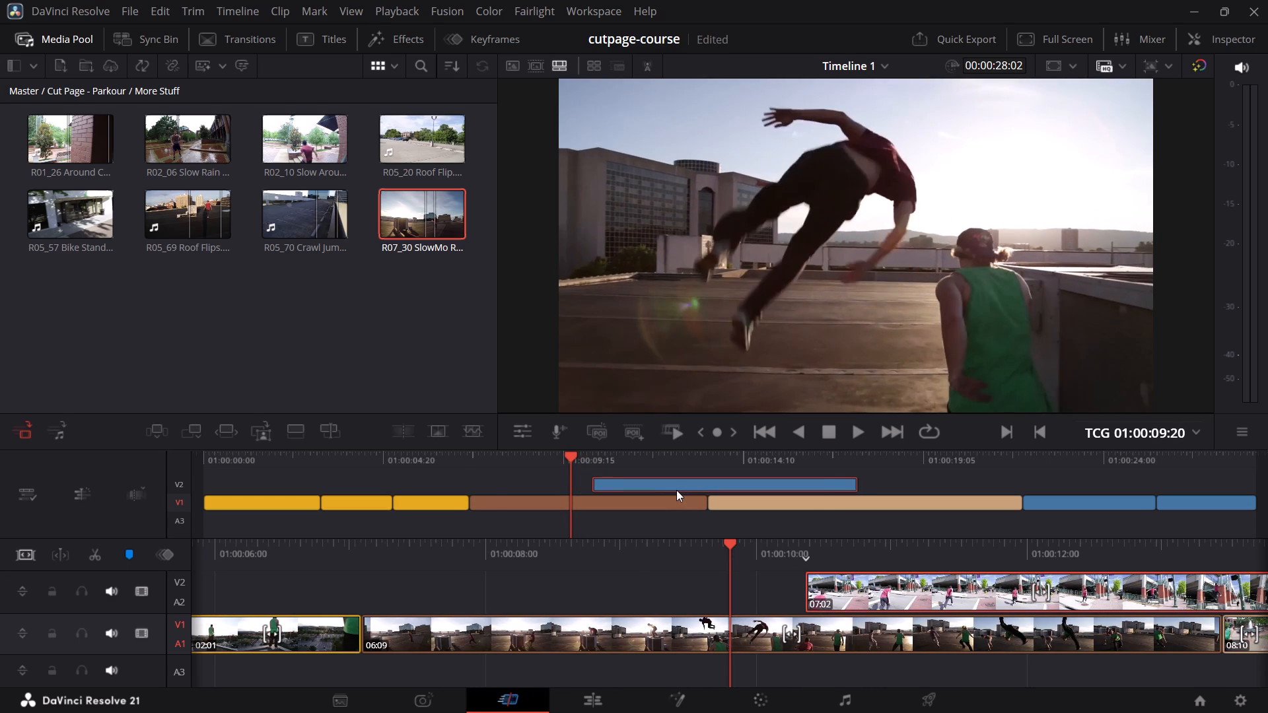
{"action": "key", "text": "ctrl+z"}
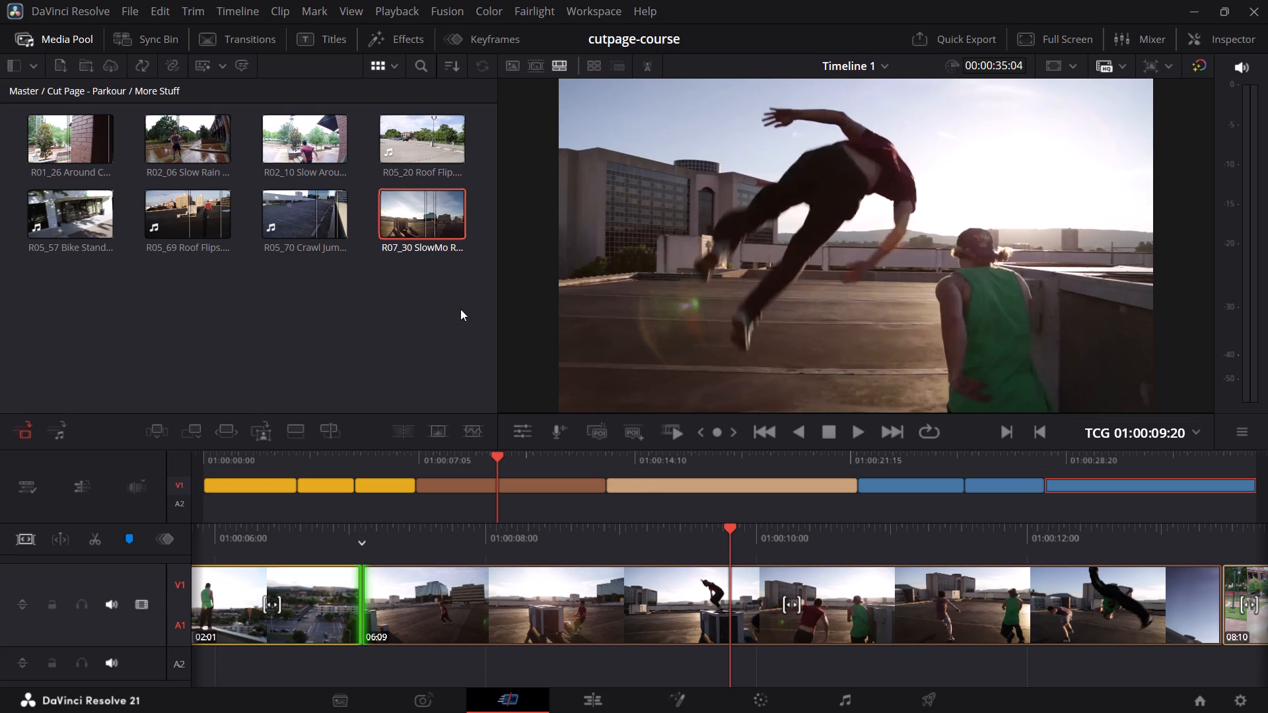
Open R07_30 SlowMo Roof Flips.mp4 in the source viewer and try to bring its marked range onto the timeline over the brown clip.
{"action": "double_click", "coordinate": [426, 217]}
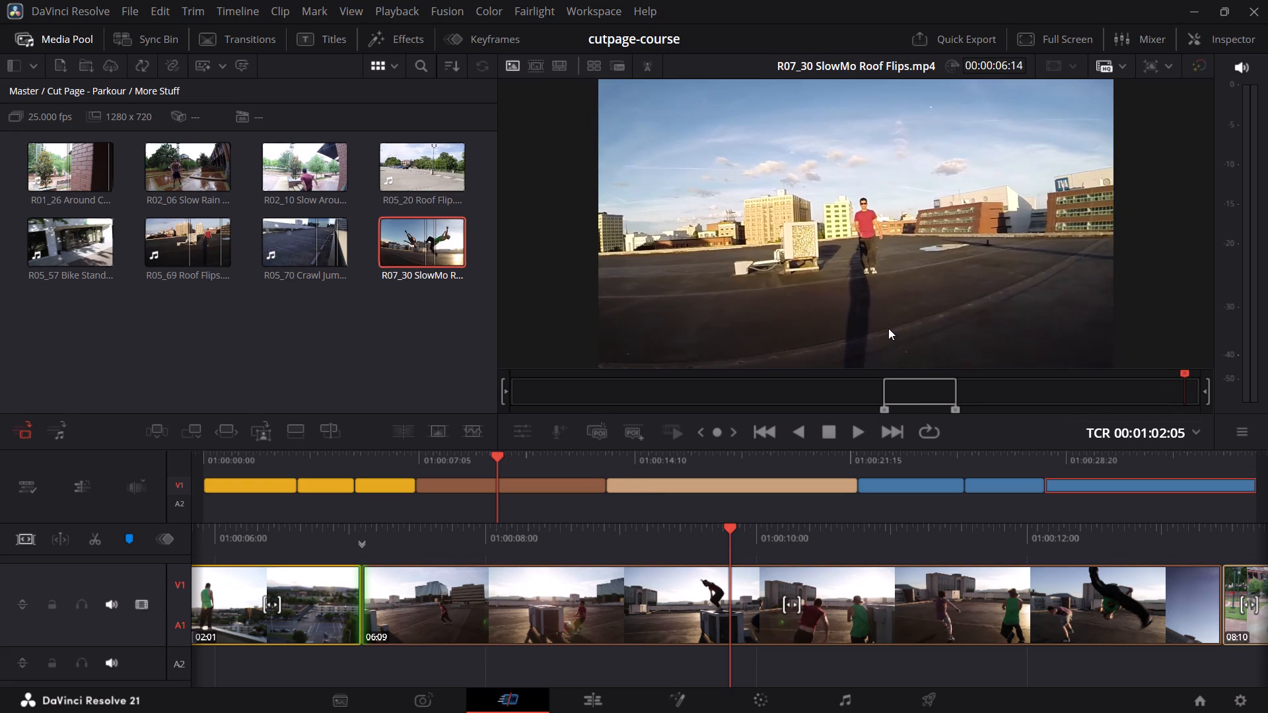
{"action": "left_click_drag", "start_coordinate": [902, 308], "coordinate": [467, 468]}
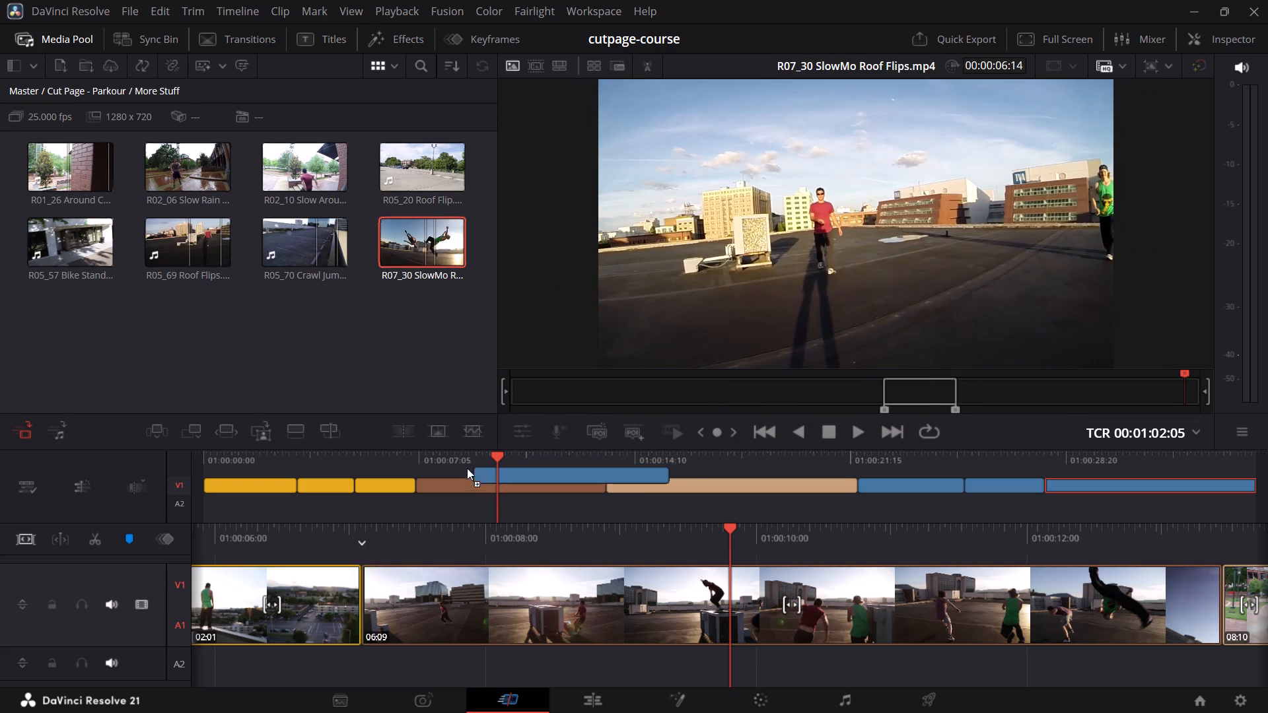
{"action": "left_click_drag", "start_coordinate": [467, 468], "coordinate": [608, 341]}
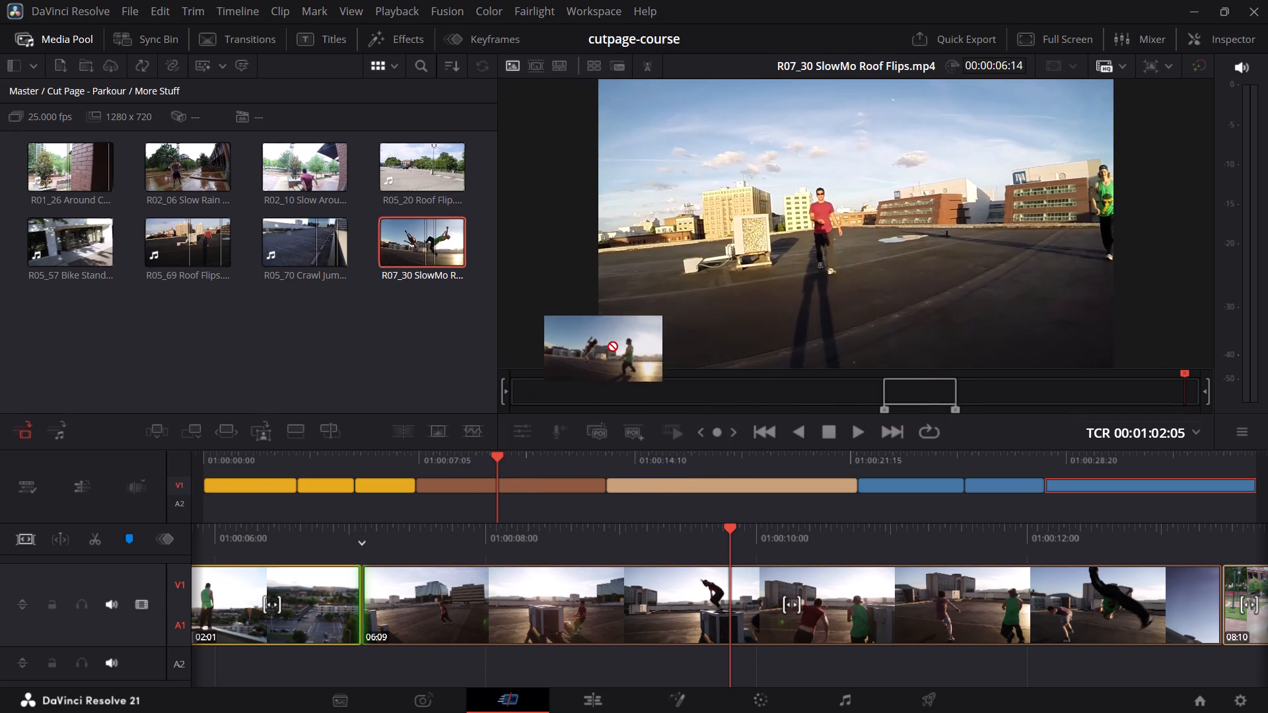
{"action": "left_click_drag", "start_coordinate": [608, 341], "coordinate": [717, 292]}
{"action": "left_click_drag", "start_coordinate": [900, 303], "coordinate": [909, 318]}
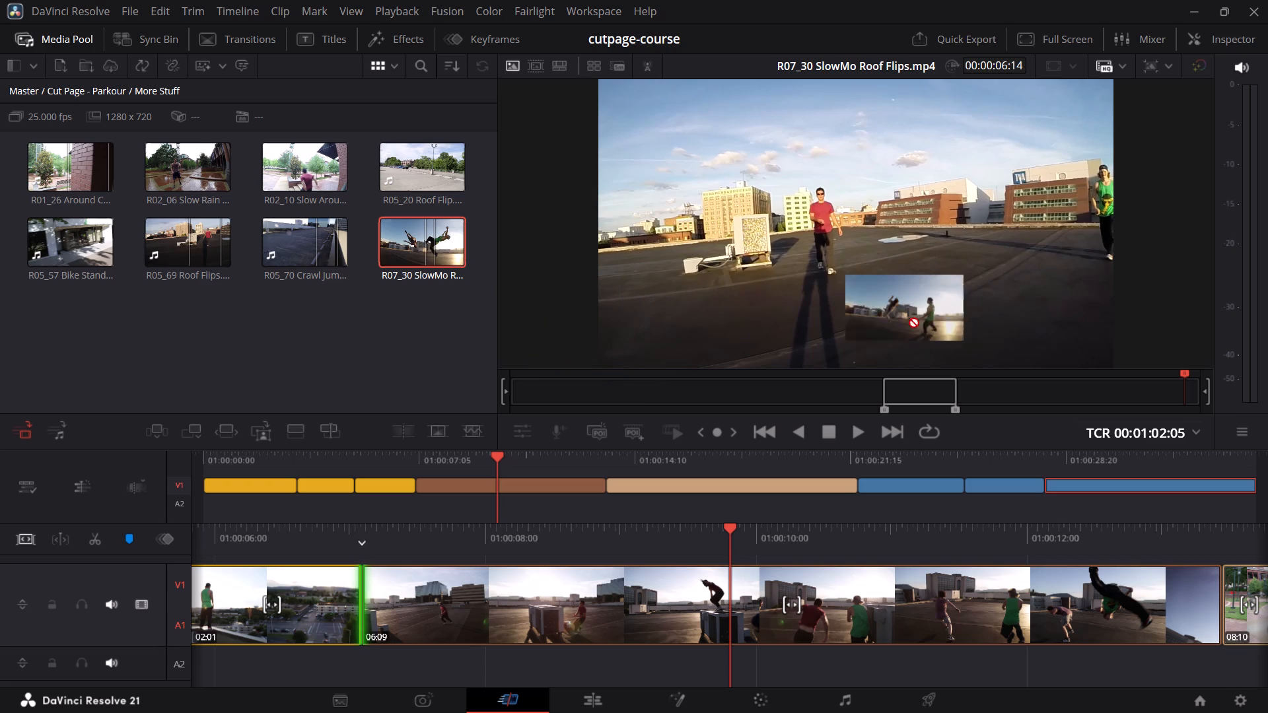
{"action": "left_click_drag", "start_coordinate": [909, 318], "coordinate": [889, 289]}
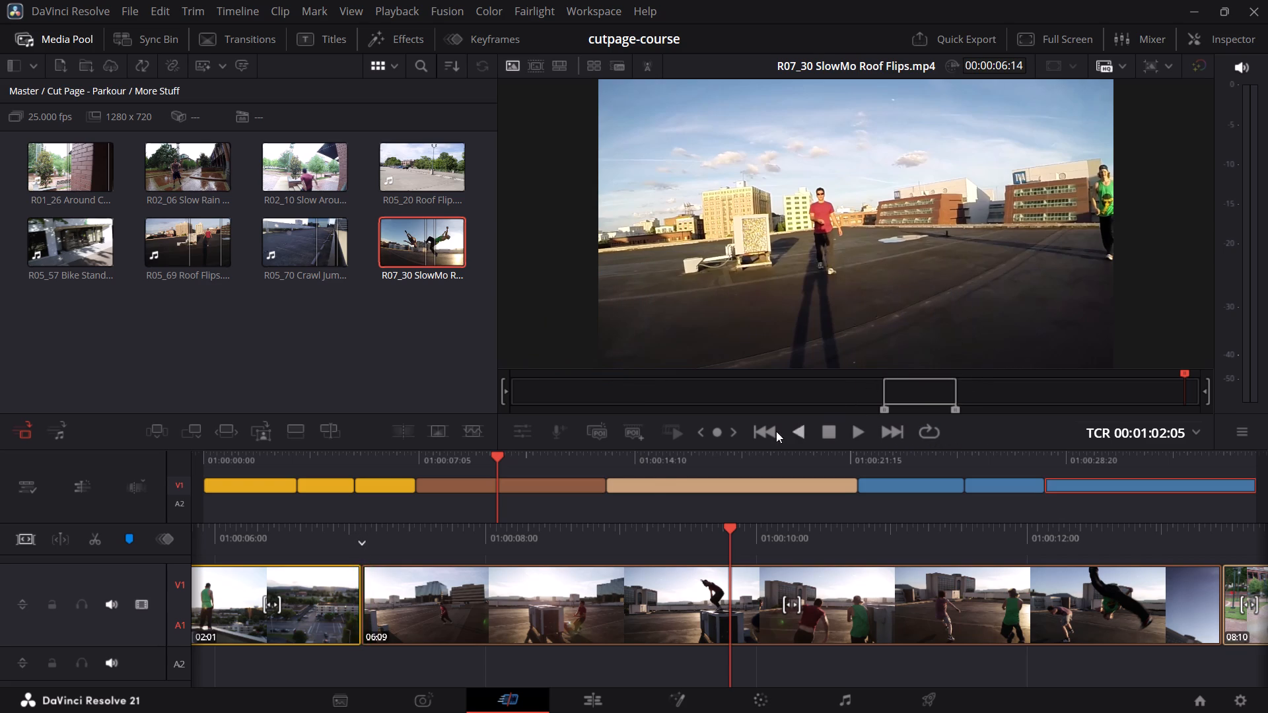
Scrub the slow-motion source clip to about 00:00:38:14, inside its marked range.
{"action": "left_click", "coordinate": [752, 251]}
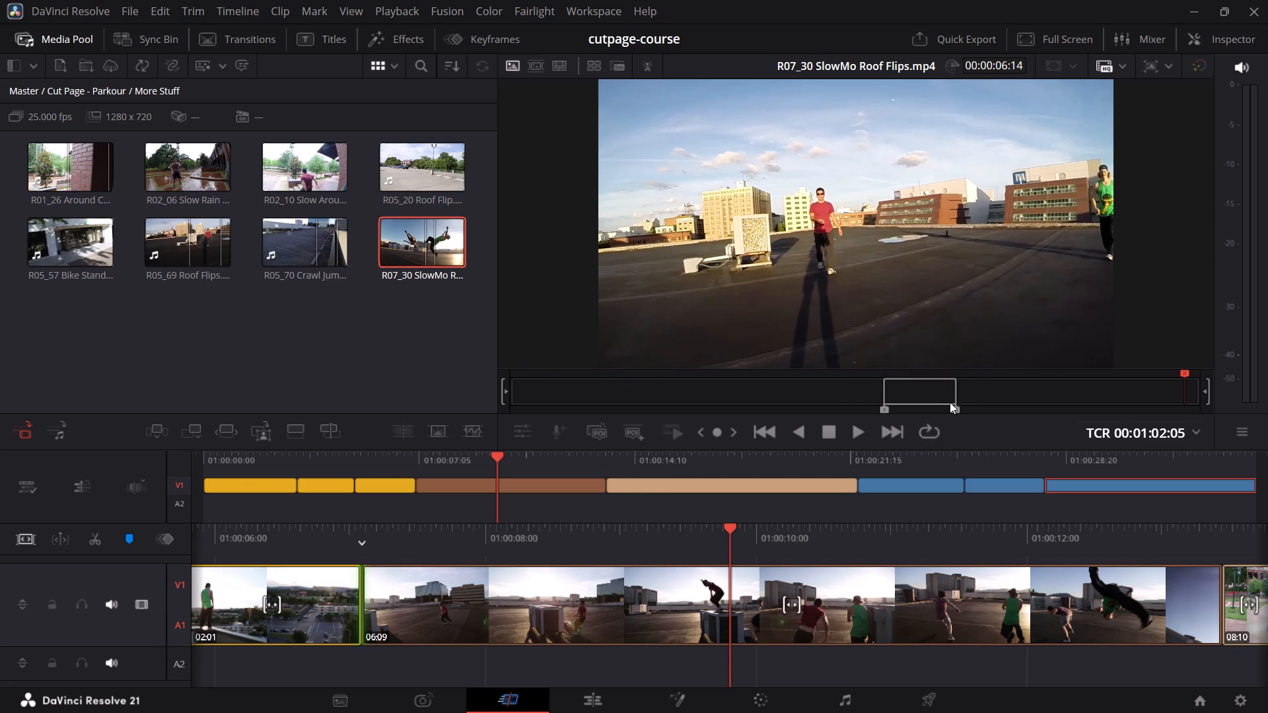
{"action": "left_click_drag", "start_coordinate": [1184, 373], "coordinate": [979, 396]}
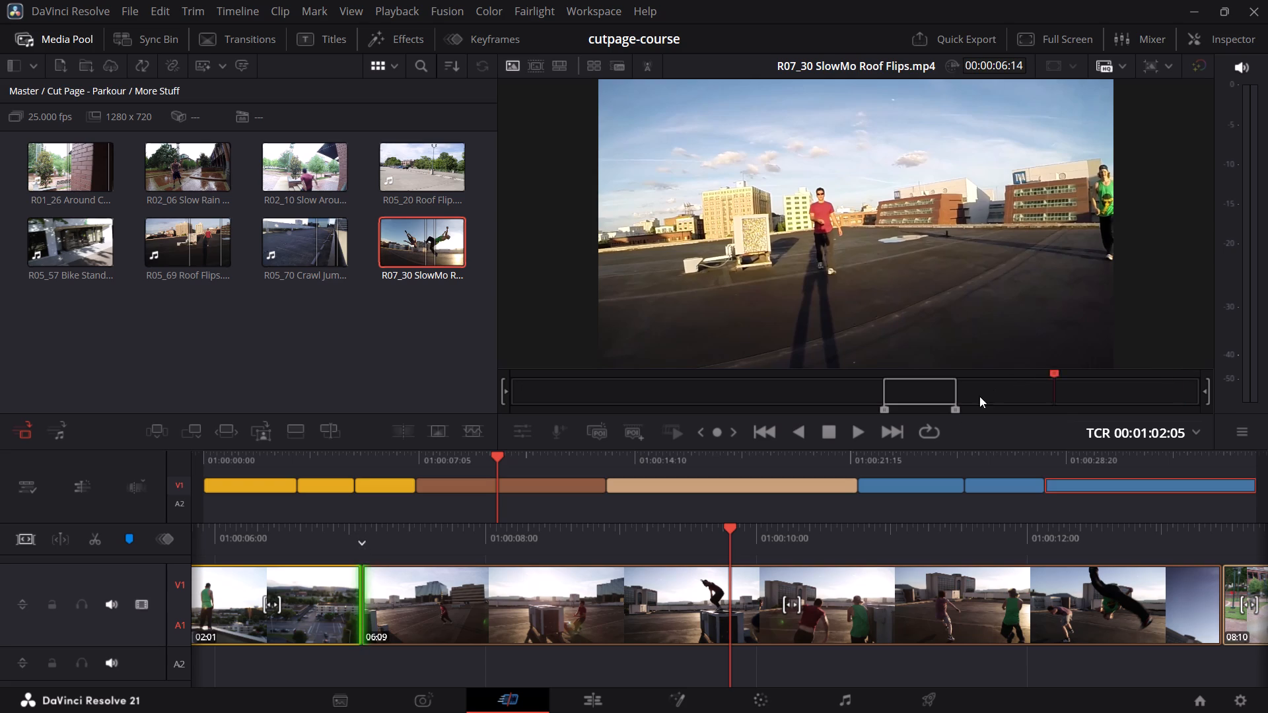
{"action": "left_click_drag", "start_coordinate": [979, 396], "coordinate": [929, 386]}
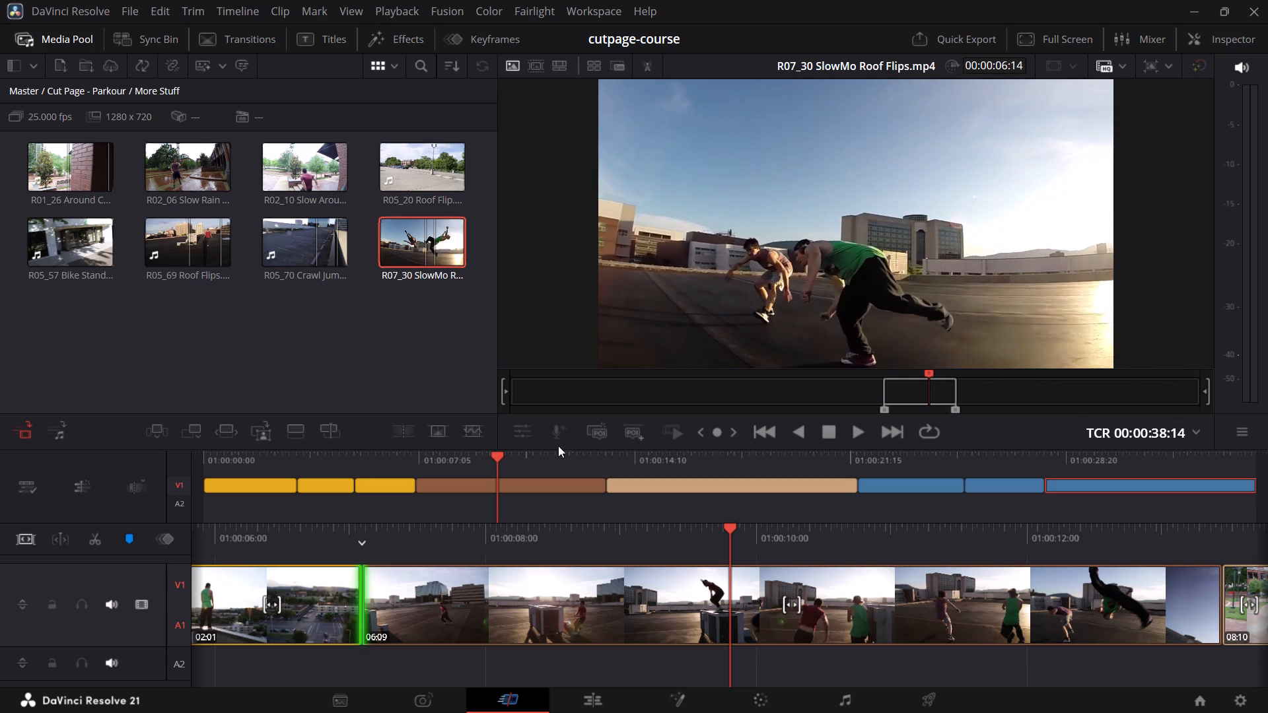
Park the Timeline 1 playhead within the brown Roof Flips clip at 01:00:10:08.
{"action": "left_click_drag", "start_coordinate": [497, 455], "coordinate": [517, 454]}
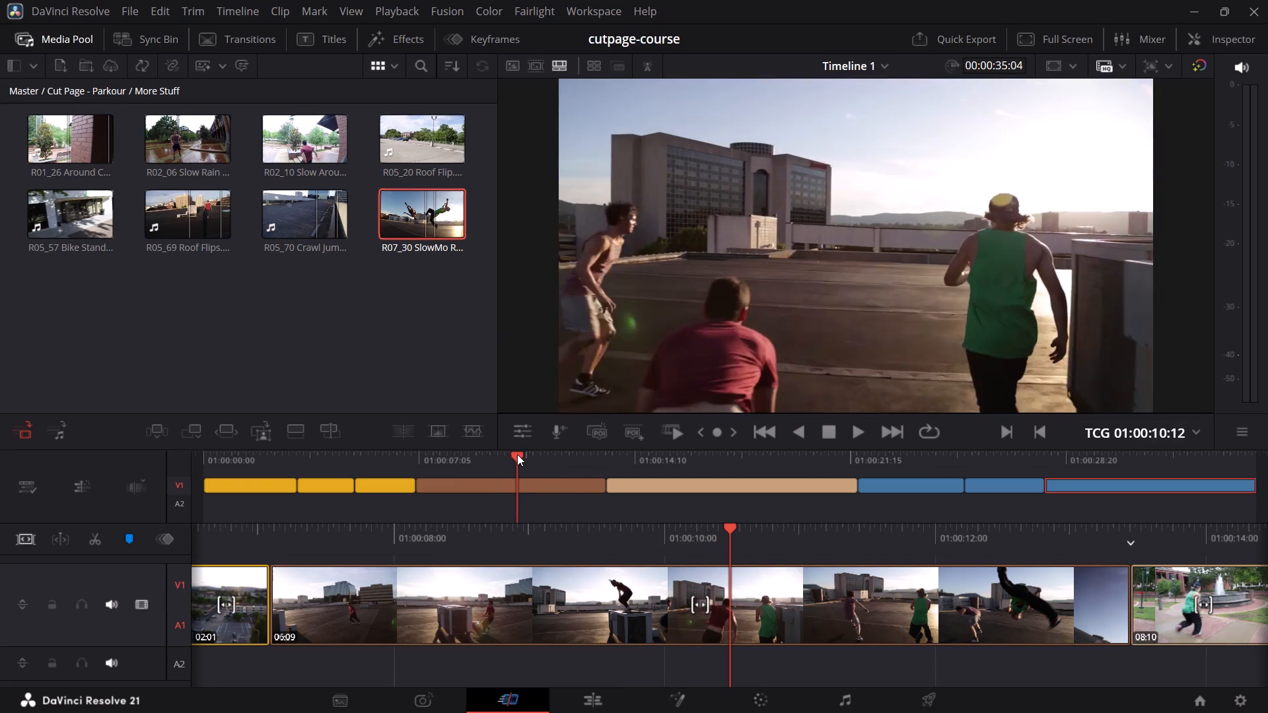
{"action": "left_click_drag", "start_coordinate": [517, 454], "coordinate": [514, 453]}
{"action": "left_click_drag", "start_coordinate": [806, 252], "coordinate": [715, 391]}
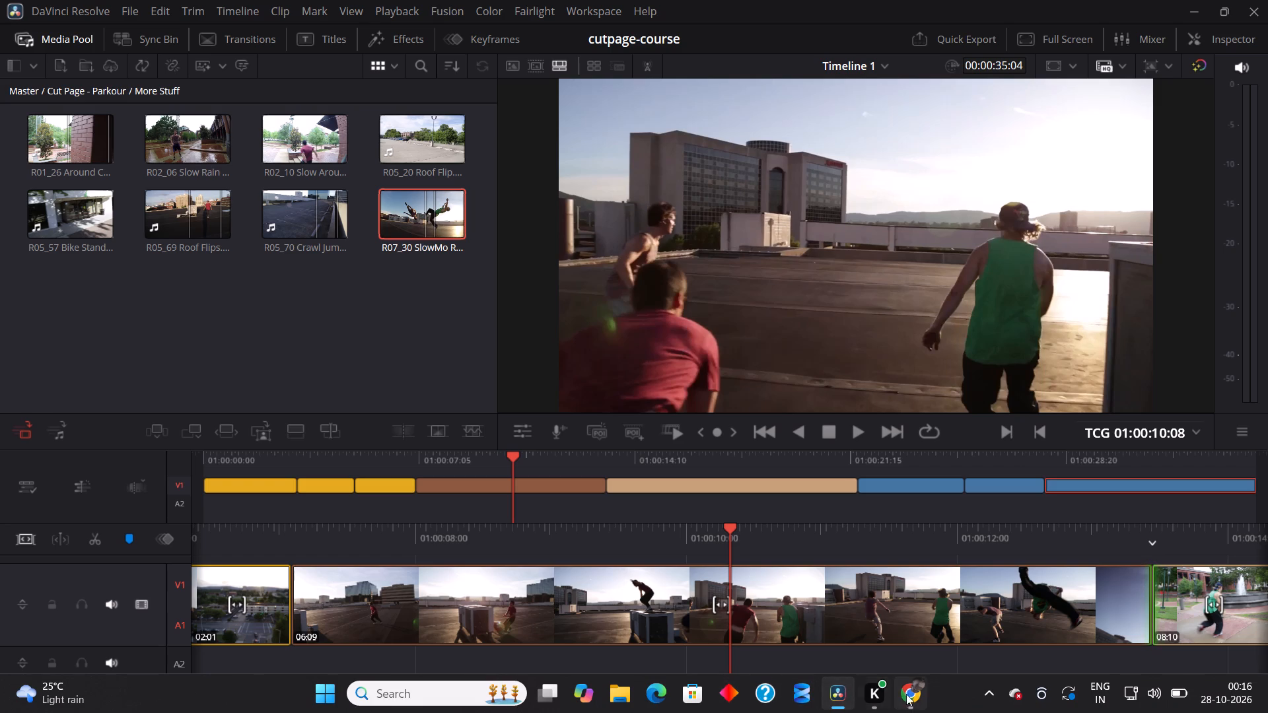
Switch to Chrome and continue the Rearrange Shots with Lift and Insert lecture from 1:47 to about 3:27.
{"action": "left_click", "coordinate": [911, 694]}
{"action": "left_click", "coordinate": [569, 323]}
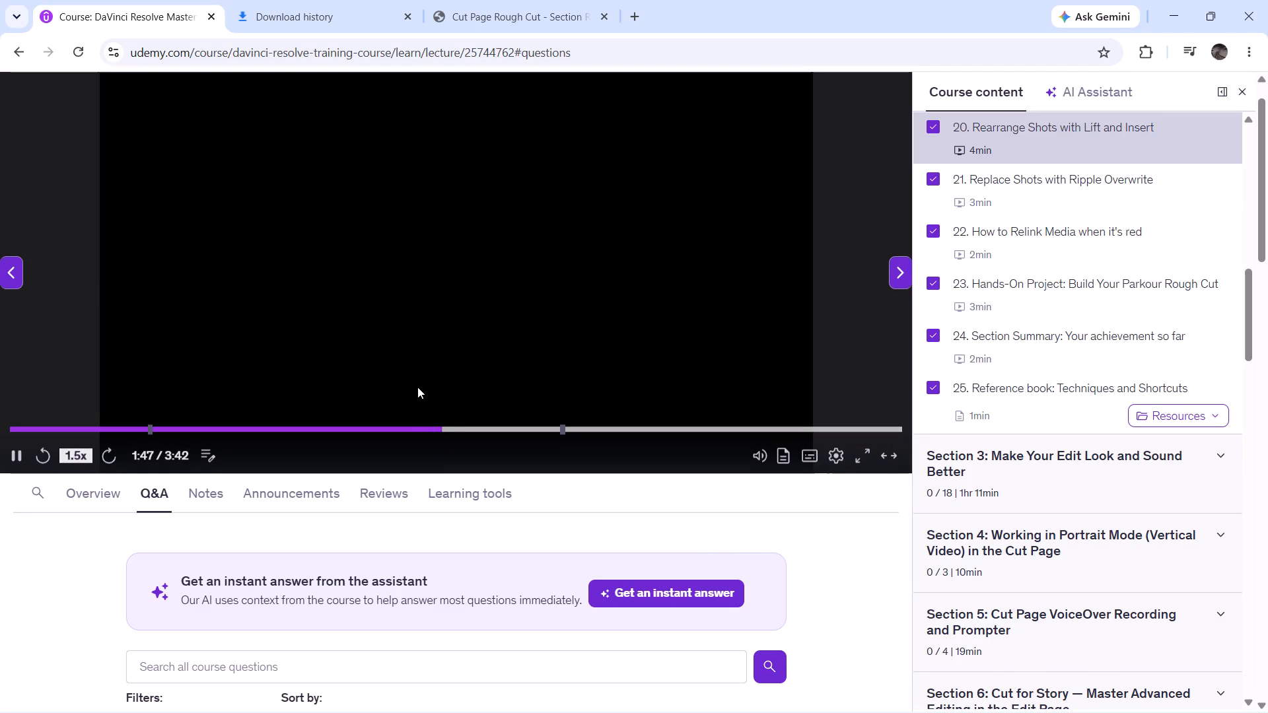
{"action": "left_click", "coordinate": [454, 418]}
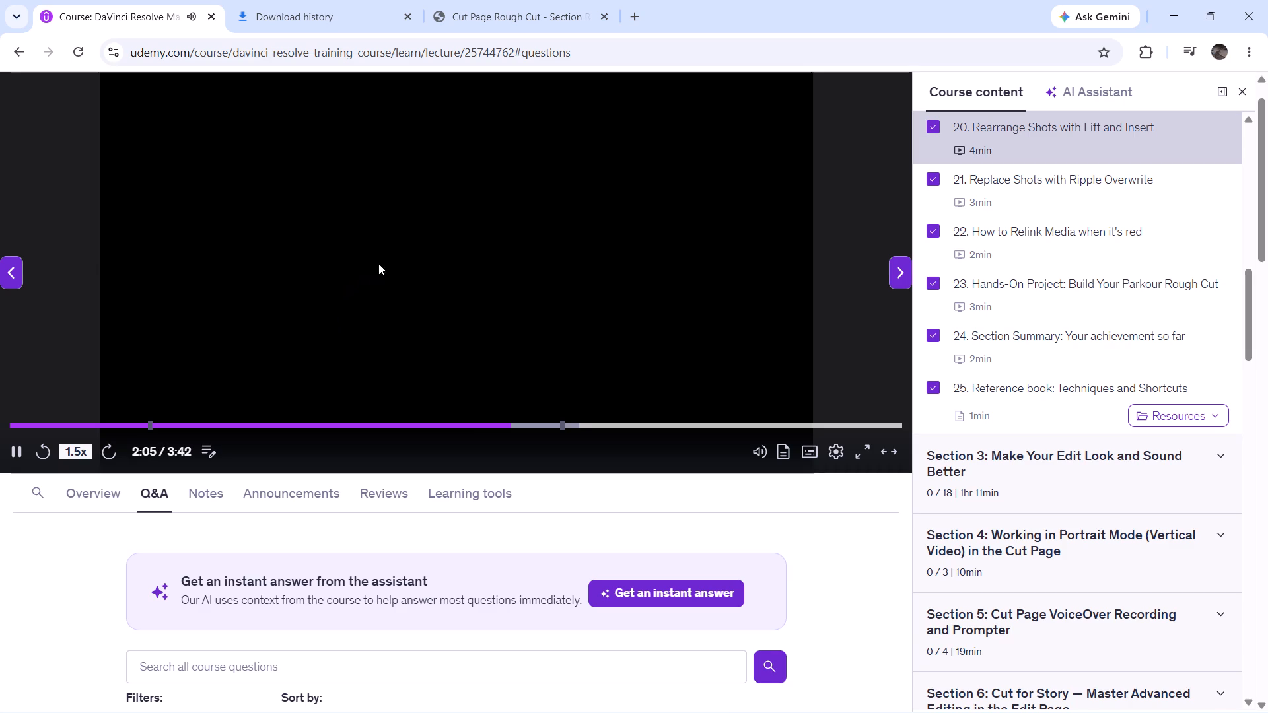
{"action": "scroll", "coordinate": [1031, 262], "scroll_direction": "up", "scroll_amount": 1}
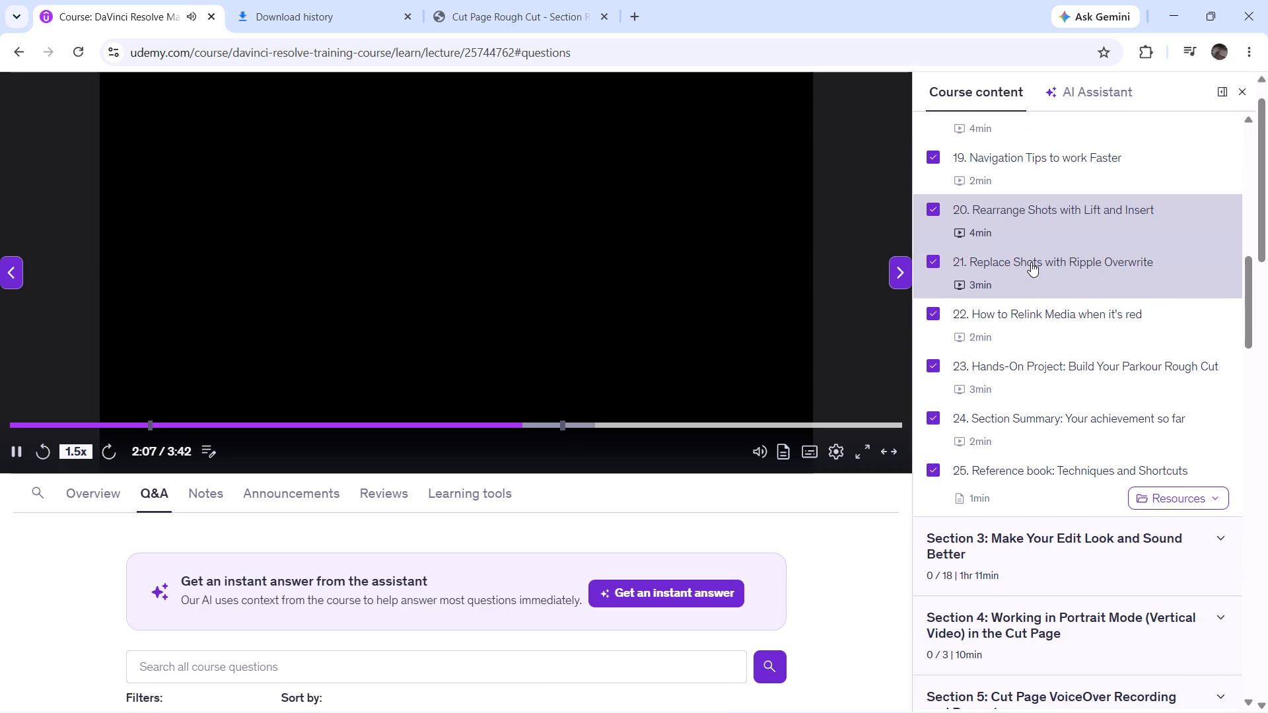
{"action": "scroll", "coordinate": [1031, 262], "scroll_direction": "up", "scroll_amount": 1}
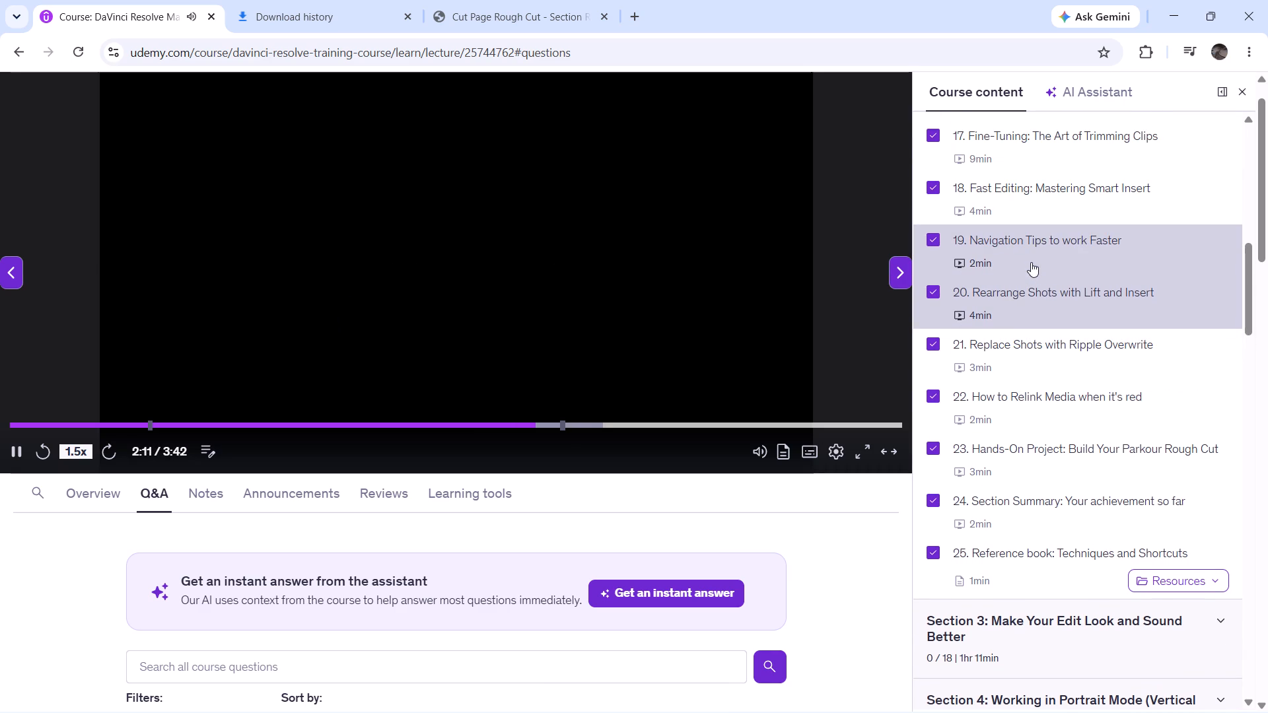
{"action": "scroll", "coordinate": [1031, 262], "scroll_direction": "up", "scroll_amount": 1}
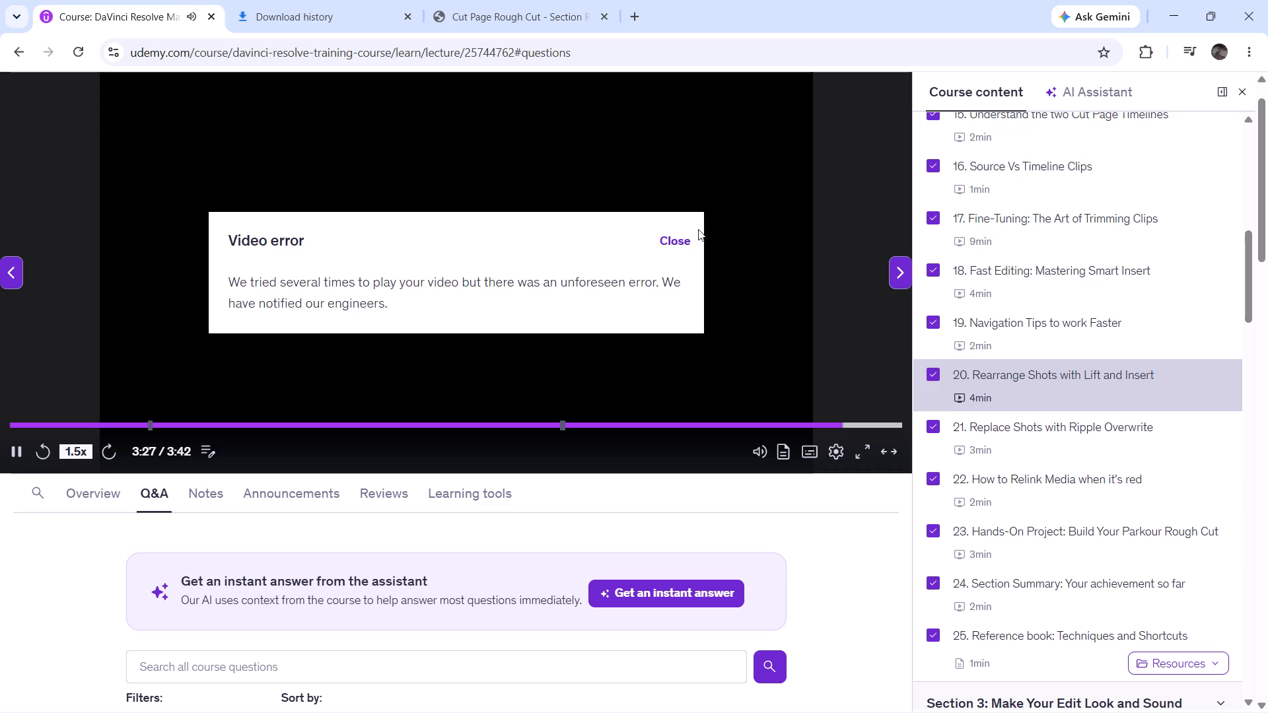
{"action": "left_click", "coordinate": [692, 238]}
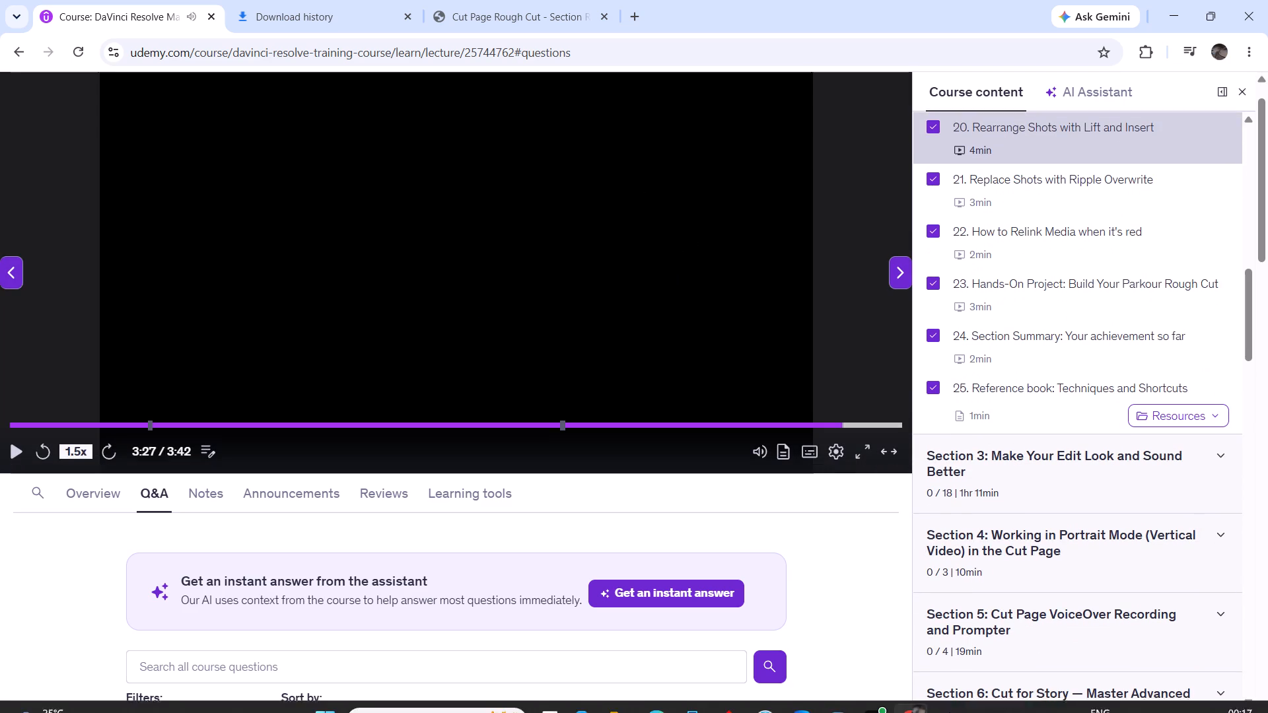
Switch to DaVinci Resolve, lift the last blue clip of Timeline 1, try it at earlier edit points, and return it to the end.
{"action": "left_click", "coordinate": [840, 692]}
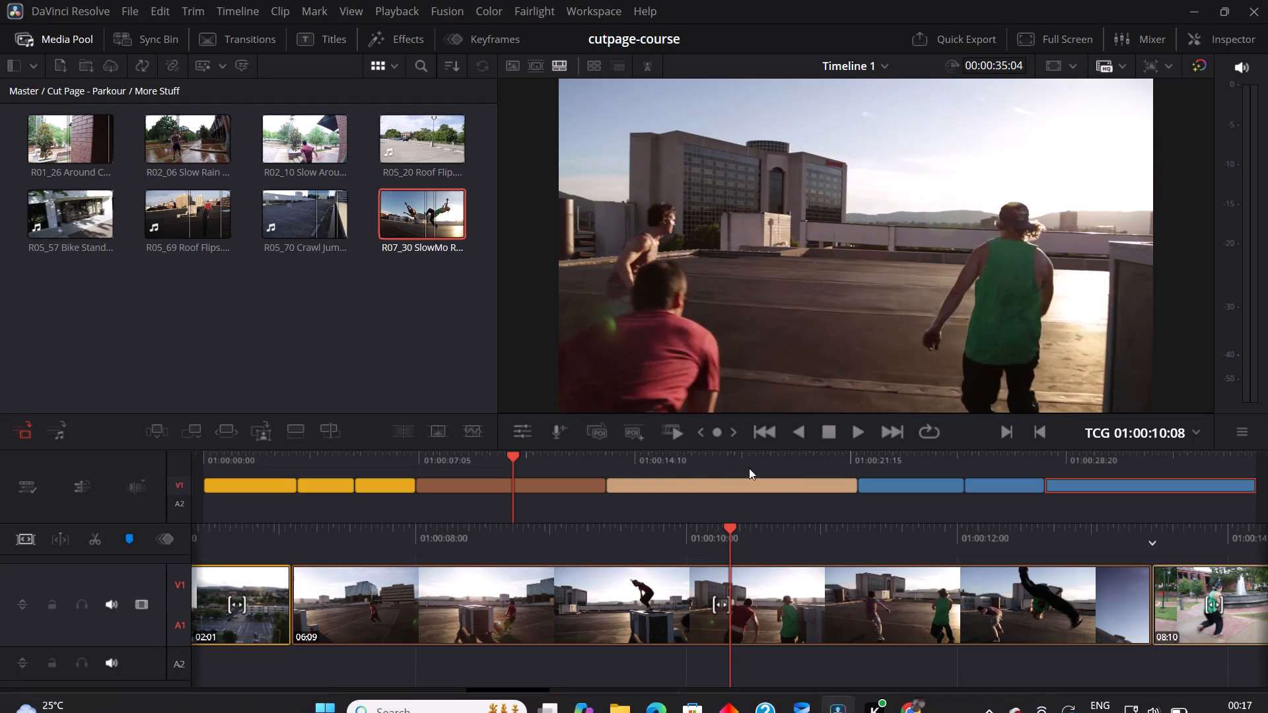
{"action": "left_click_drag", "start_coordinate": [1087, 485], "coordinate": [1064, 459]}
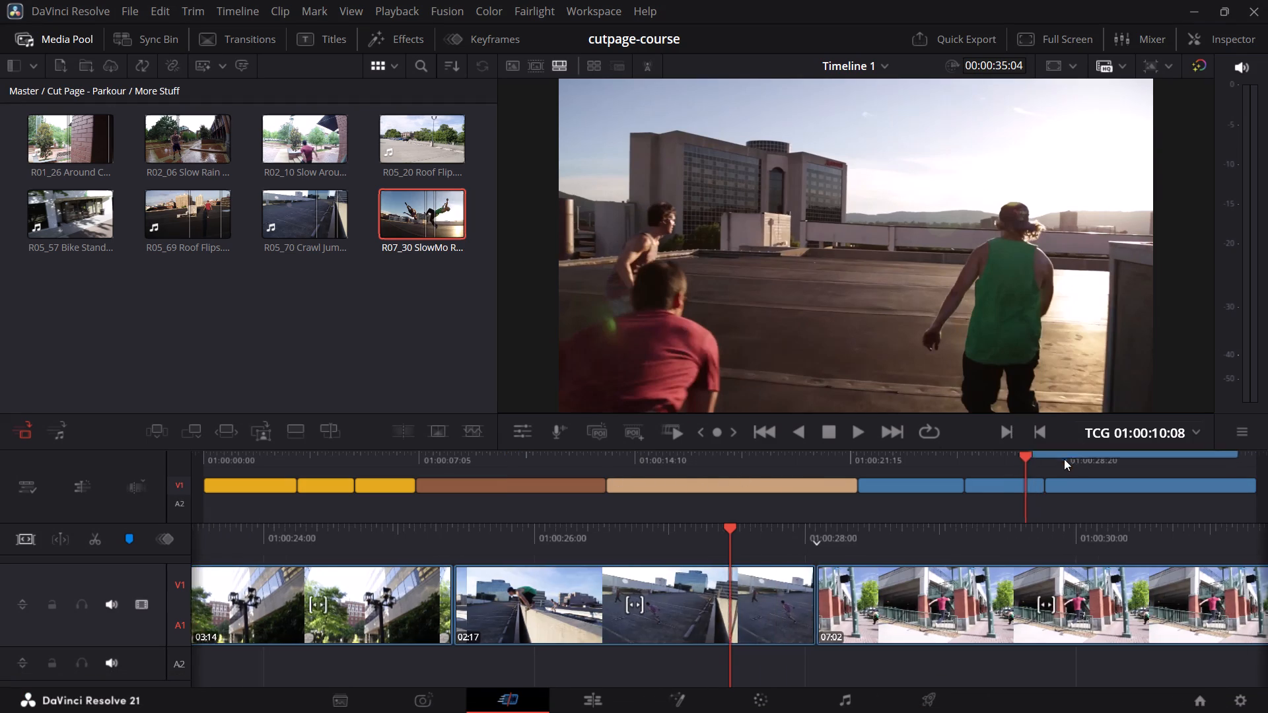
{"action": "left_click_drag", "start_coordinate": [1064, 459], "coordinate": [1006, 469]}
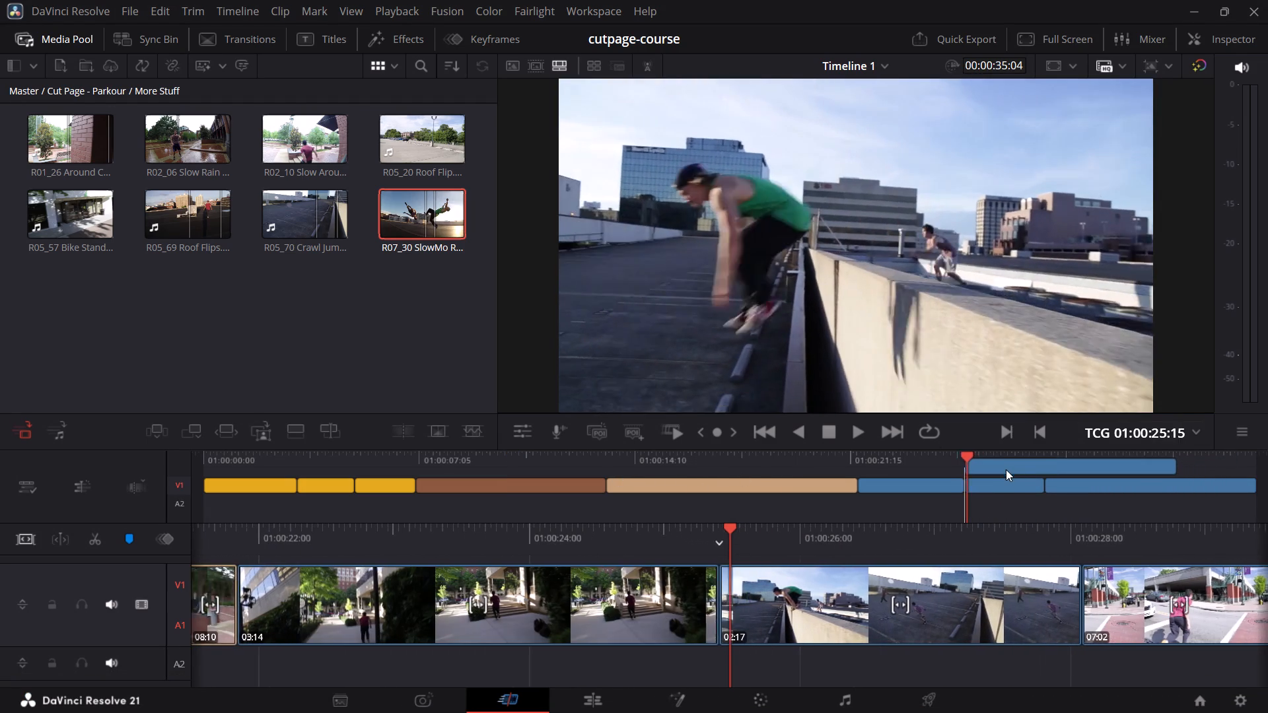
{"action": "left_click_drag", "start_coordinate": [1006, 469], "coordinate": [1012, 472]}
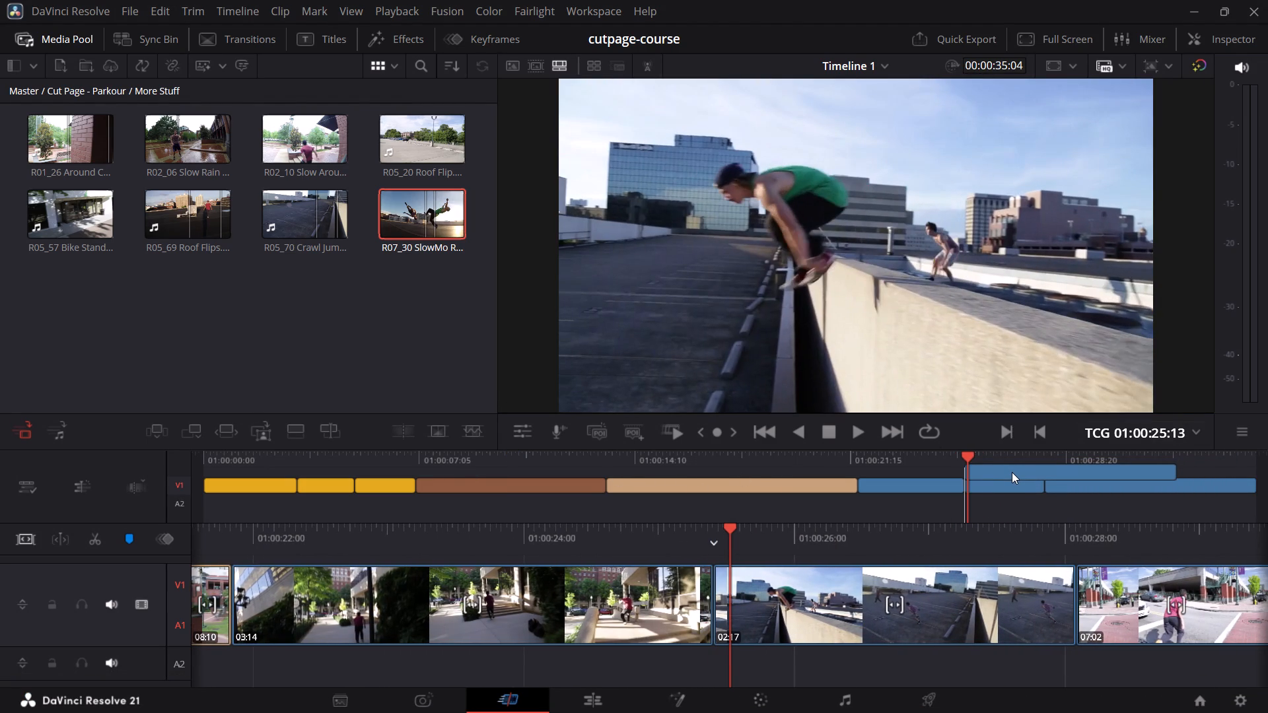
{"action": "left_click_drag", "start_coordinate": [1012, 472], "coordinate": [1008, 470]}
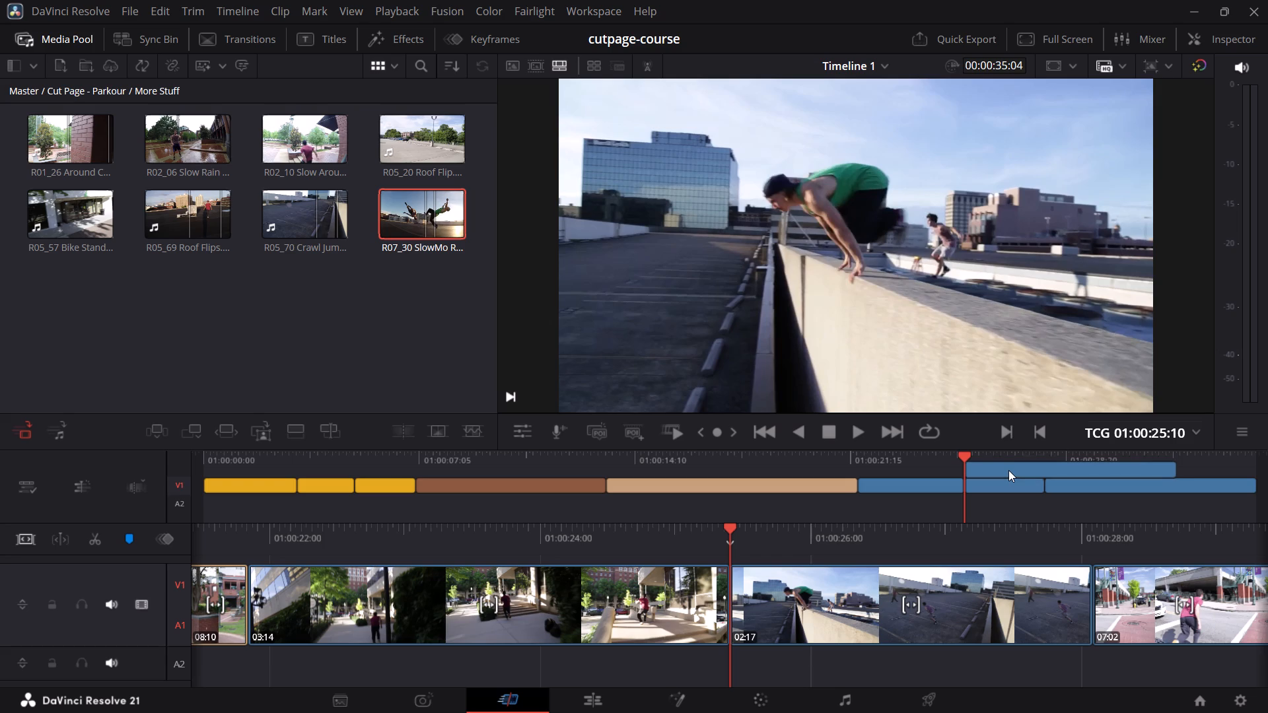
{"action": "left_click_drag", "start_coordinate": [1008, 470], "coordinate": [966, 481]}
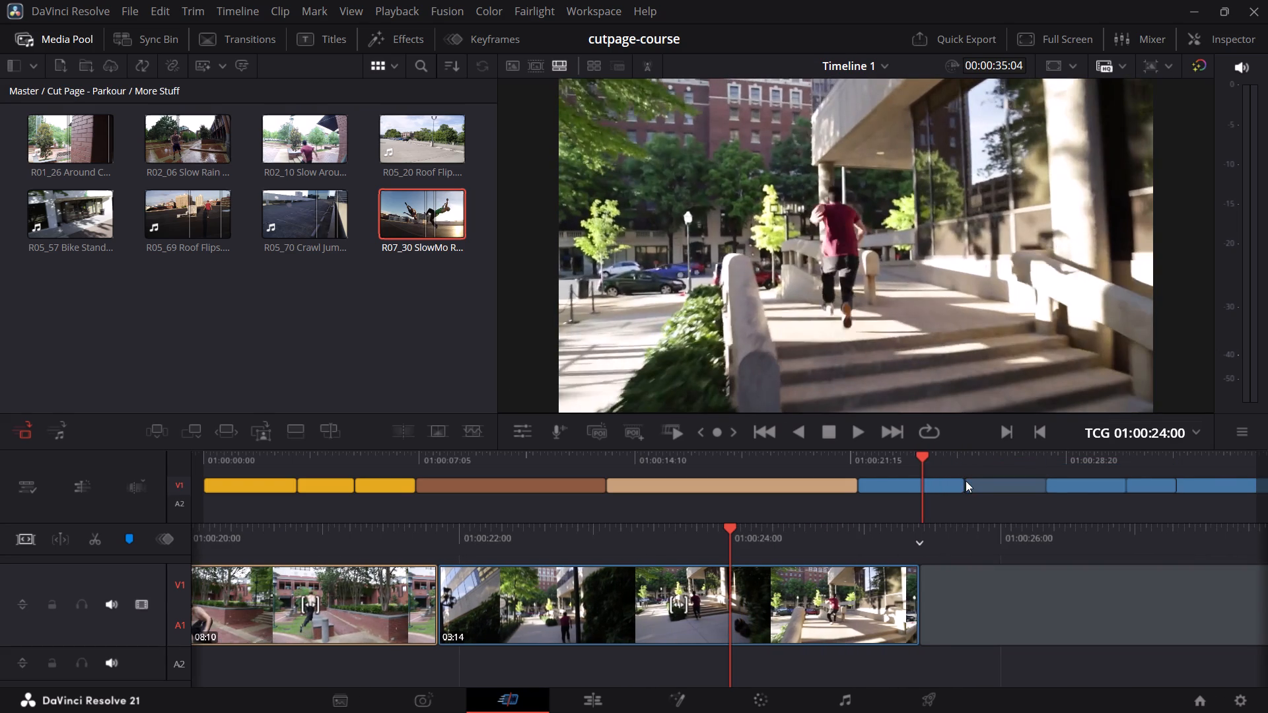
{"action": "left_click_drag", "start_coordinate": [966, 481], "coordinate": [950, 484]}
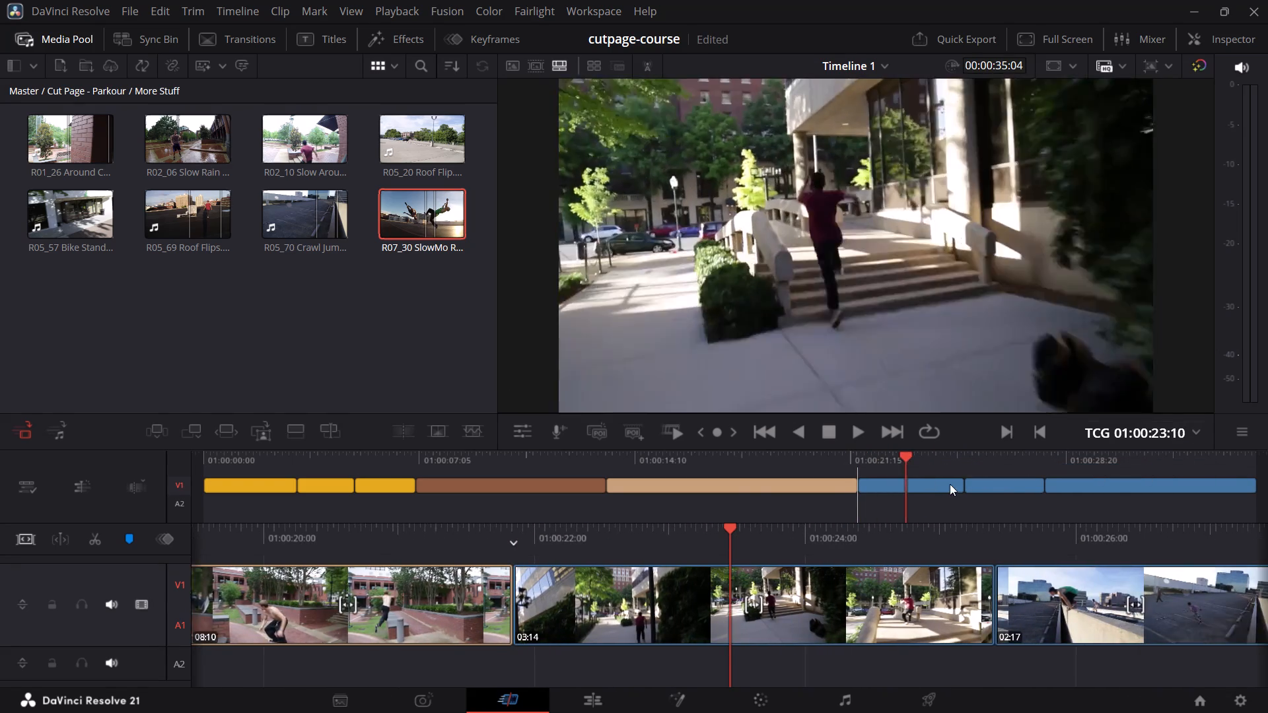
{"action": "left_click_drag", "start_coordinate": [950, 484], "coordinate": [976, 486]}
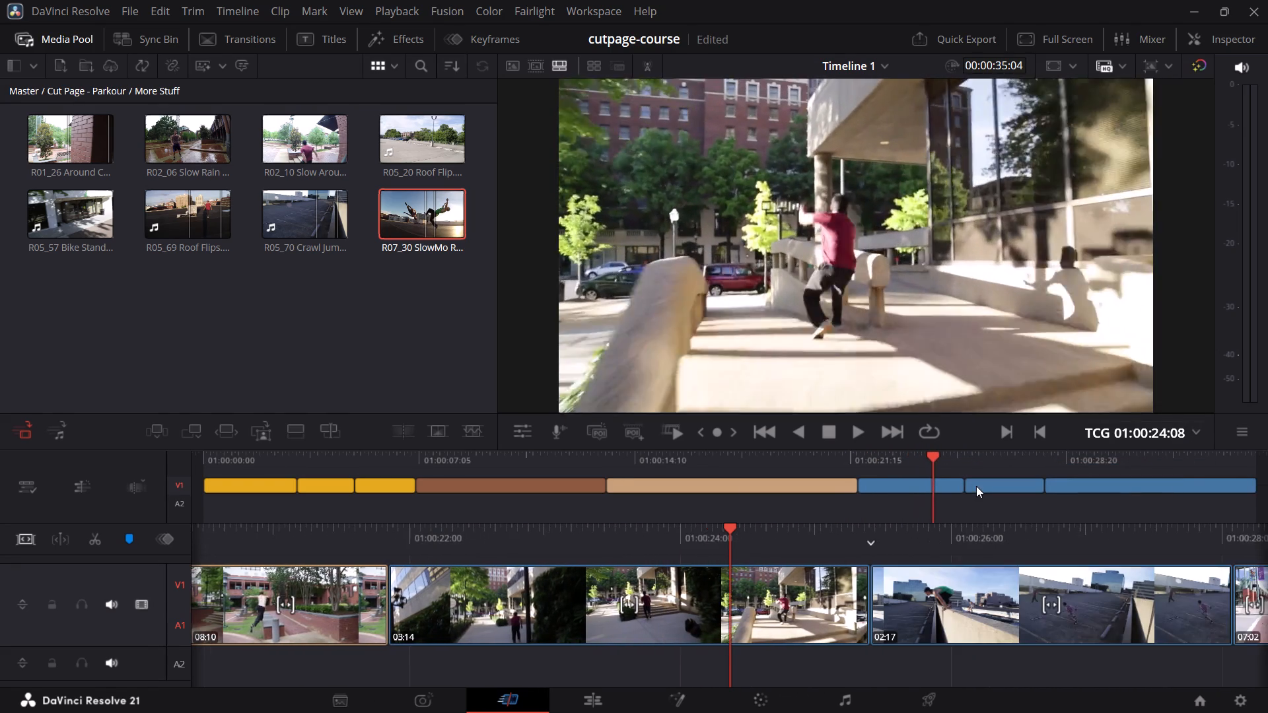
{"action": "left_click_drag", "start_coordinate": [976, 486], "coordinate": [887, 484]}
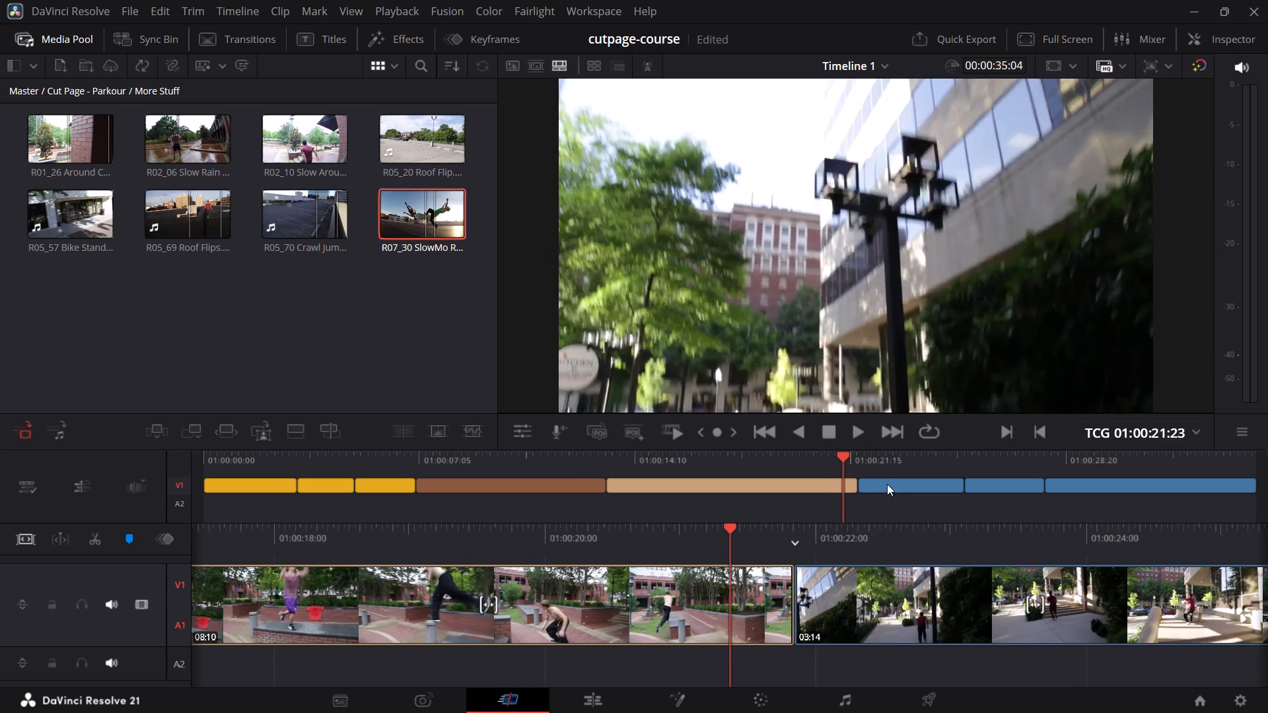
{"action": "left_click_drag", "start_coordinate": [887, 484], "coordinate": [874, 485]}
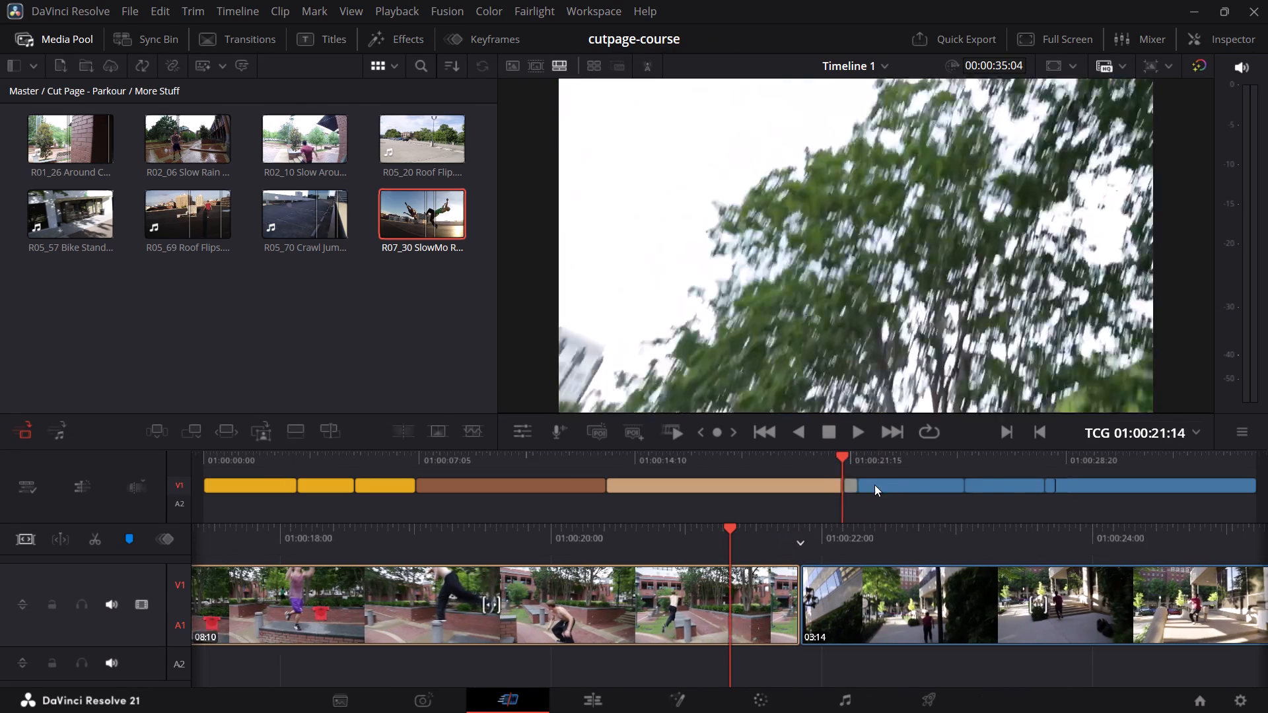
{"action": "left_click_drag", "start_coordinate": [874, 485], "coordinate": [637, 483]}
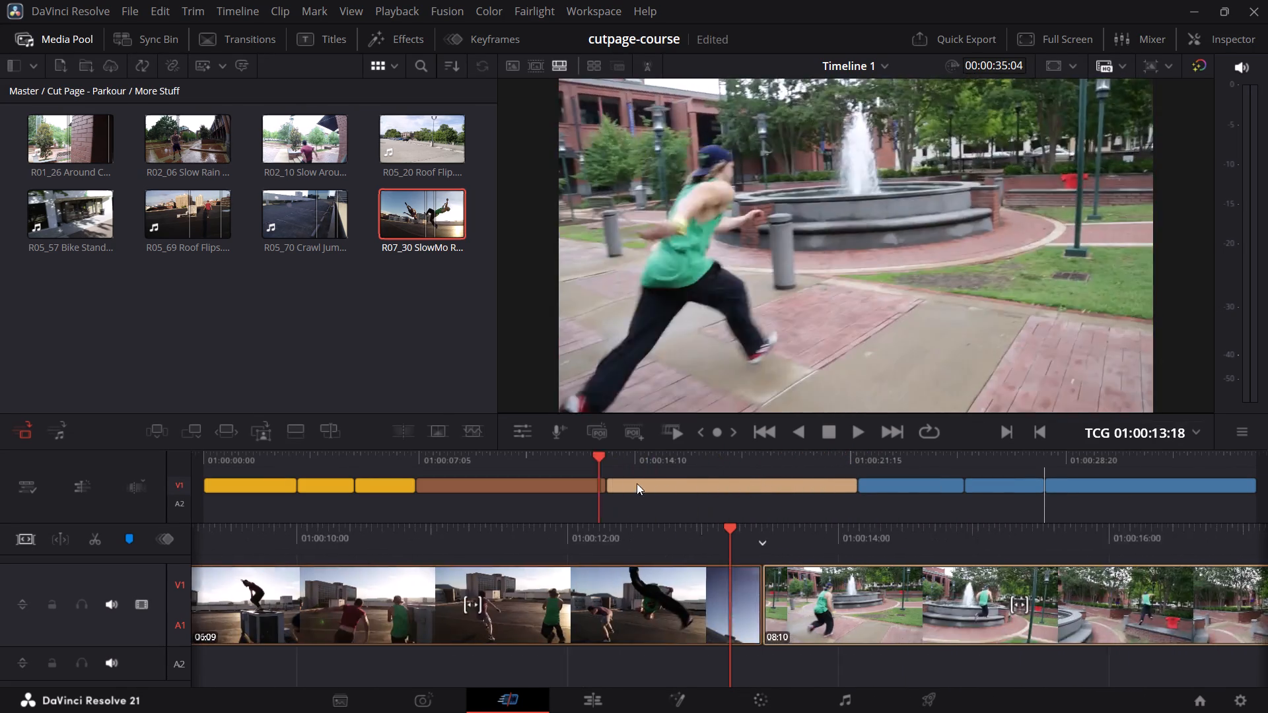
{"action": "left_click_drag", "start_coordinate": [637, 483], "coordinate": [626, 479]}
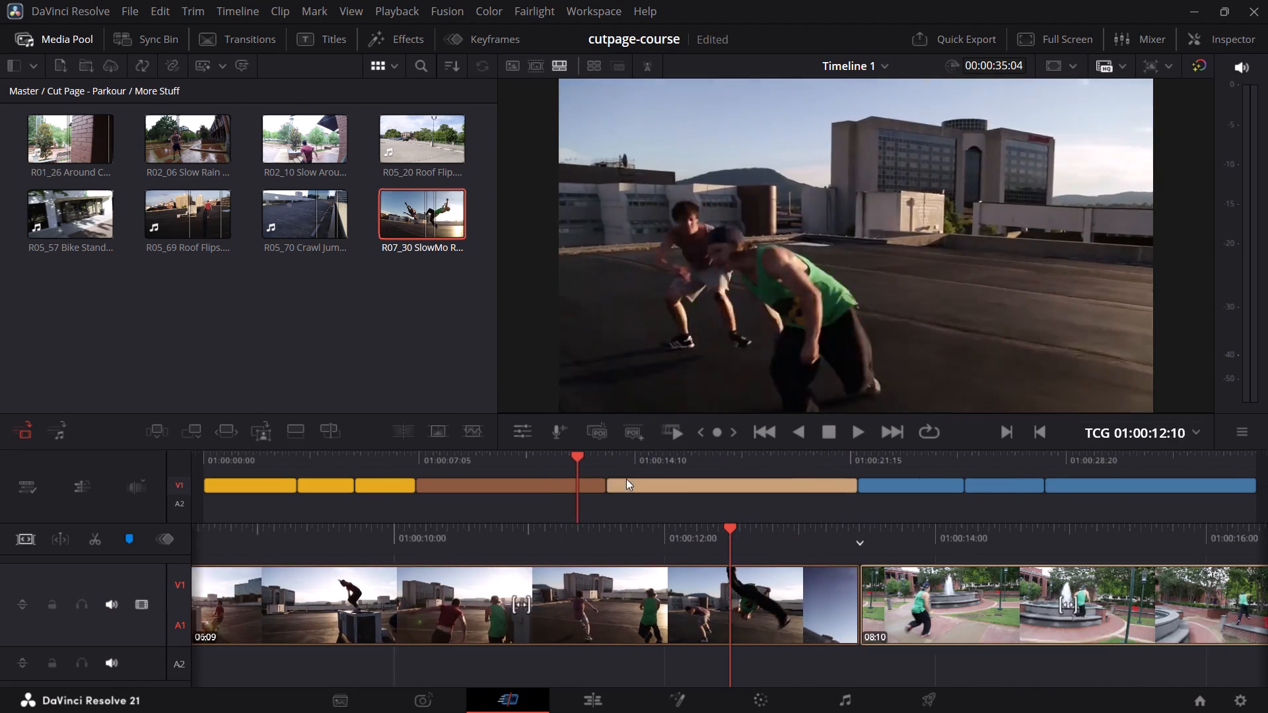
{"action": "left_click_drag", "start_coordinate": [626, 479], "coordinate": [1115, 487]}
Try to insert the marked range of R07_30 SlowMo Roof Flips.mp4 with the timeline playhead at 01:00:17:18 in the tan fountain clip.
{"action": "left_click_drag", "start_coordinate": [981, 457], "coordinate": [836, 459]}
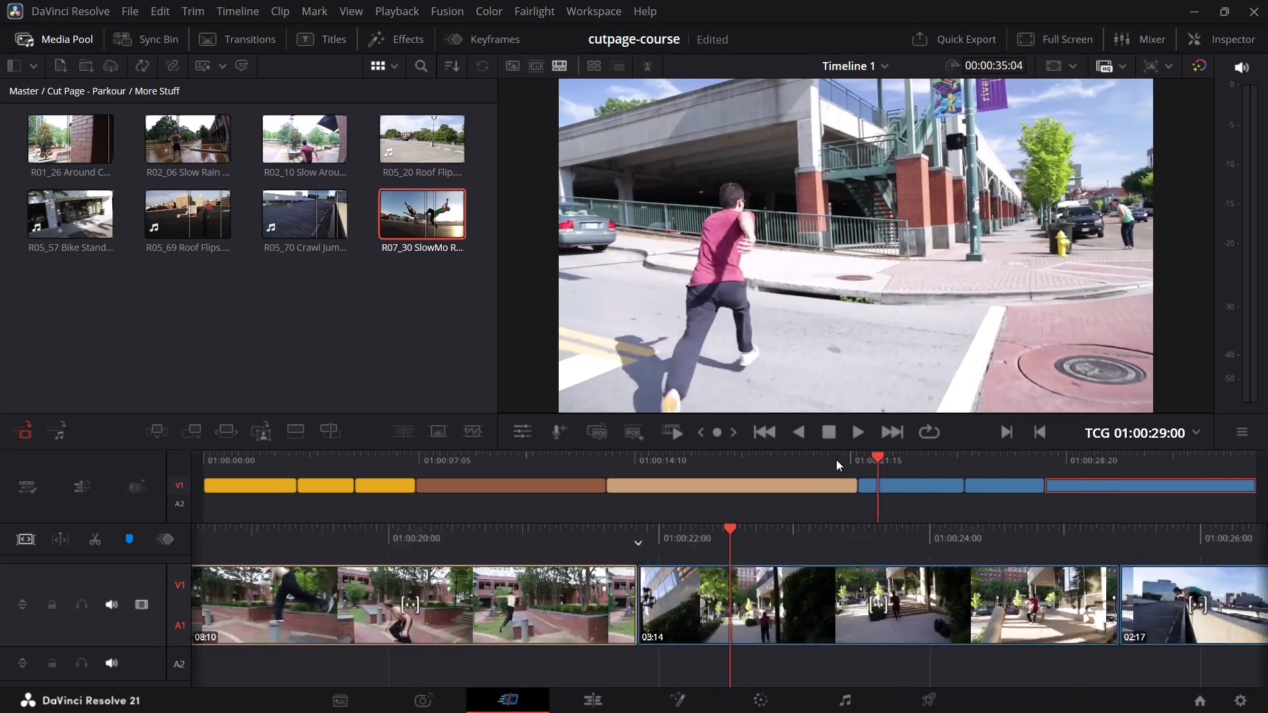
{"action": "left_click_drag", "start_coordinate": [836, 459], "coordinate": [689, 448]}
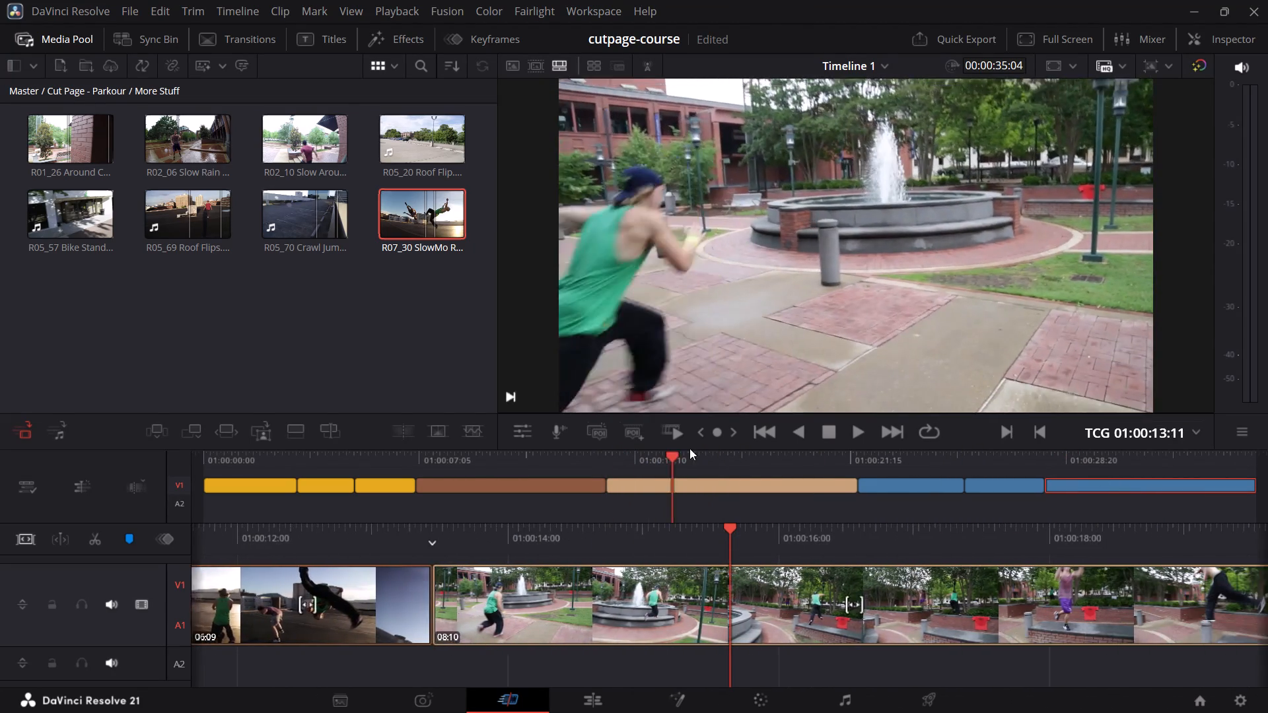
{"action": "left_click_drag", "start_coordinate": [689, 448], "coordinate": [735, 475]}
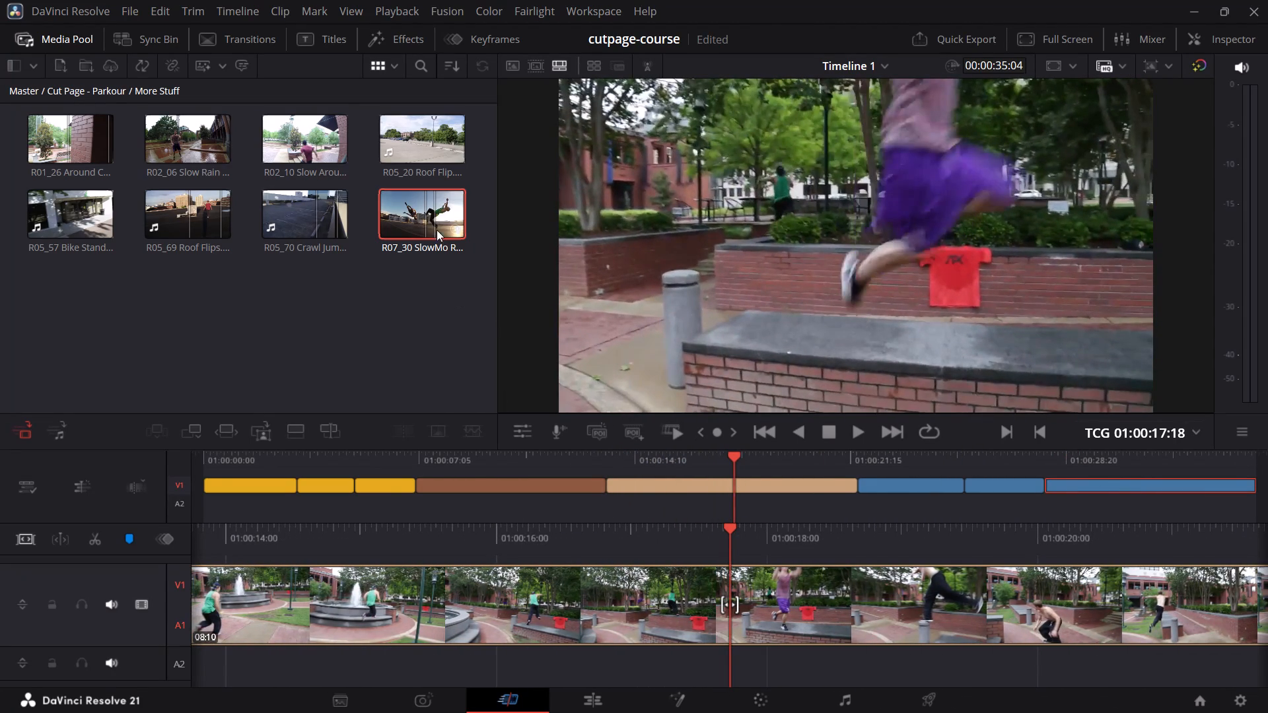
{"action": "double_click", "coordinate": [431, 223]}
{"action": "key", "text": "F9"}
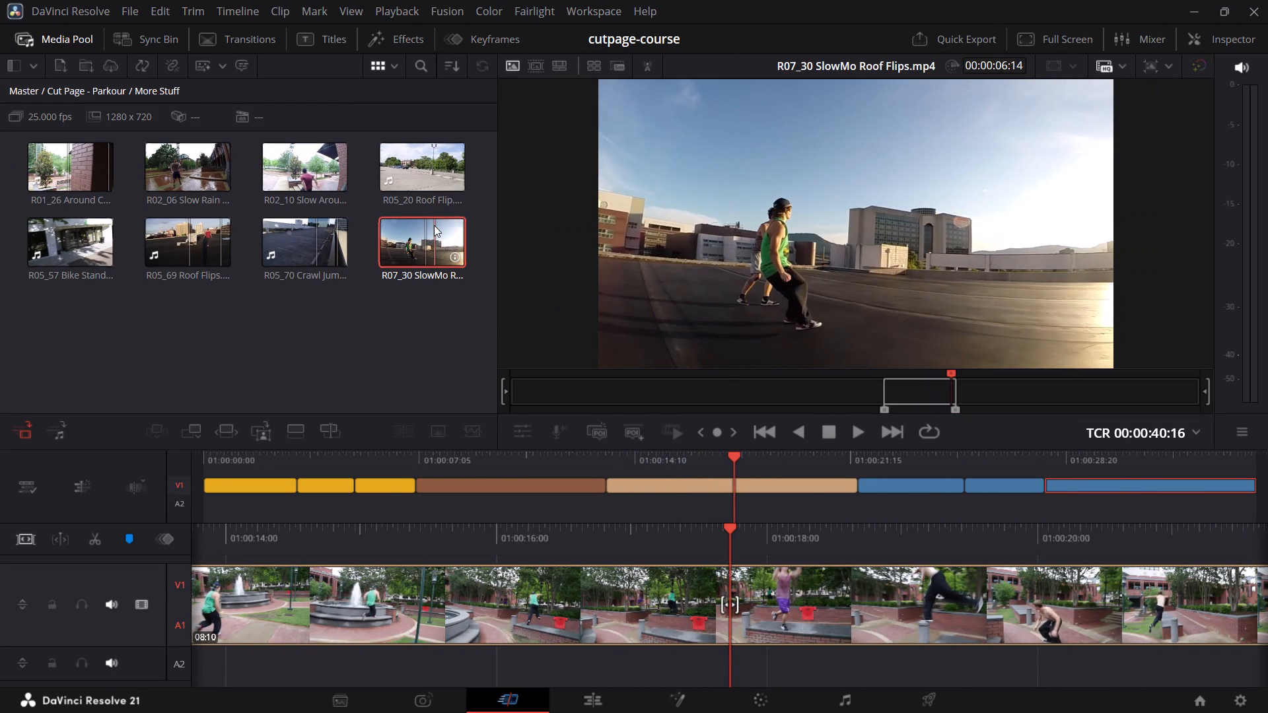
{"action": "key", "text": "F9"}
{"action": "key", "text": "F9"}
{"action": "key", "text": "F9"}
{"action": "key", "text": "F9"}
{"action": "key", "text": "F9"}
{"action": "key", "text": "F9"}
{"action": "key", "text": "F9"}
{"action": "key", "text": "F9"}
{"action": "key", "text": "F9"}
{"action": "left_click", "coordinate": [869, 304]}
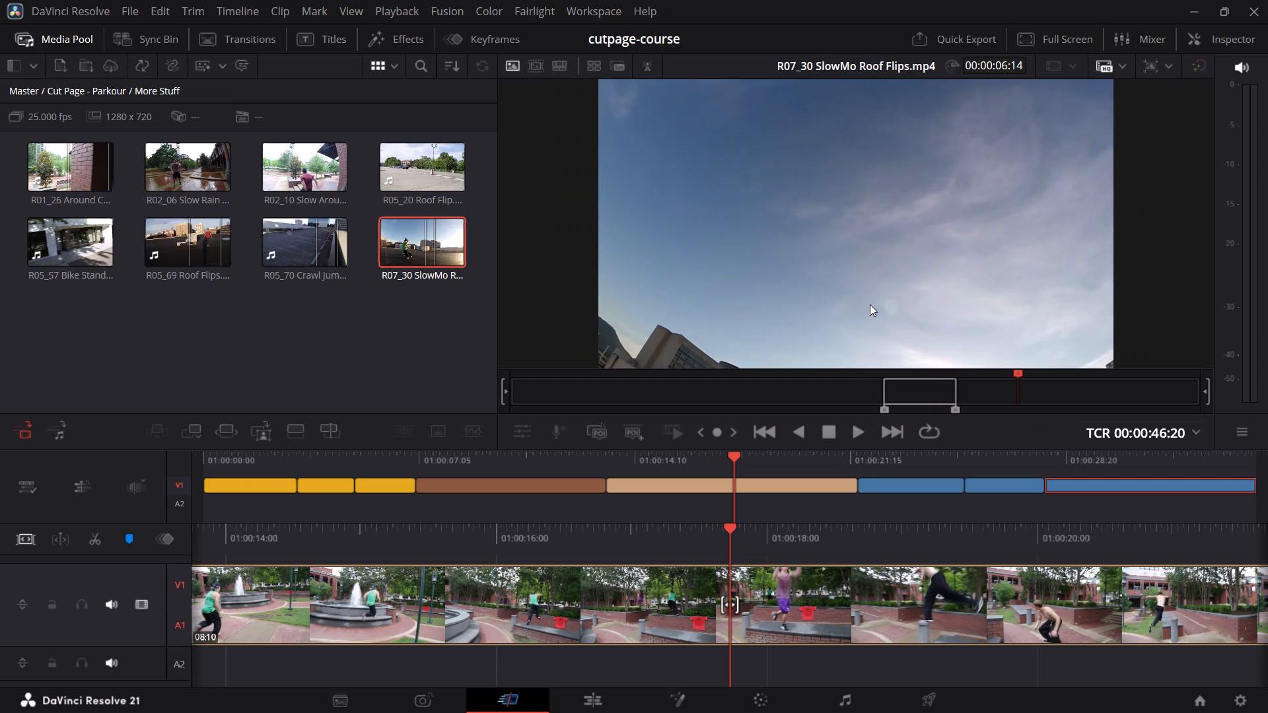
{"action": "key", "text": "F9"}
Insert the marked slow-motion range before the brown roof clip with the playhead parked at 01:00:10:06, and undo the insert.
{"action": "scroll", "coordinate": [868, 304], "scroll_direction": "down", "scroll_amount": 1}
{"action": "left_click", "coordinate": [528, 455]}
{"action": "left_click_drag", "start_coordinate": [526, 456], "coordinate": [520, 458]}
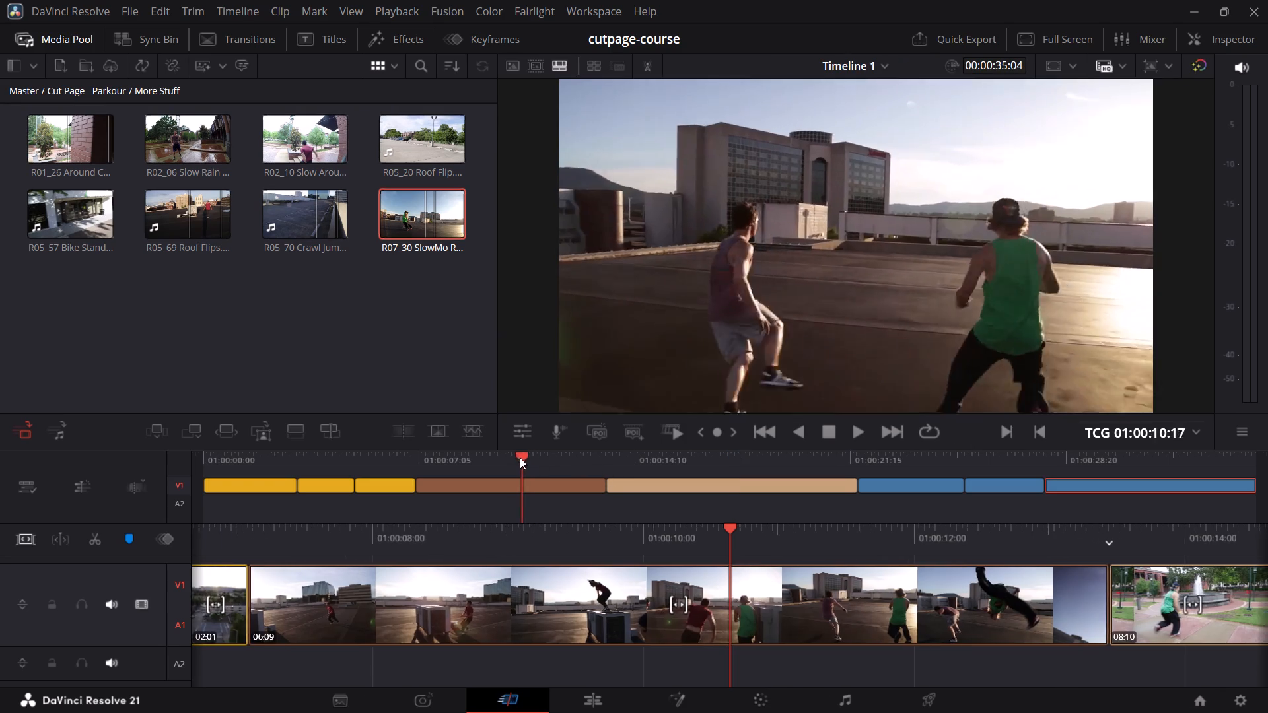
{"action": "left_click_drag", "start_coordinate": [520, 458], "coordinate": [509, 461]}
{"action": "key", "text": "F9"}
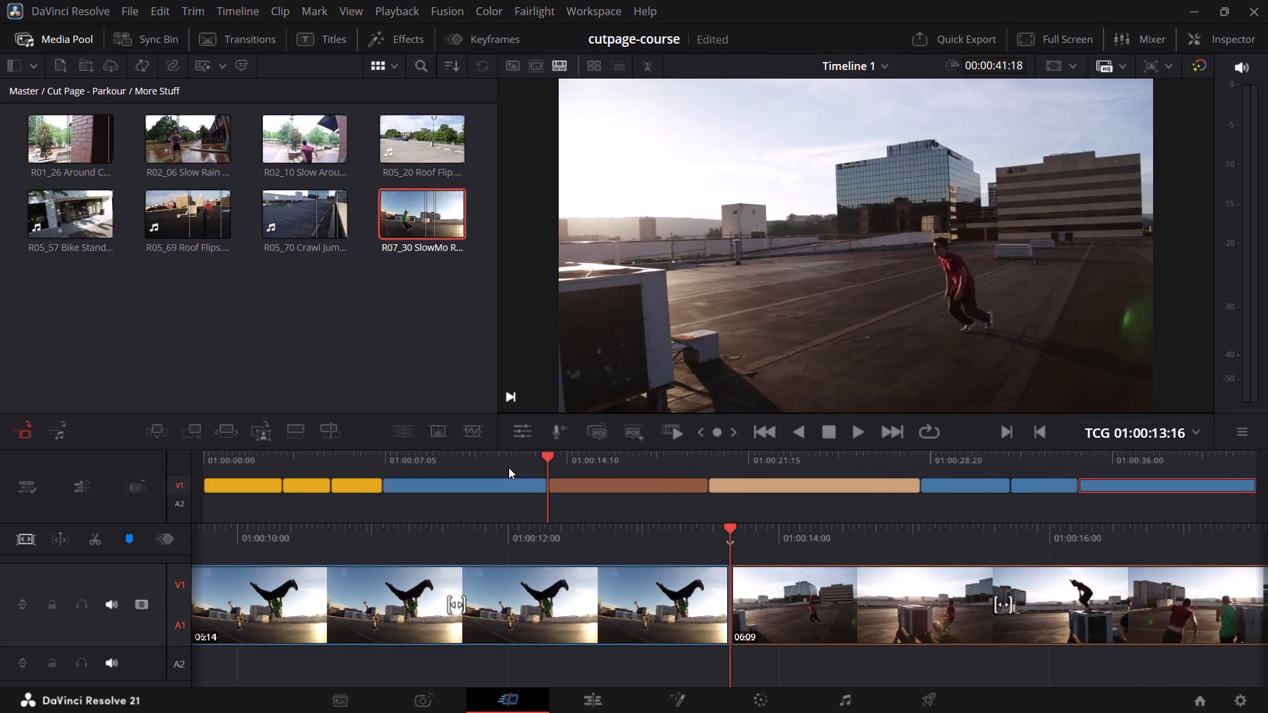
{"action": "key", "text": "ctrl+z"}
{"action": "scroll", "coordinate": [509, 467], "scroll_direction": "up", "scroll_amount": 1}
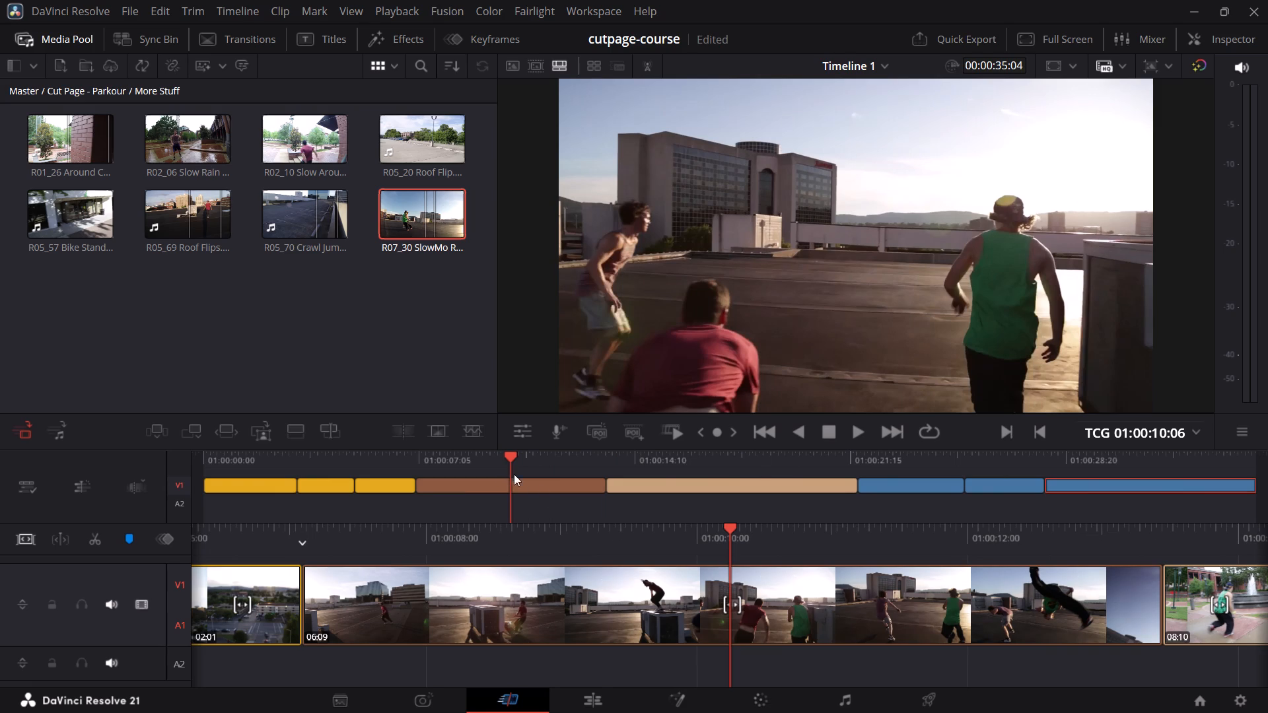
Park the playhead at 01:00:17:15 and undo the brown colouring of the roof clip.
{"action": "left_click", "coordinate": [731, 456]}
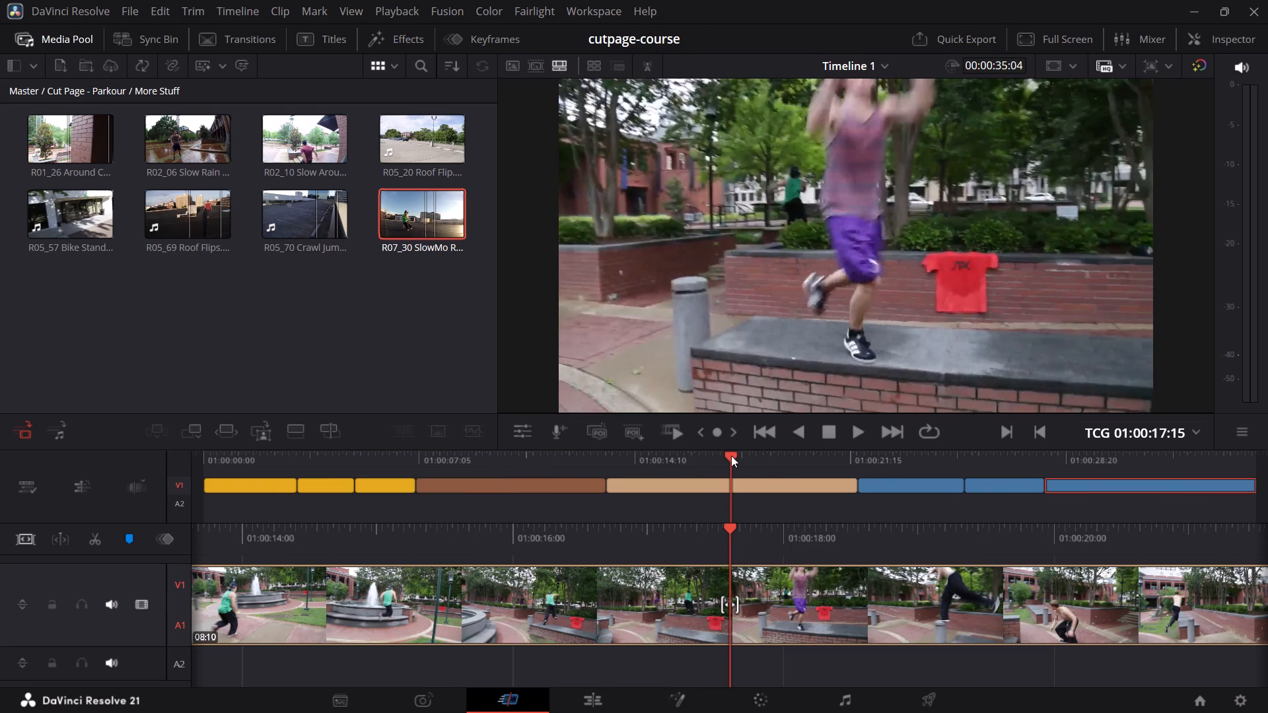
{"action": "key", "text": "ctrl+z"}
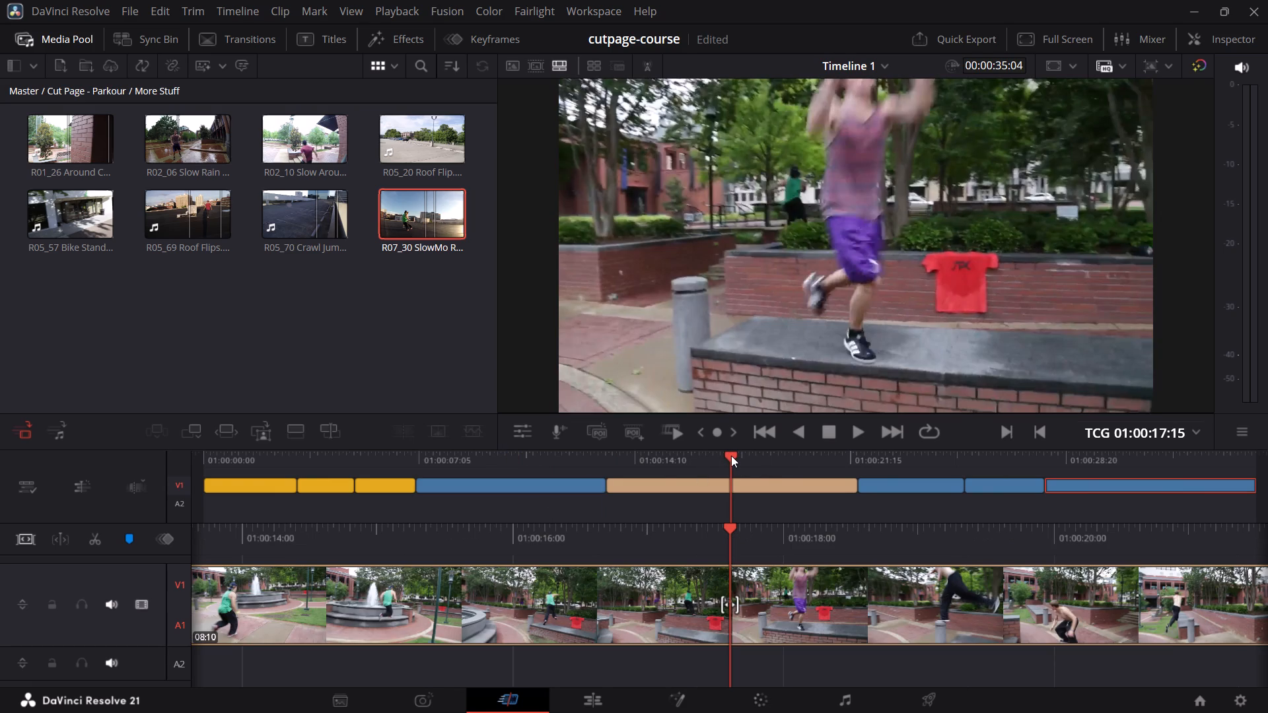
Park the playhead at 01:00:10:05 in the roof clip and undo its earlier trim.
{"action": "left_click_drag", "start_coordinate": [562, 453], "coordinate": [499, 467]}
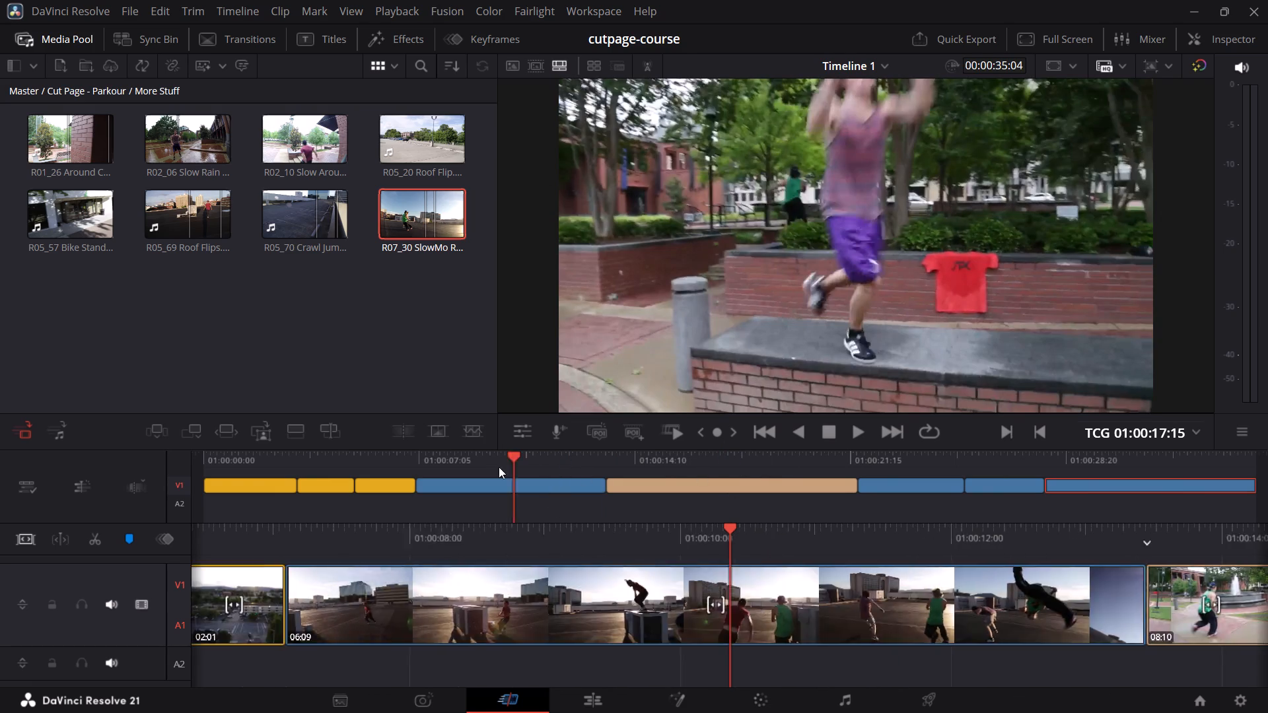
{"action": "left_click_drag", "start_coordinate": [499, 467], "coordinate": [538, 456]}
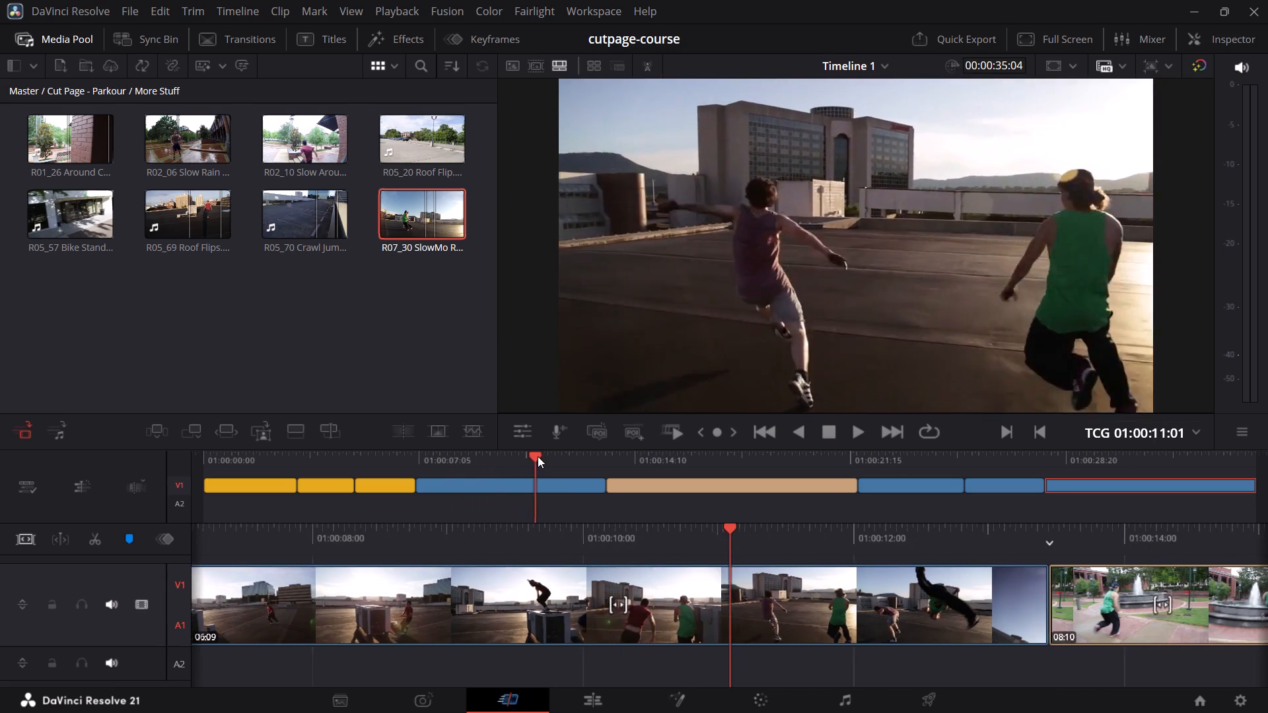
{"action": "left_click_drag", "start_coordinate": [538, 456], "coordinate": [736, 448]}
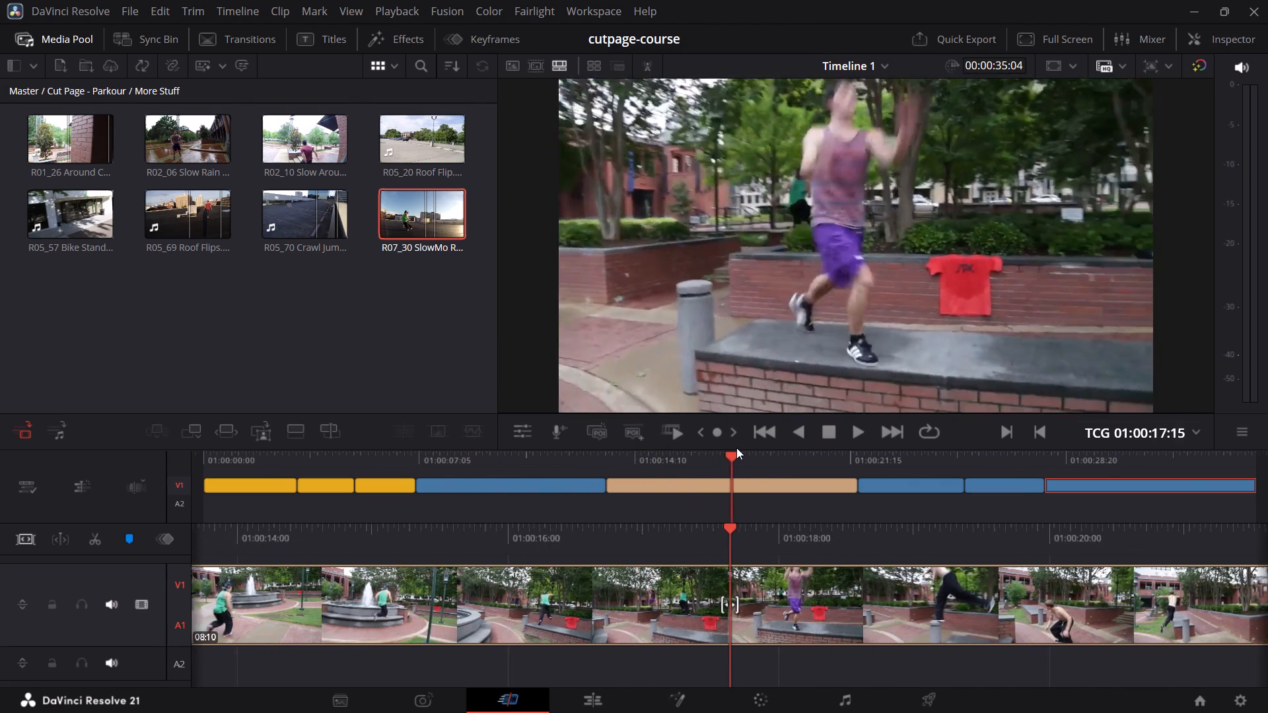
{"action": "left_click_drag", "start_coordinate": [736, 448], "coordinate": [415, 458]}
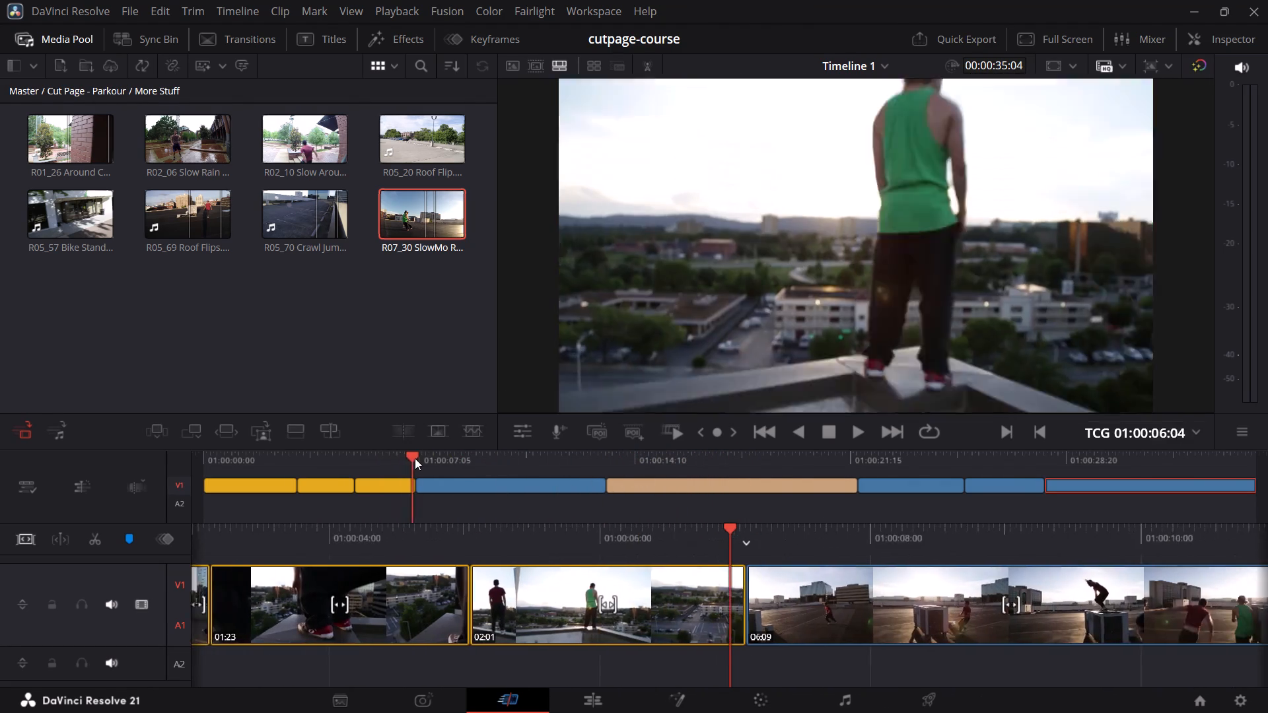
{"action": "left_click_drag", "start_coordinate": [415, 458], "coordinate": [509, 448]}
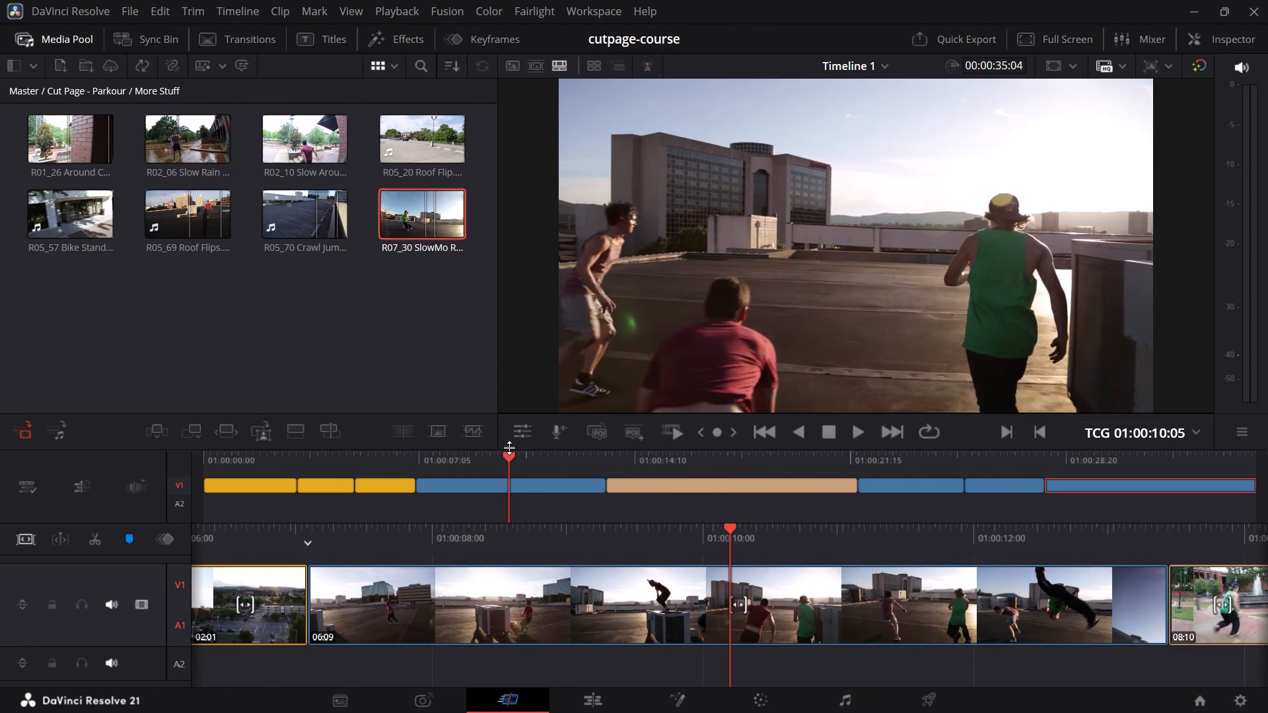
{"action": "key", "text": "ctrl+z"}
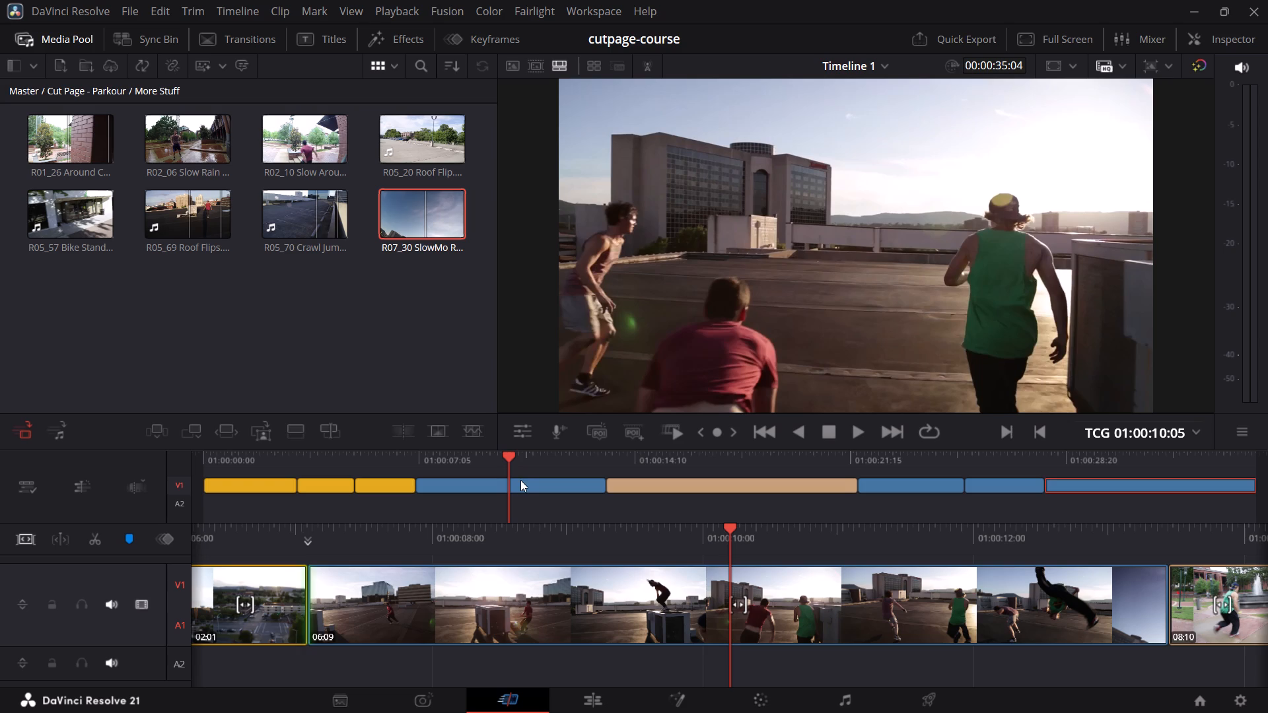
{"action": "key", "text": "ctrl+z"}
{"action": "key", "text": "ctrl+z"}
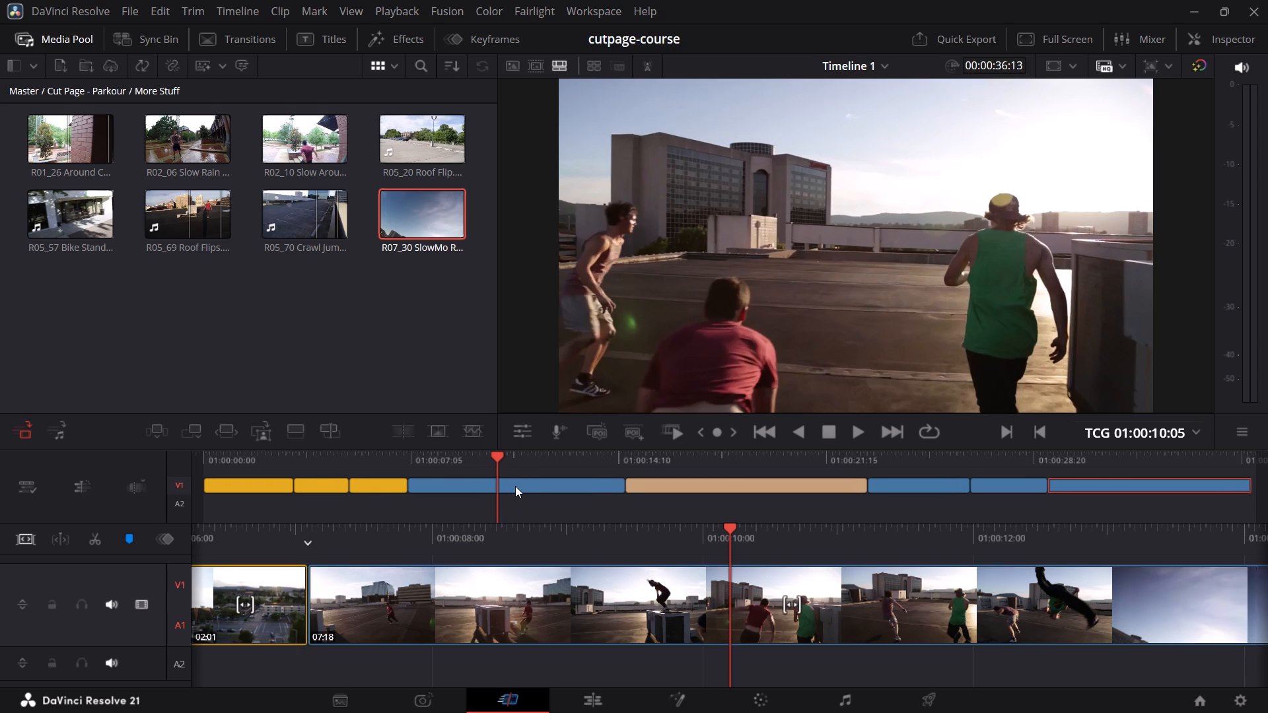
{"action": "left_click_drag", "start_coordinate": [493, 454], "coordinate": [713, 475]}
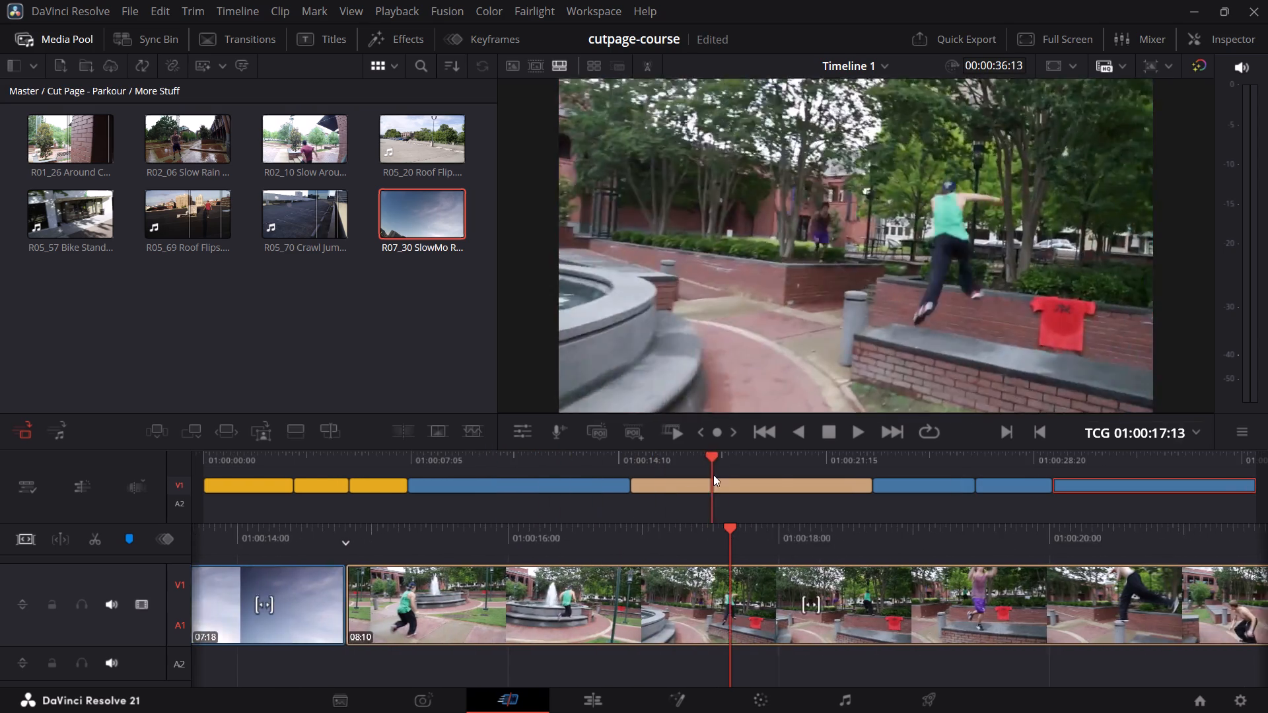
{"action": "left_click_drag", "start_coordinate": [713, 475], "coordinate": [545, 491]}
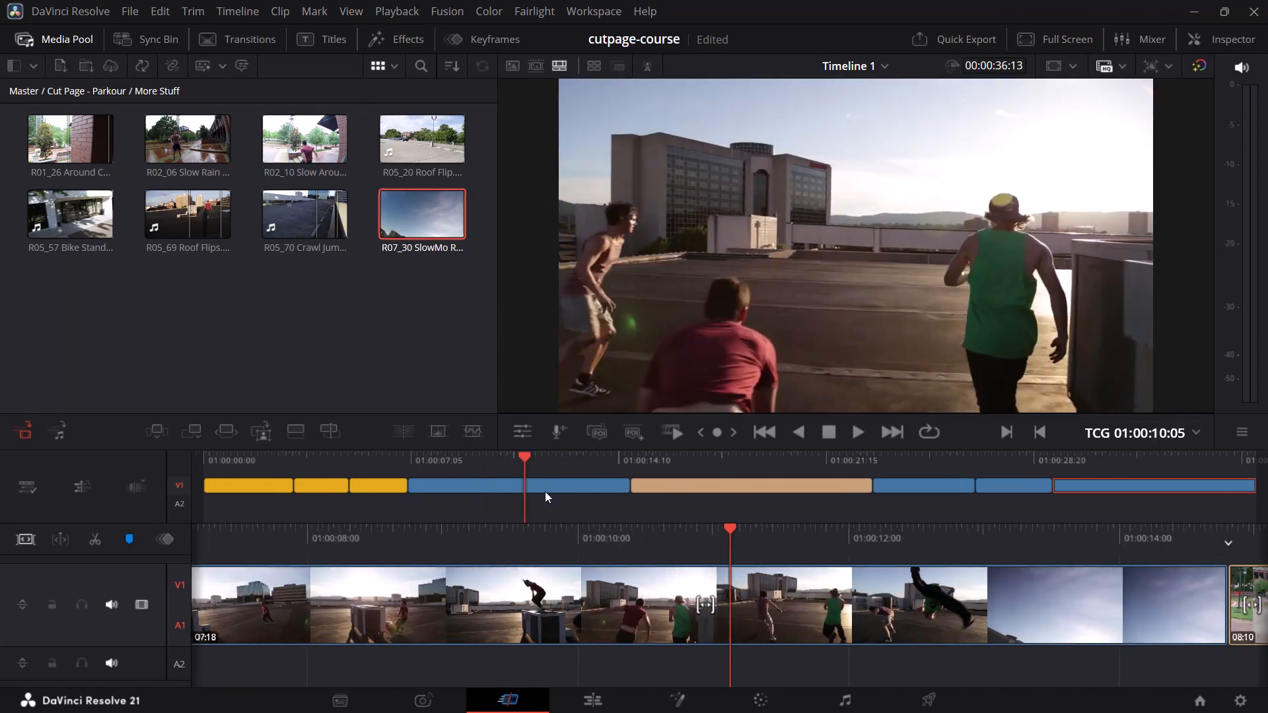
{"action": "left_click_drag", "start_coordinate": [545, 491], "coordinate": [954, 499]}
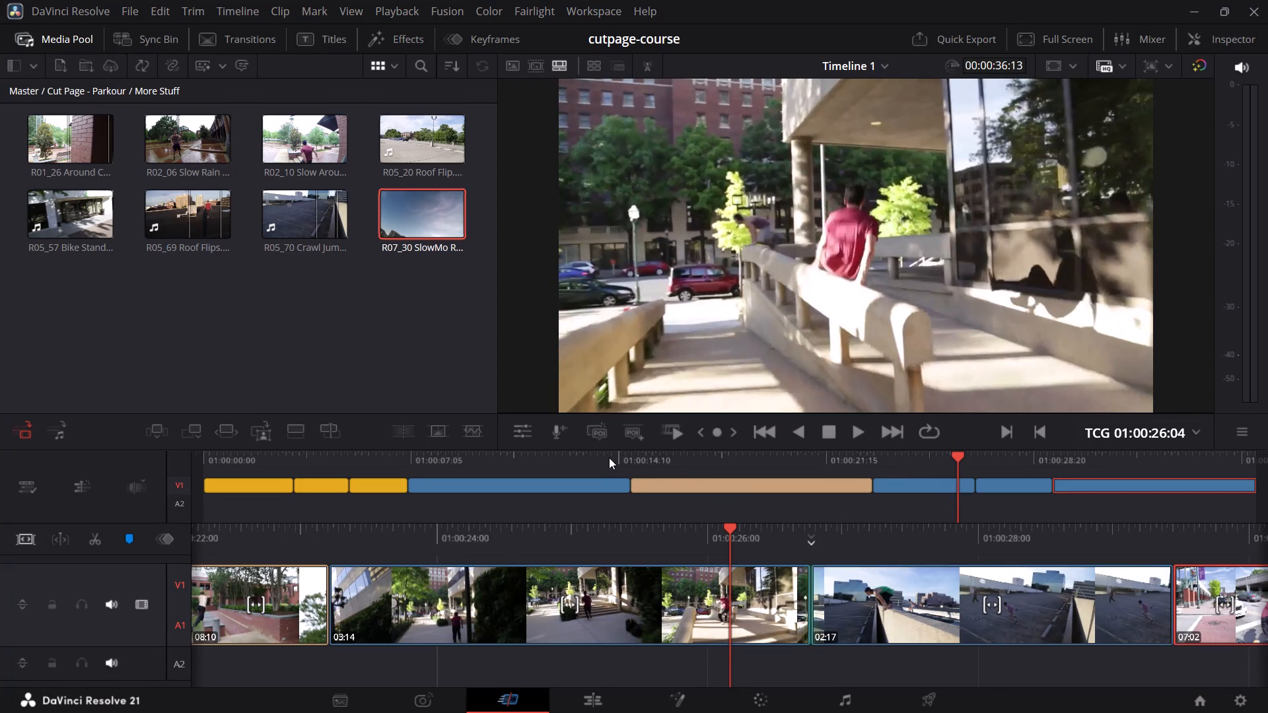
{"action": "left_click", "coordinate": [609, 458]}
Mark a range of 00:00:09:01 in R07_30 SlowMo Roof Flips.mp4, with its in point at 00:00:32:24.
{"action": "double_click", "coordinate": [422, 213]}
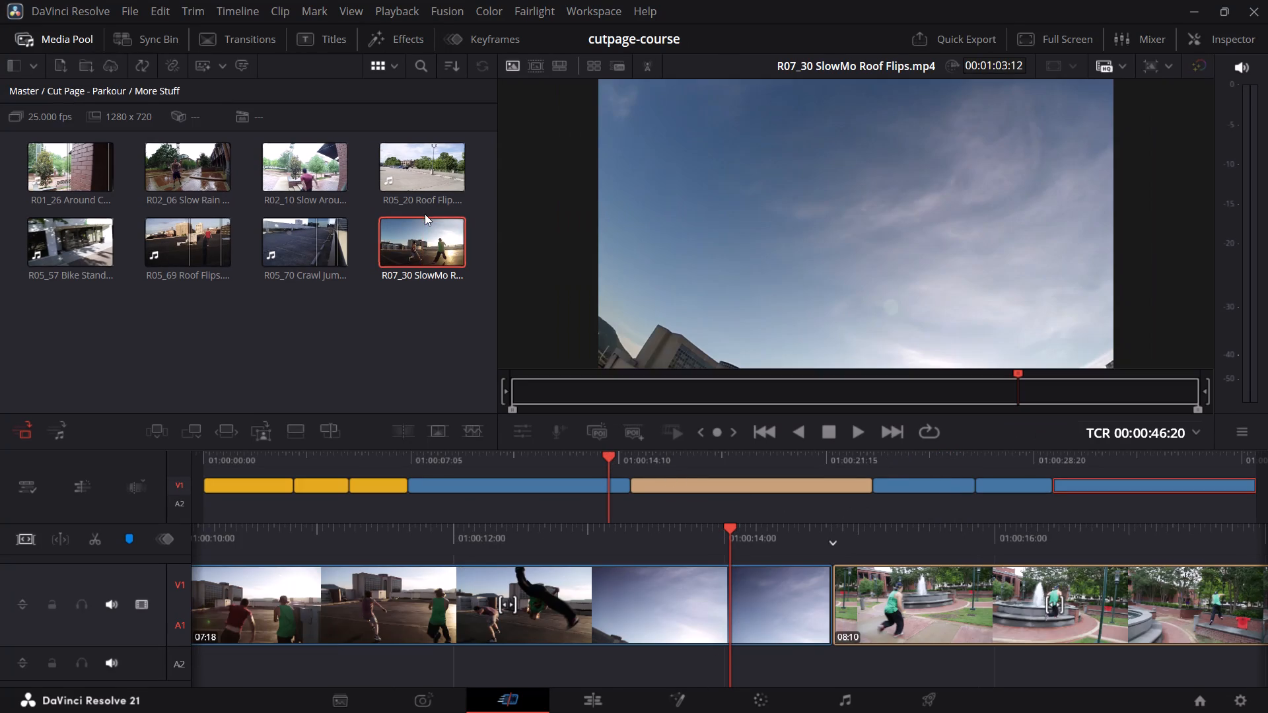
{"action": "left_click_drag", "start_coordinate": [754, 405], "coordinate": [864, 411]}
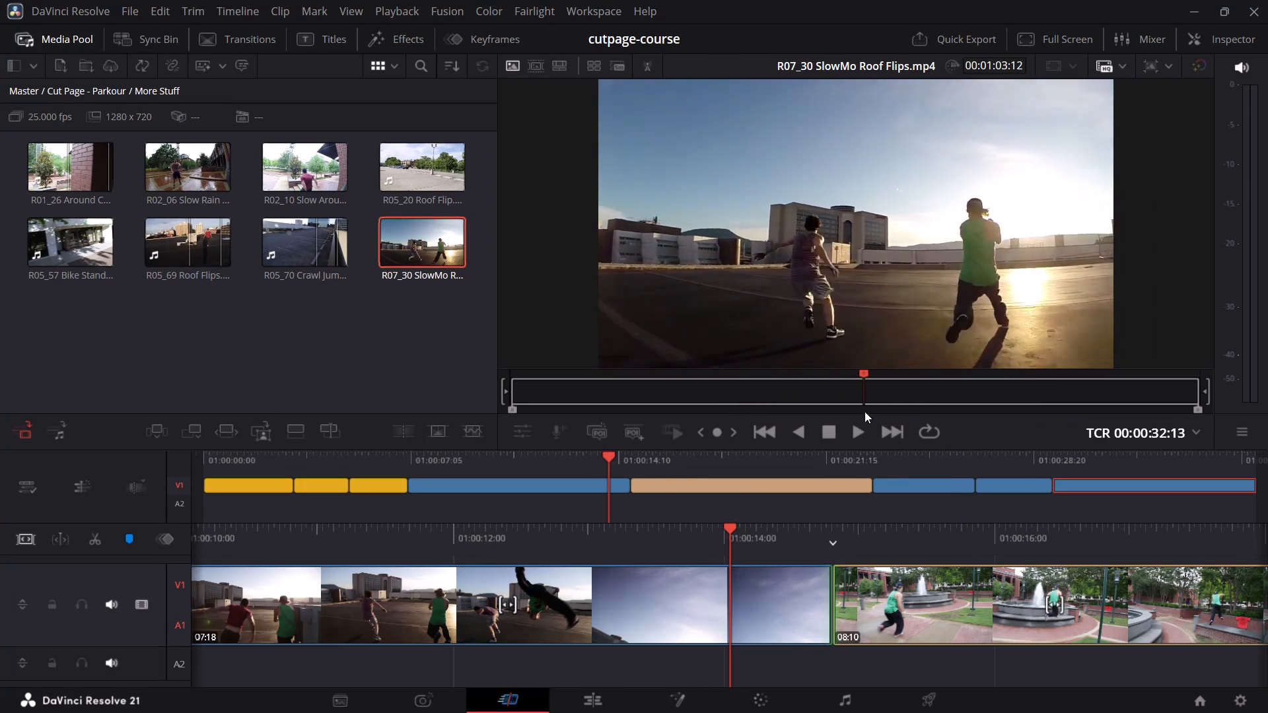
{"action": "left_click_drag", "start_coordinate": [864, 411], "coordinate": [868, 411]}
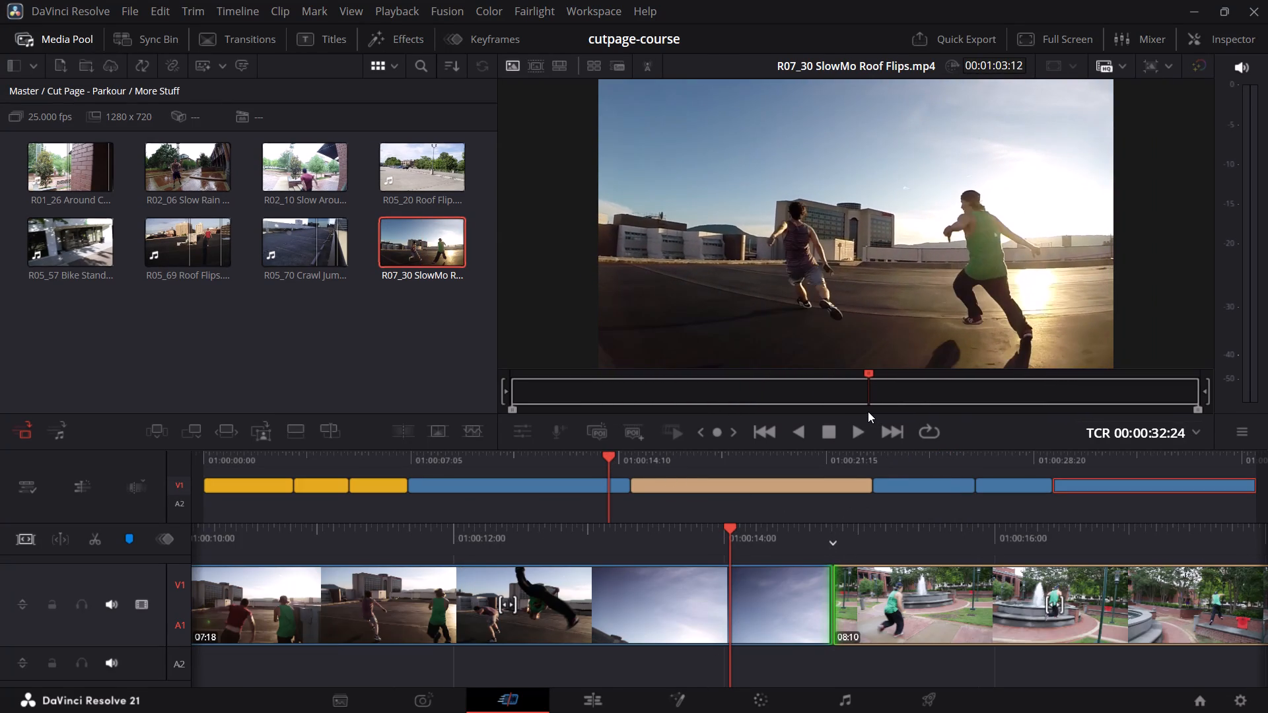
{"action": "key", "text": "i"}
{"action": "key", "text": "space"}
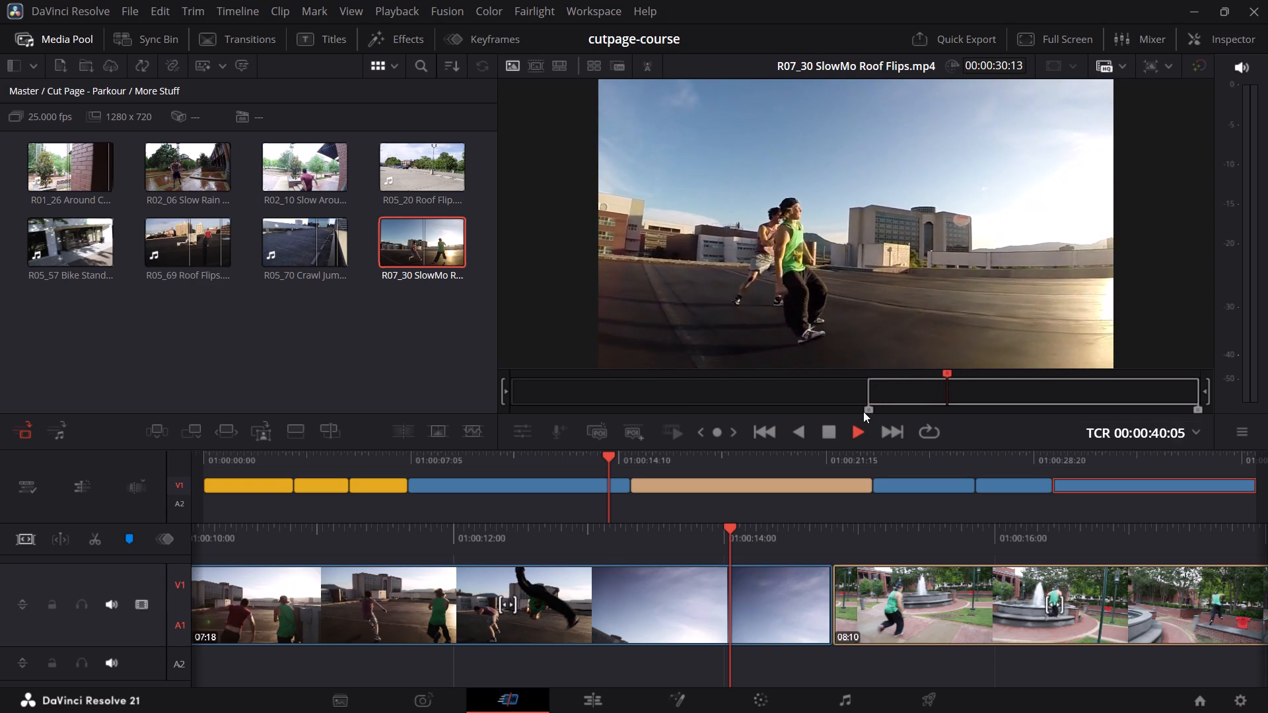
{"action": "key", "text": "o"}
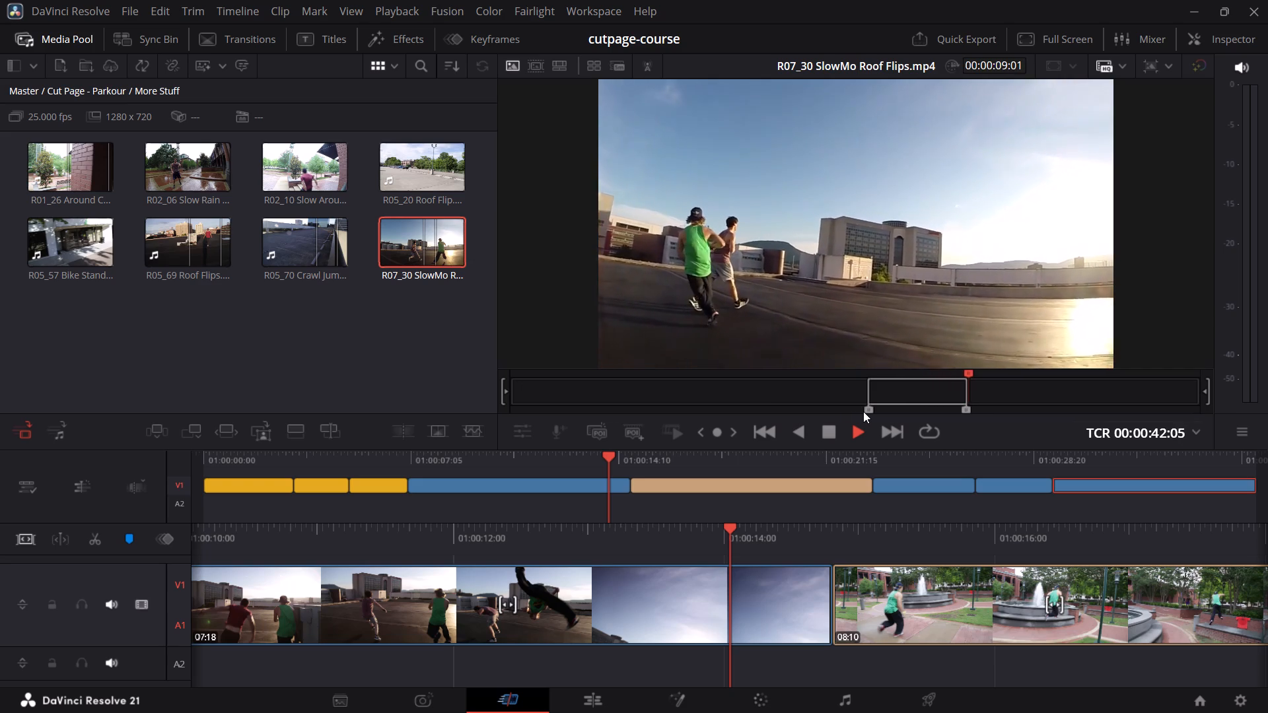
{"action": "key", "text": "space"}
{"action": "left_click", "coordinate": [929, 254]}
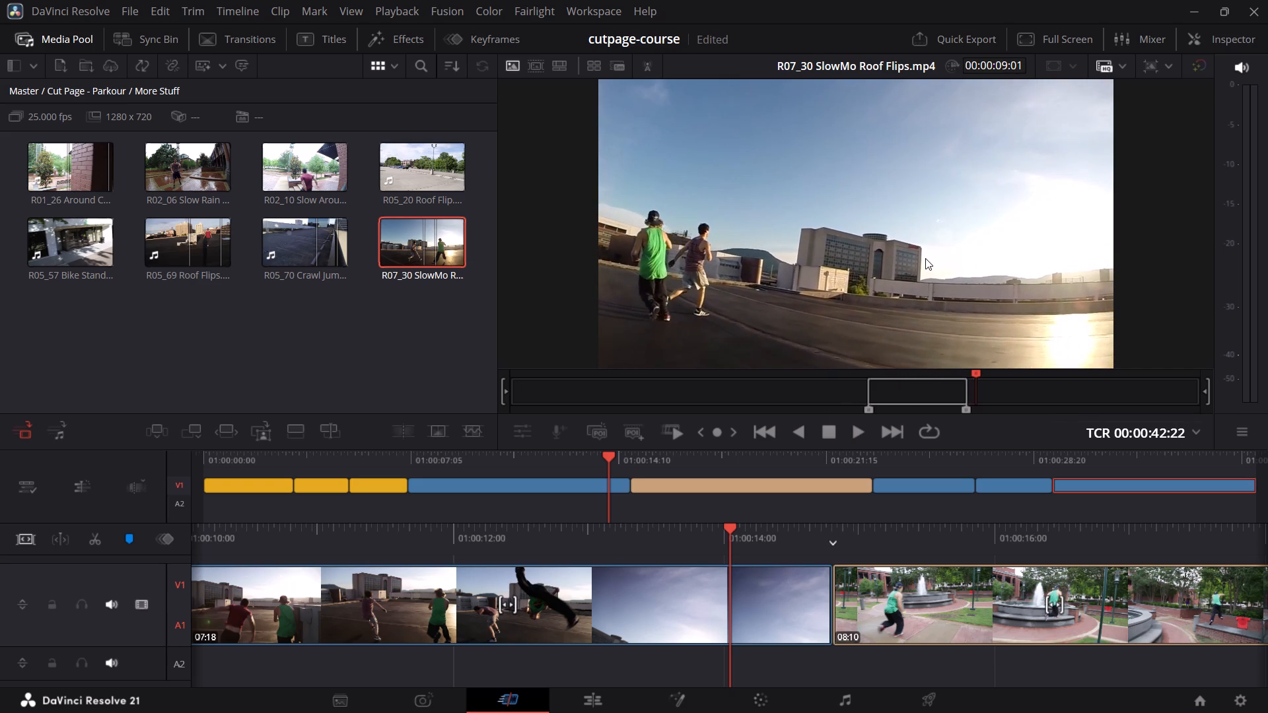
Insert the marked slow-motion range before the 07:18 roof clip, with the timeline playhead parked at 01:00:10:22.
{"action": "left_click_drag", "start_coordinate": [539, 460], "coordinate": [524, 456]}
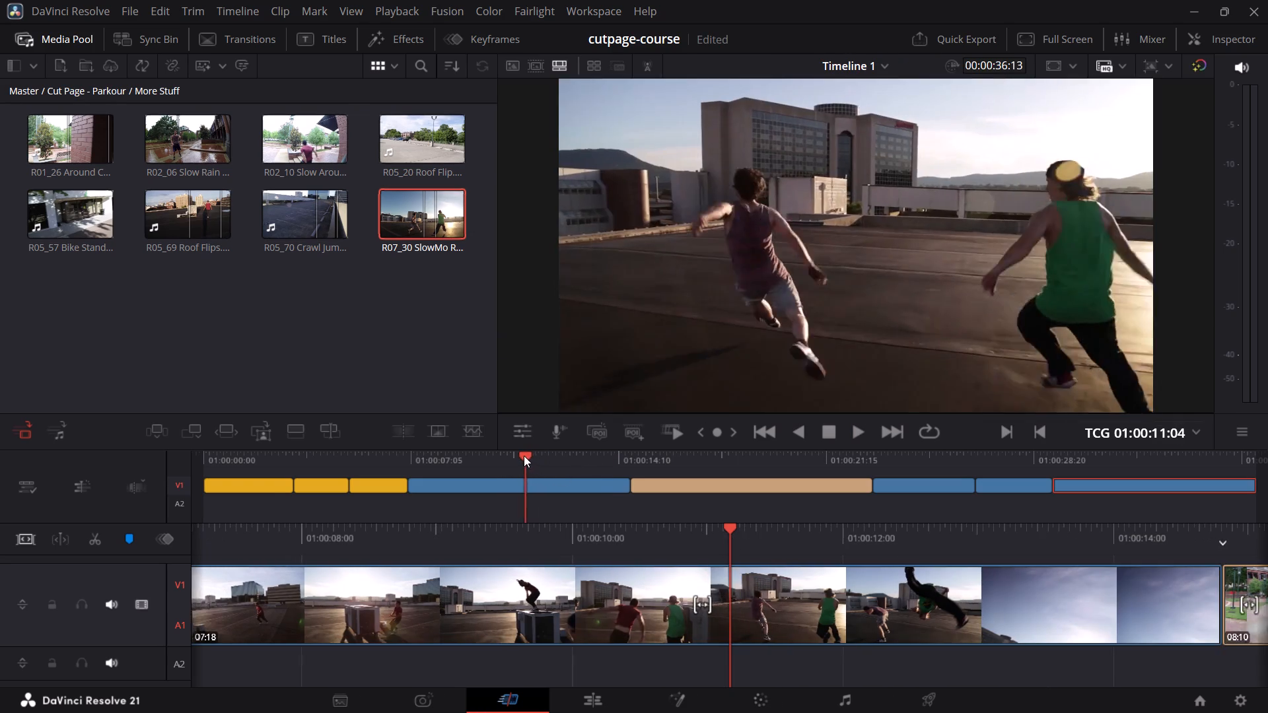
{"action": "left_click_drag", "start_coordinate": [524, 456], "coordinate": [518, 461]}
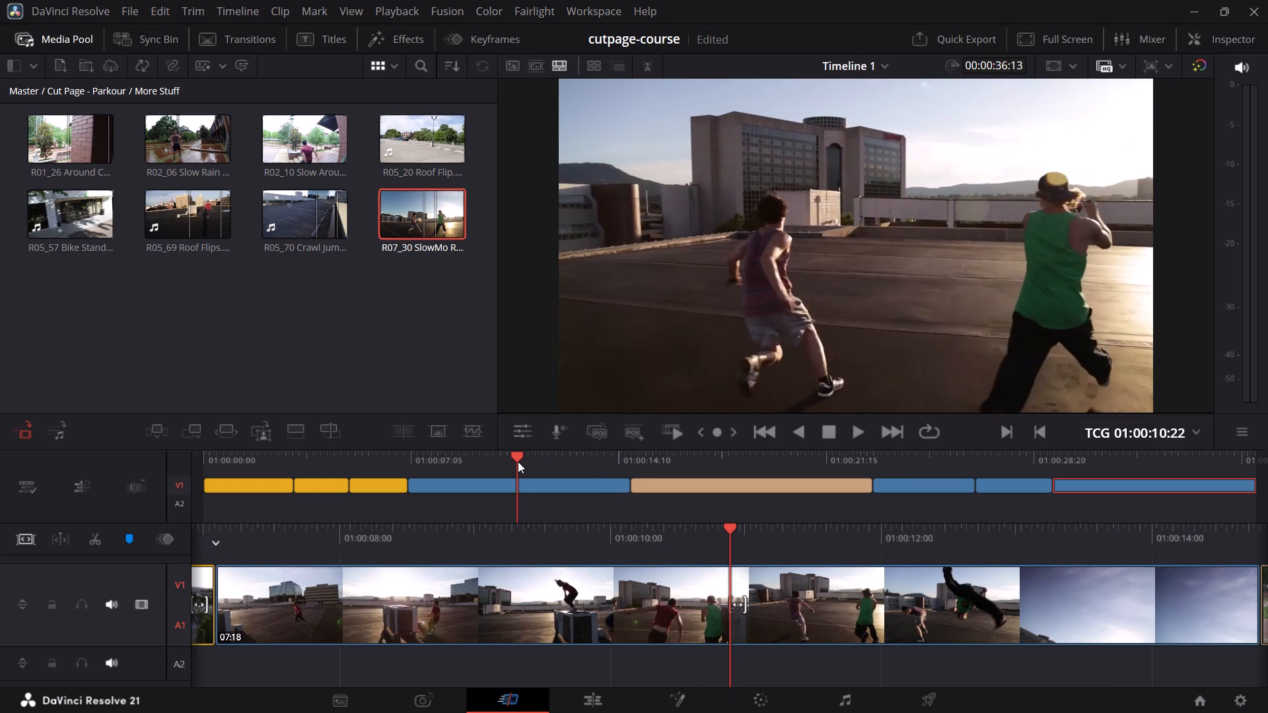
{"action": "key", "text": "F9"}
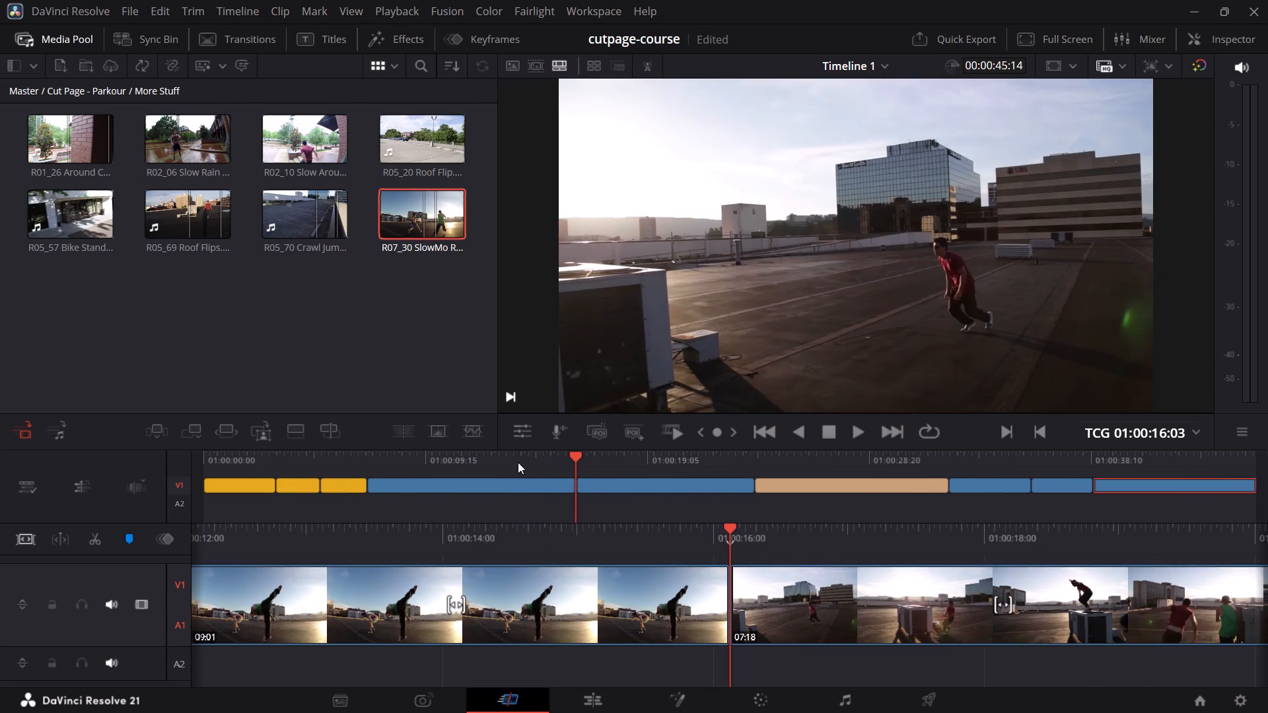
Review the inserted slow-motion clip and the neighbouring shots in Timeline 1, playing the flips through to 01:00:14:05.
{"action": "left_click_drag", "start_coordinate": [574, 457], "coordinate": [589, 459]}
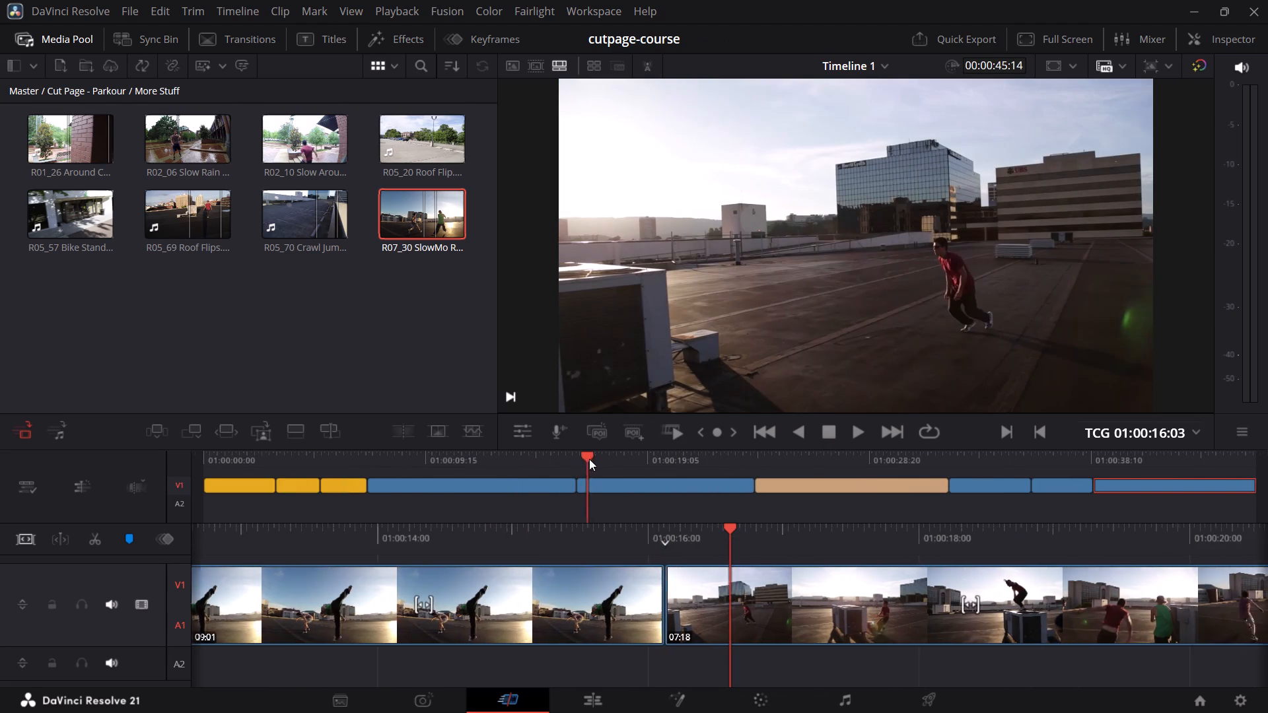
{"action": "left_click_drag", "start_coordinate": [589, 459], "coordinate": [825, 499]}
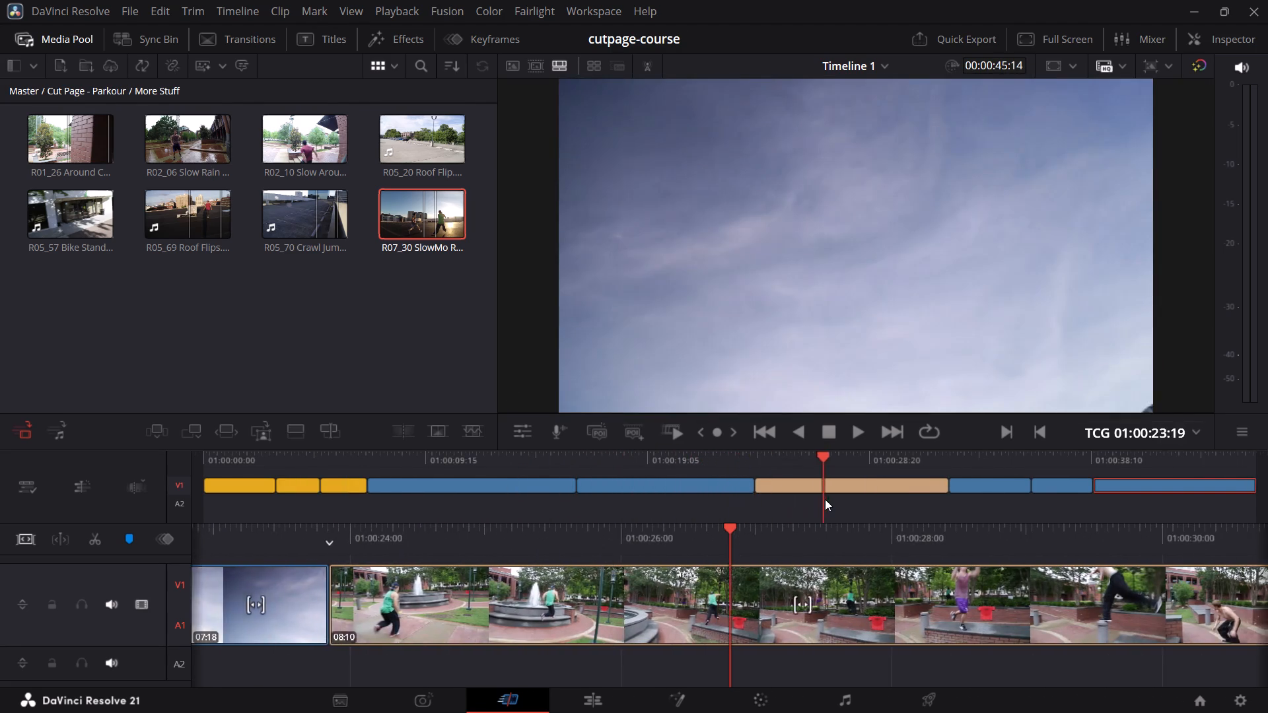
{"action": "left_click_drag", "start_coordinate": [825, 499], "coordinate": [571, 473]}
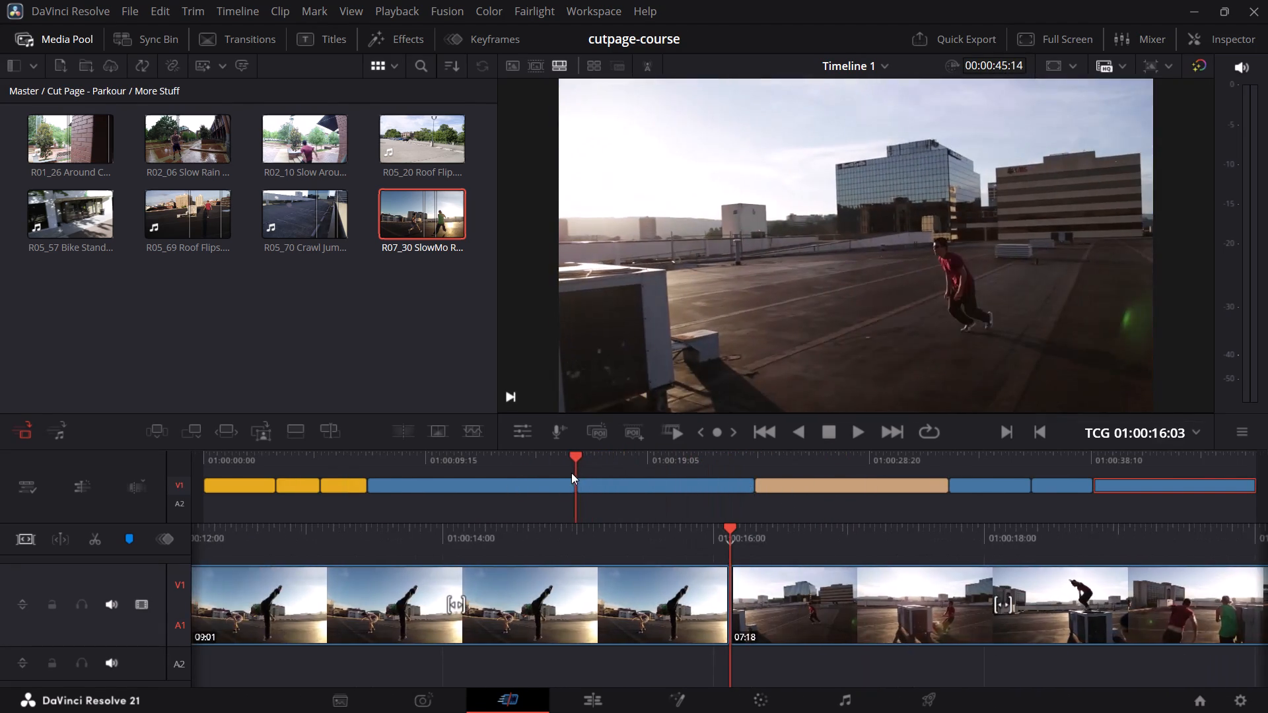
{"action": "left_click_drag", "start_coordinate": [571, 473], "coordinate": [379, 464]}
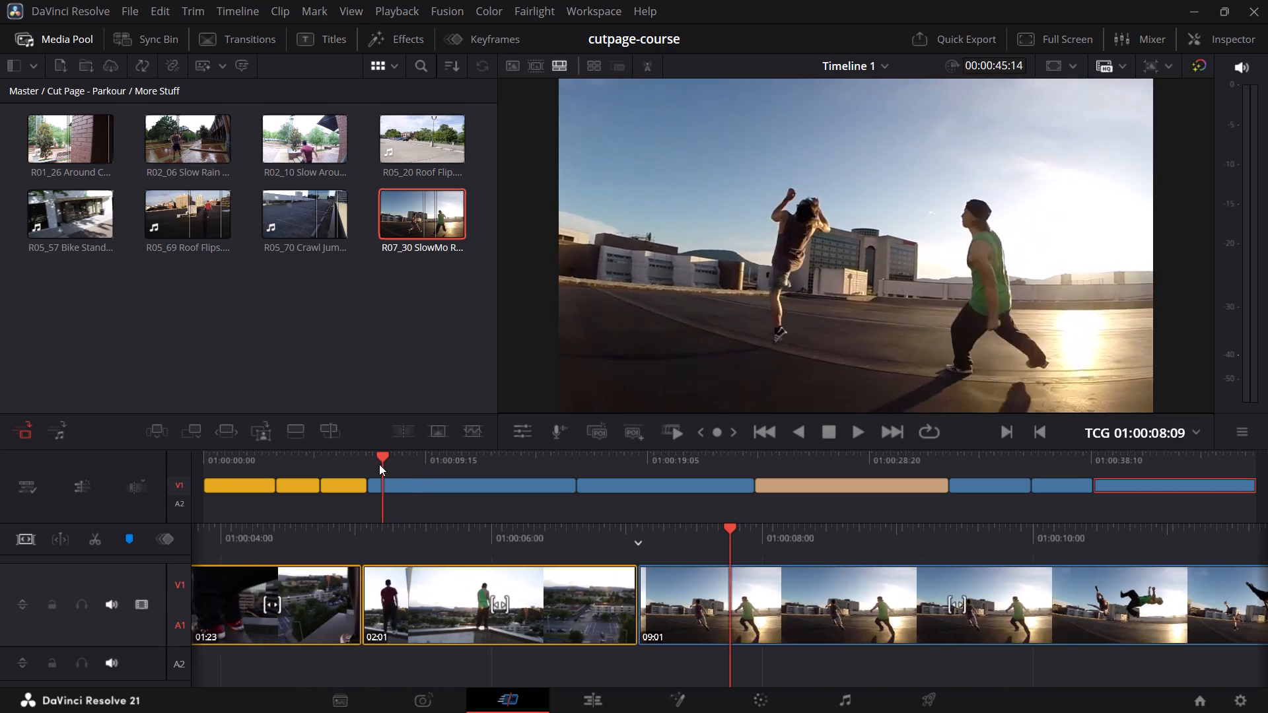
{"action": "left_click_drag", "start_coordinate": [379, 464], "coordinate": [371, 464]}
{"action": "key", "text": "space"}
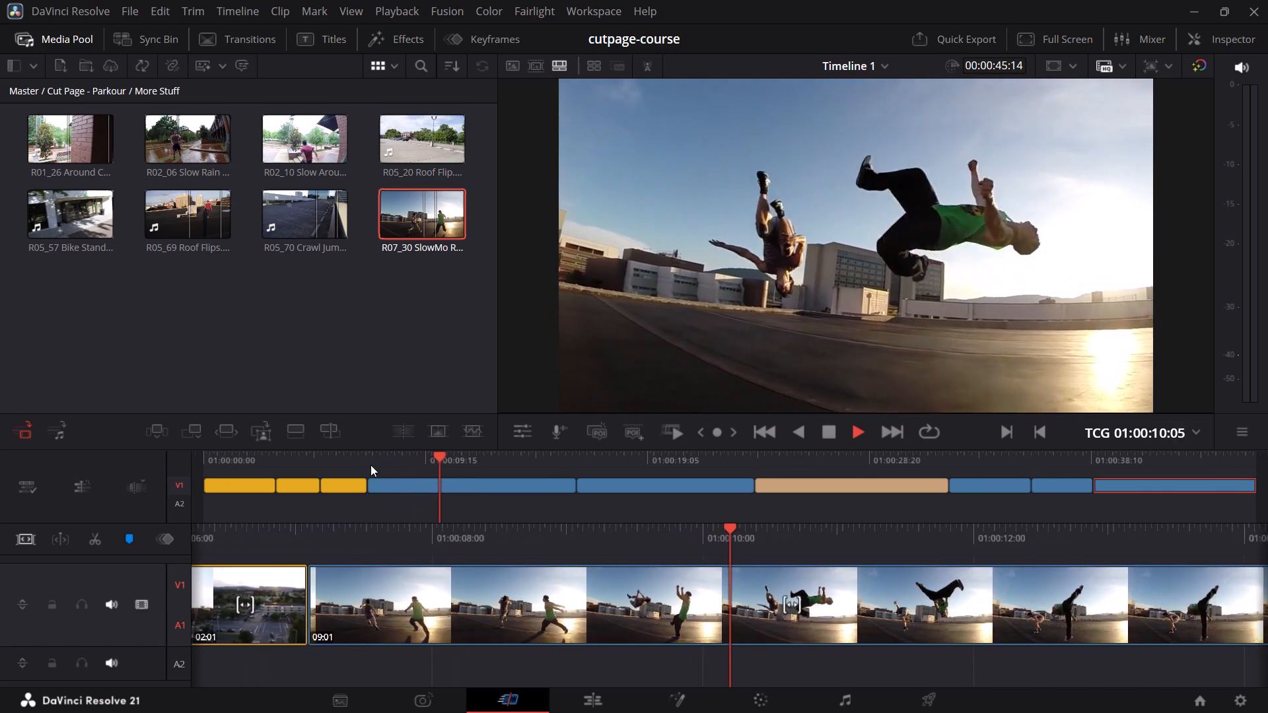
{"action": "key", "text": "space"}
{"action": "key", "text": "space"}
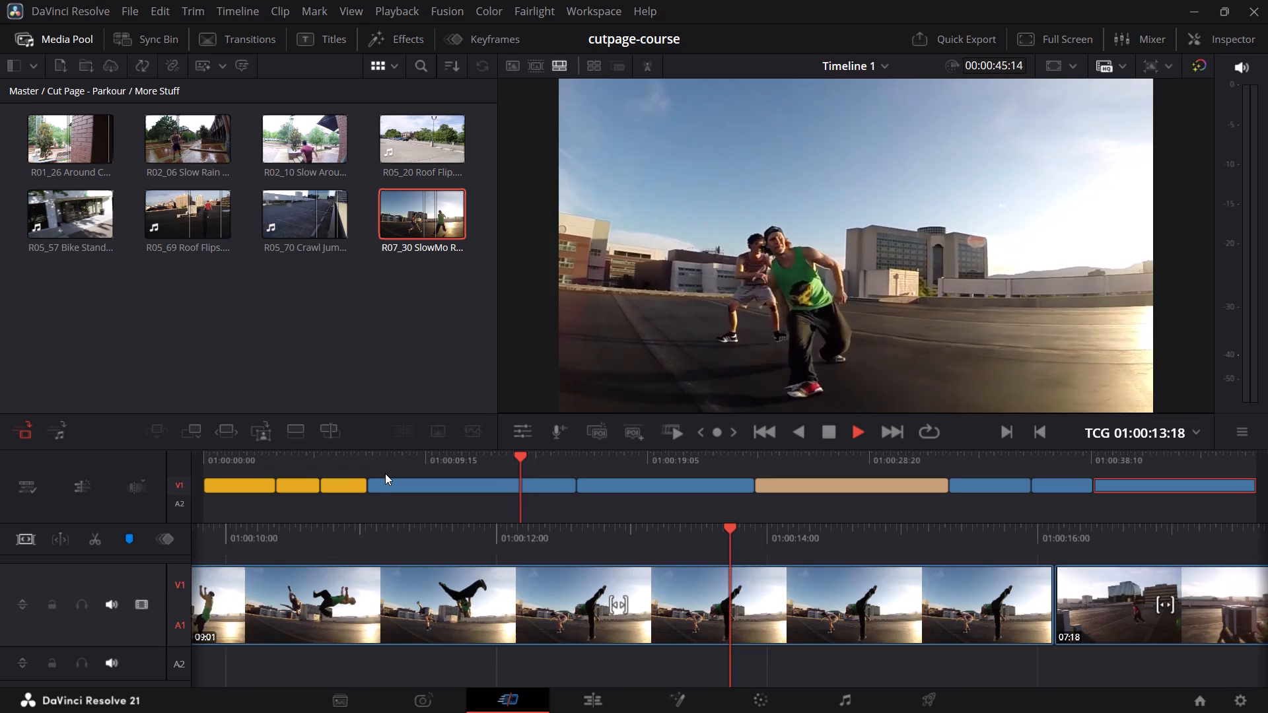
{"action": "key", "text": "space"}
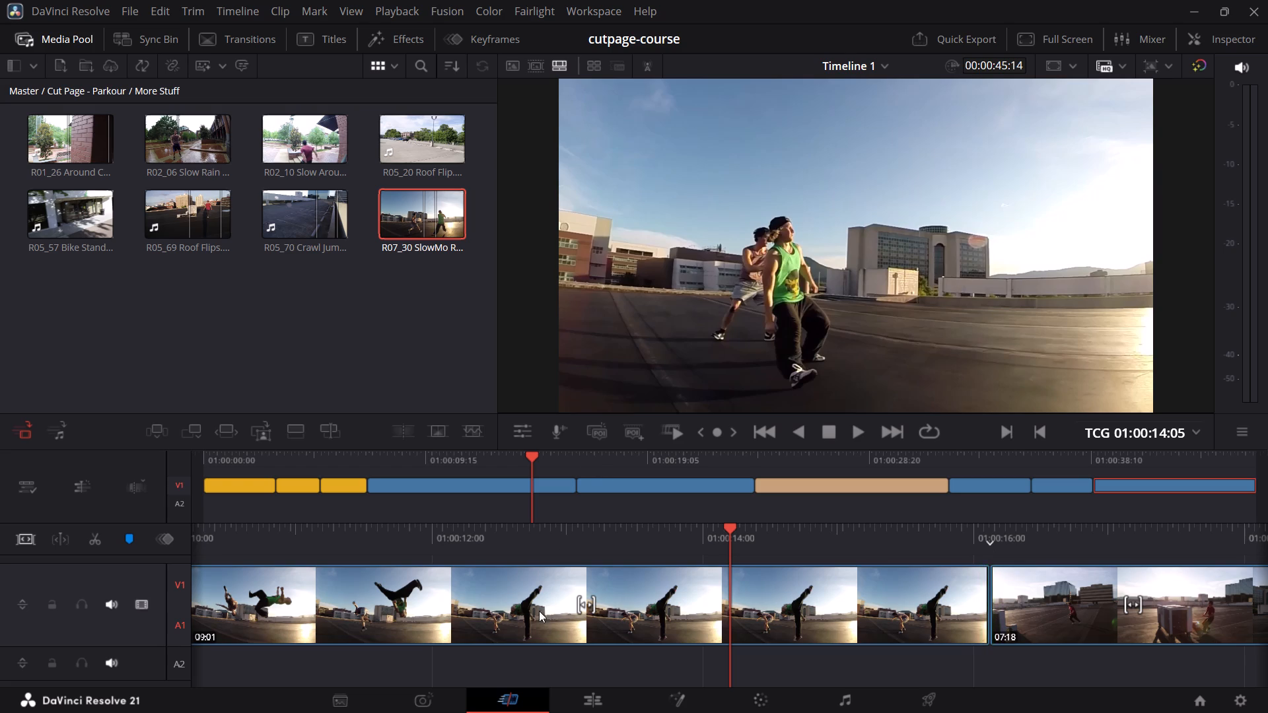
Close the application.
{"action": "left_click", "coordinate": [1267, 0]}
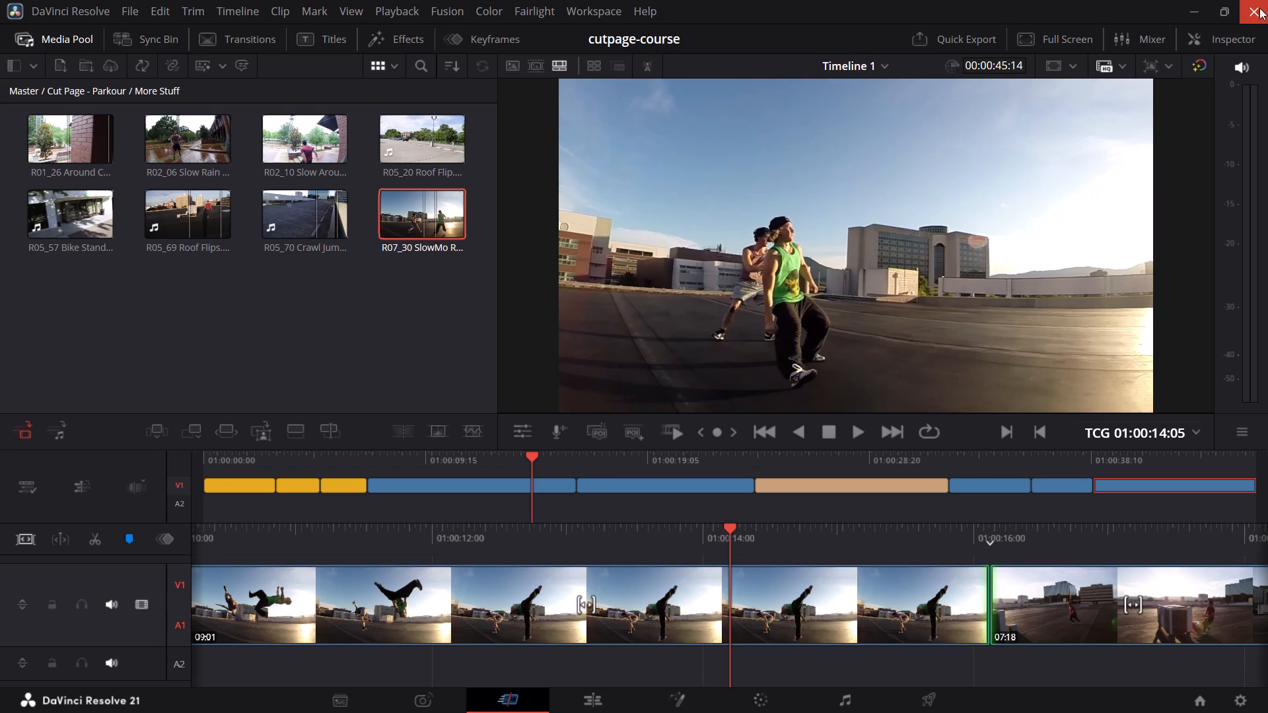
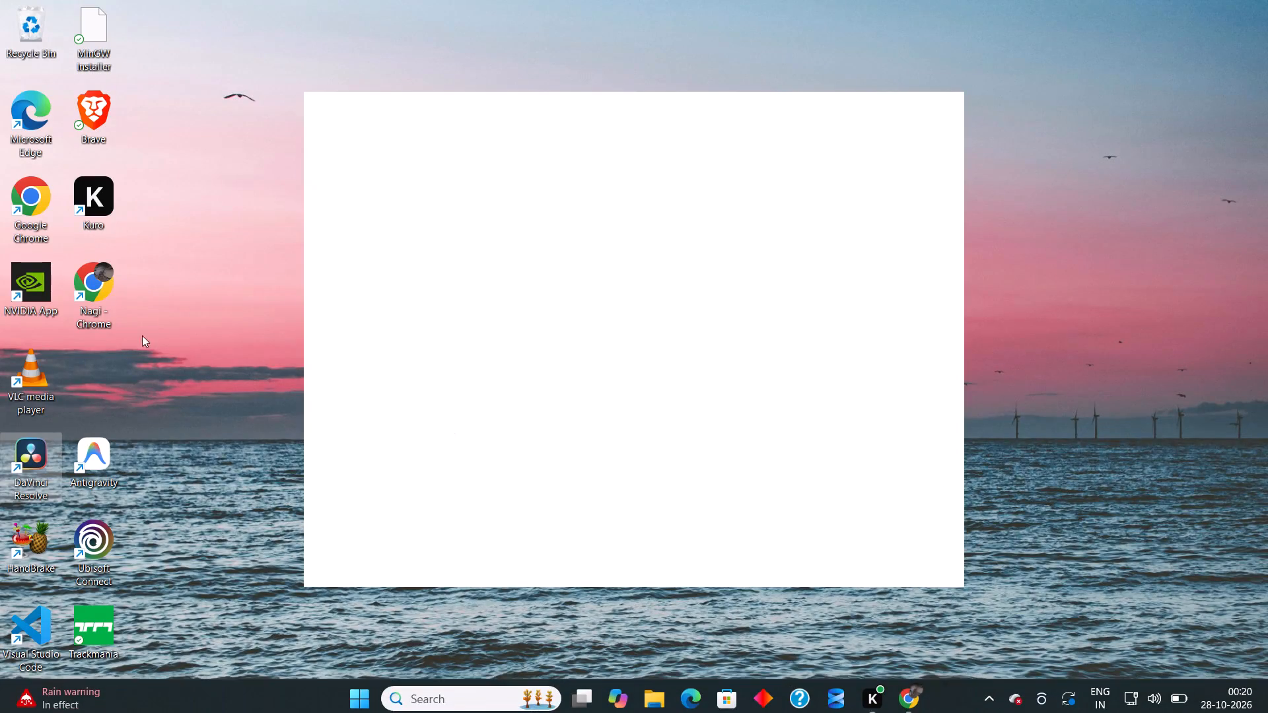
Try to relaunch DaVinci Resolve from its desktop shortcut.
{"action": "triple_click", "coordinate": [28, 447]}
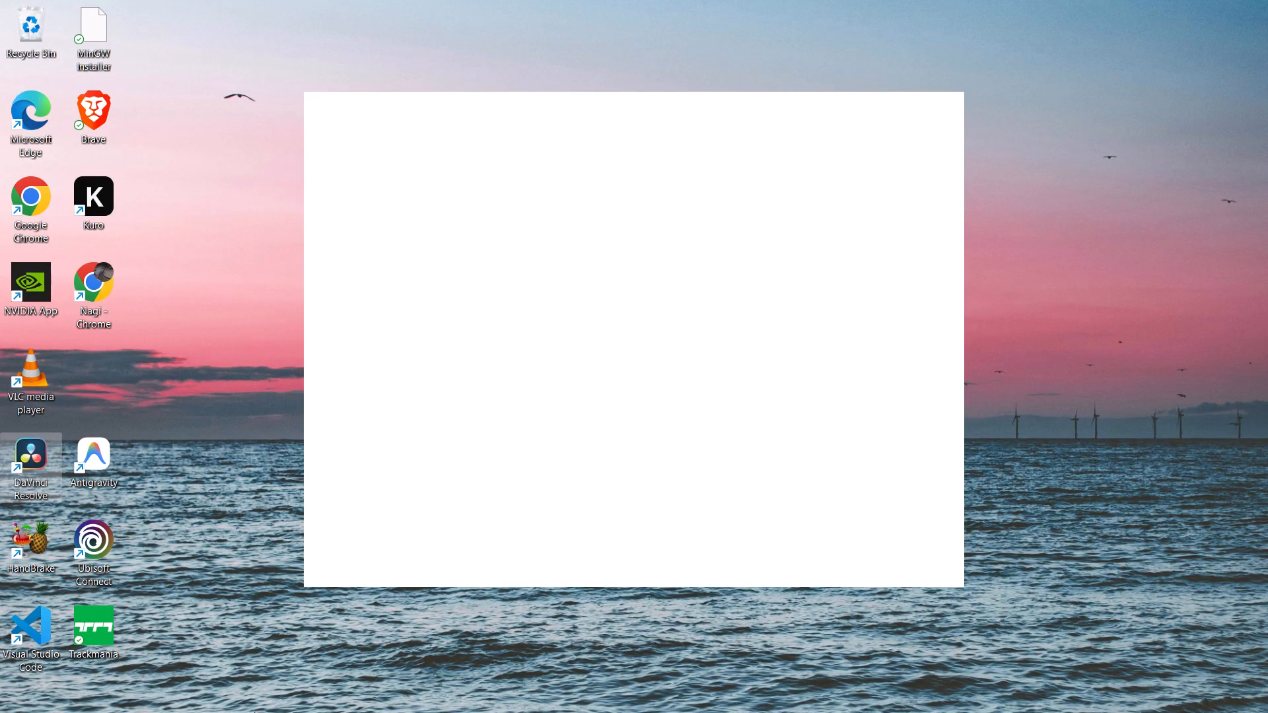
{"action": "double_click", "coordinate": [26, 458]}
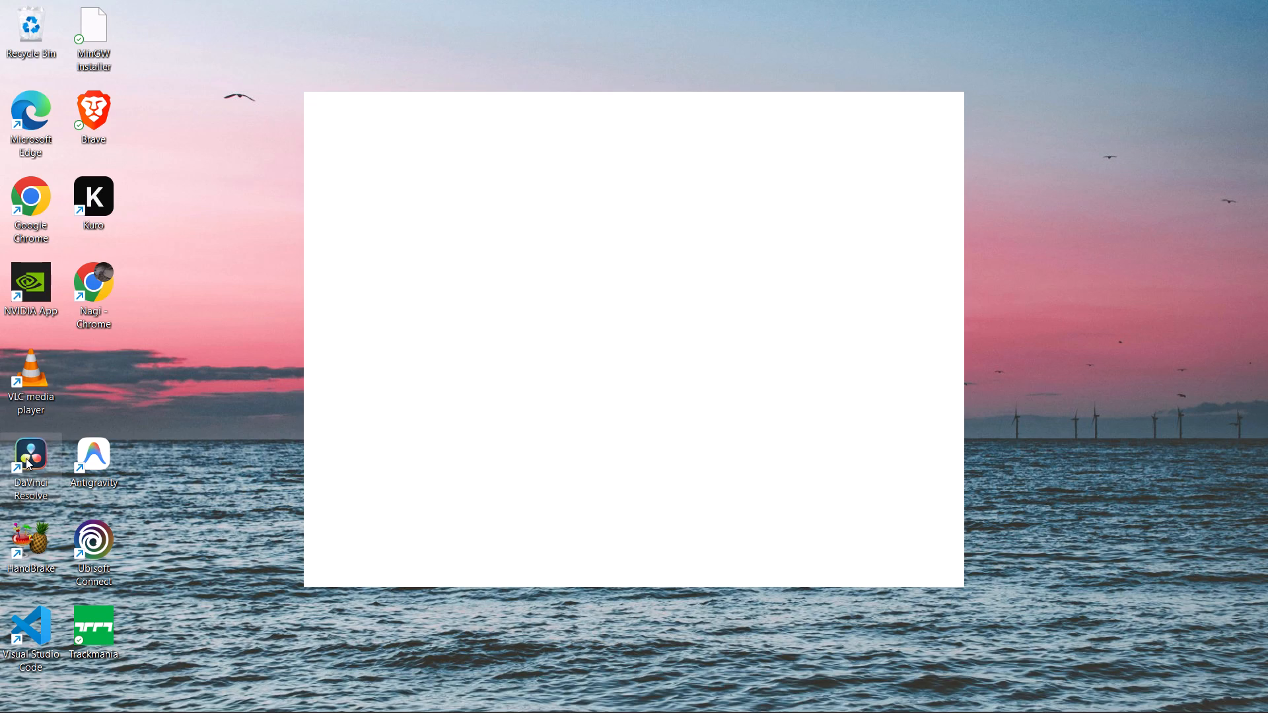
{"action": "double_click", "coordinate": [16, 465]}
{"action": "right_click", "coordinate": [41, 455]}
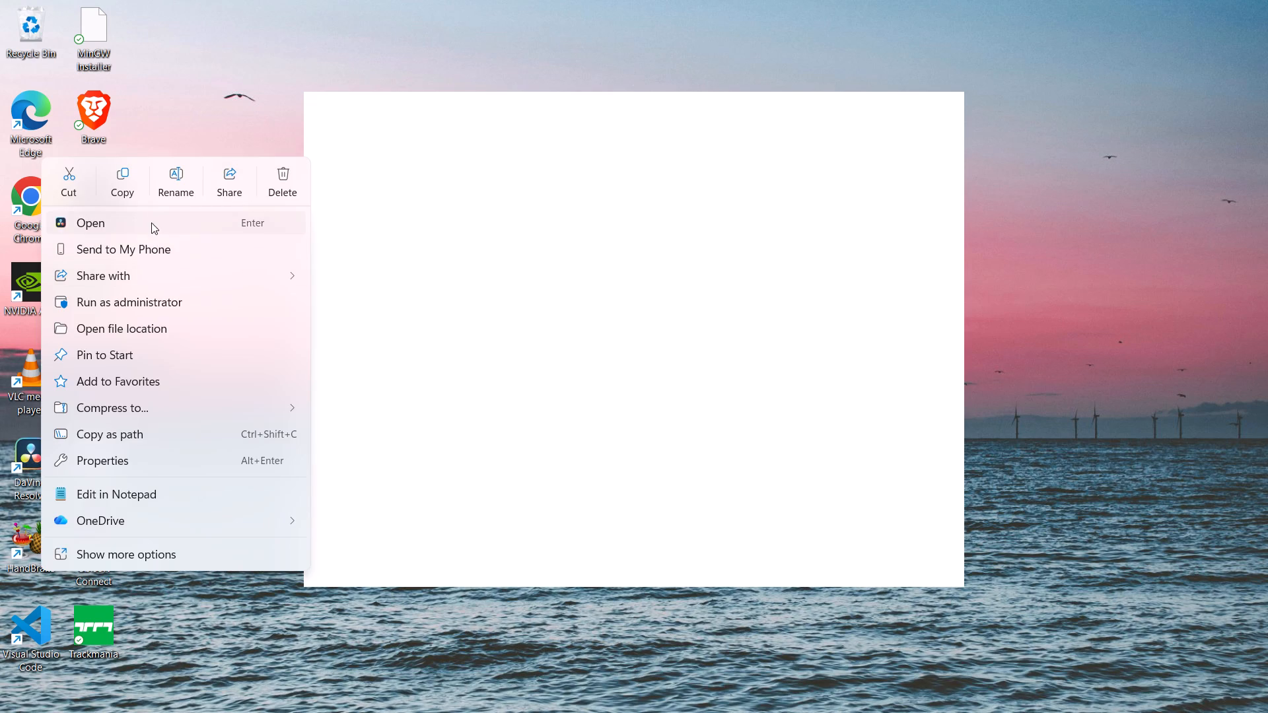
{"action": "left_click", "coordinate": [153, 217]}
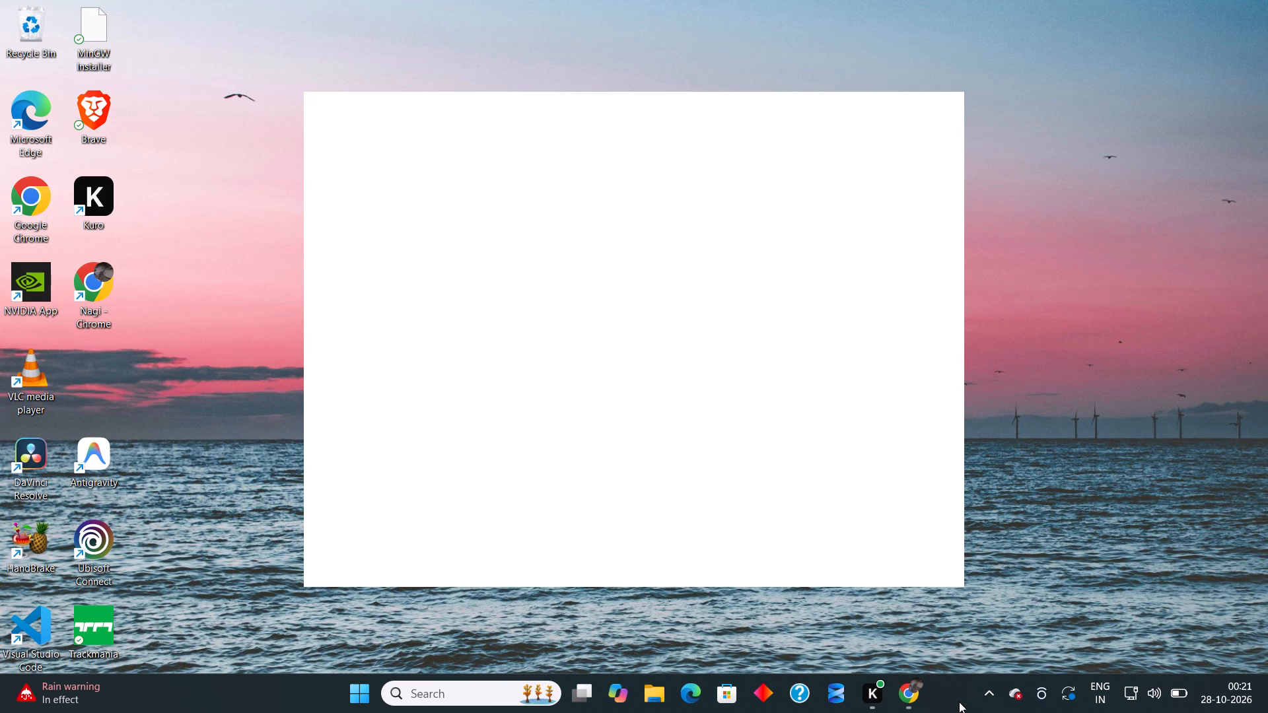
Bring up the Windows shut down or sign out choices.
{"action": "key", "text": "super+x"}
{"action": "key", "text": "u"}
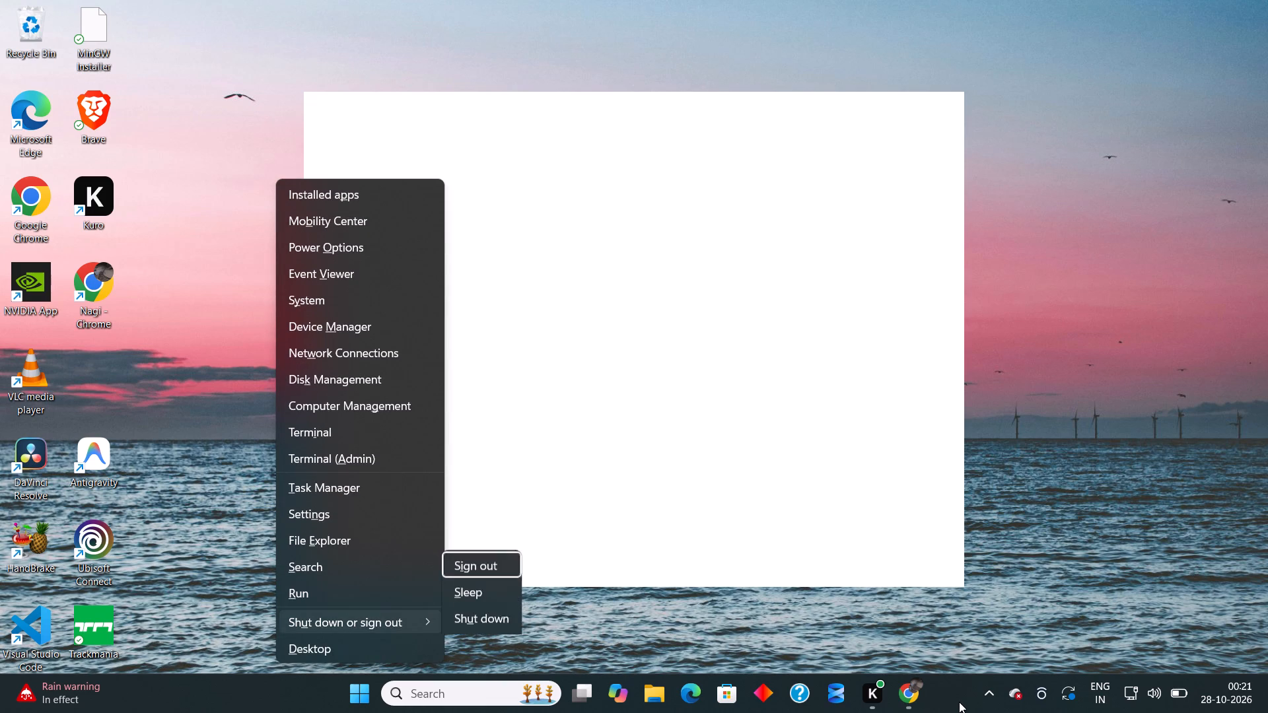